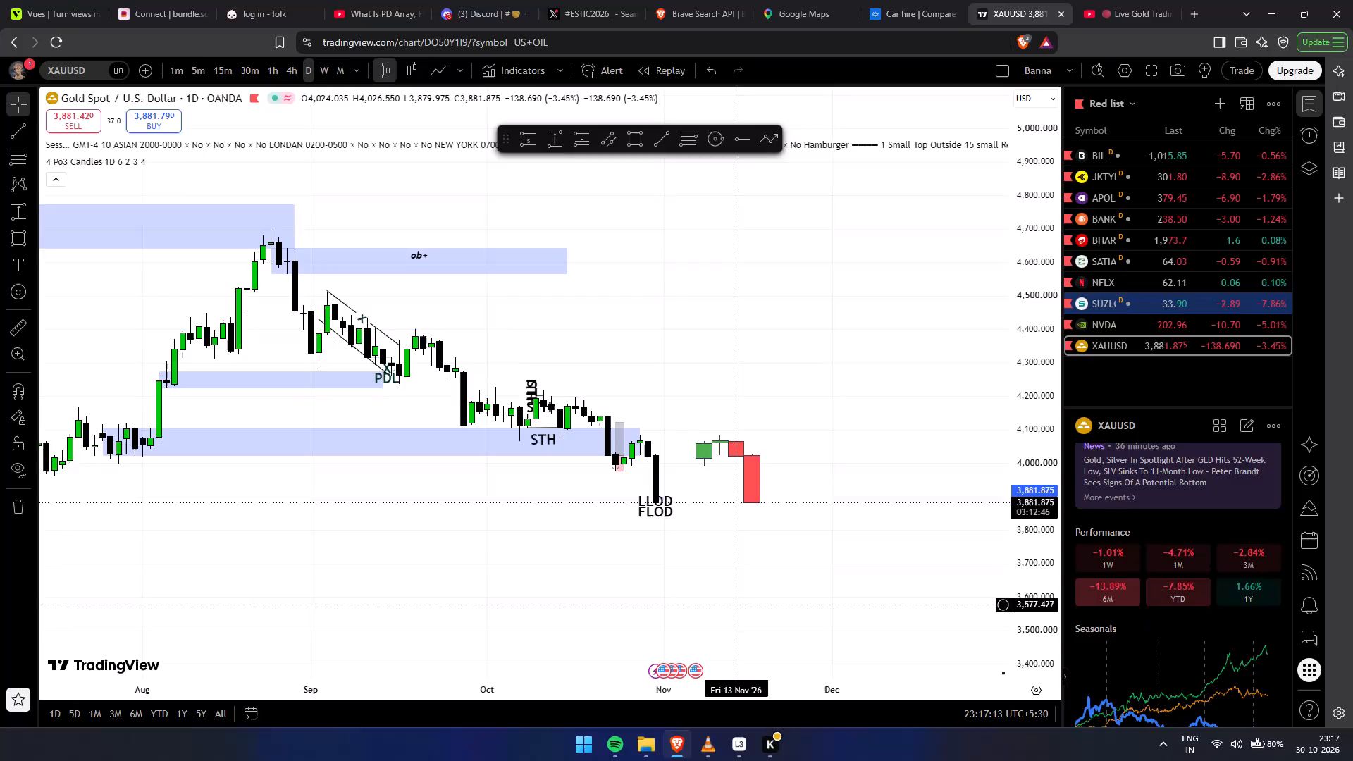
Examine gold's daily price action around the marked zones, the PDL and STH labels, and the recent FLOD and LLOD lows.
left_click_drag(770, 585, 803, 572)
left_click_drag(782, 562, 837, 514)
scroll(805, 522, "up", 2)
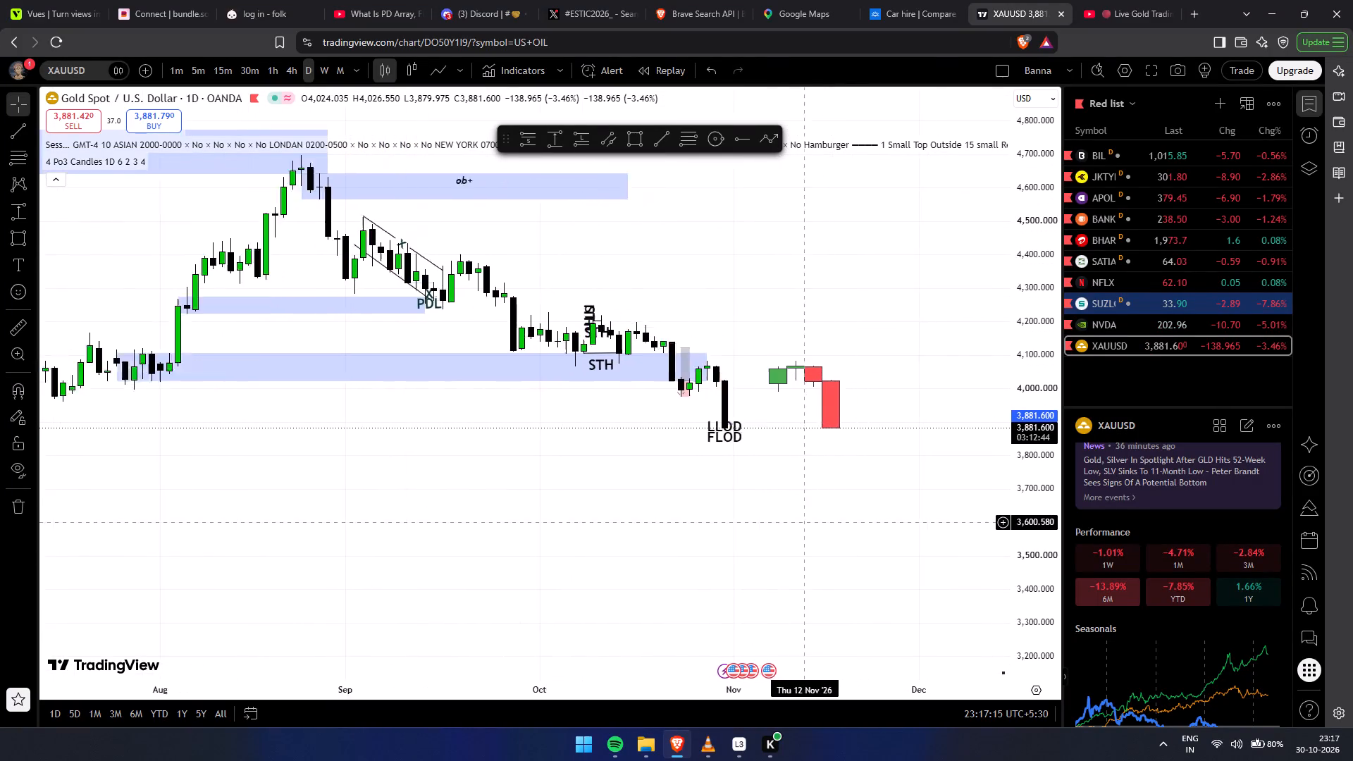
scroll(805, 522, "up", 2)
left_click_drag(997, 478, 1034, 340)
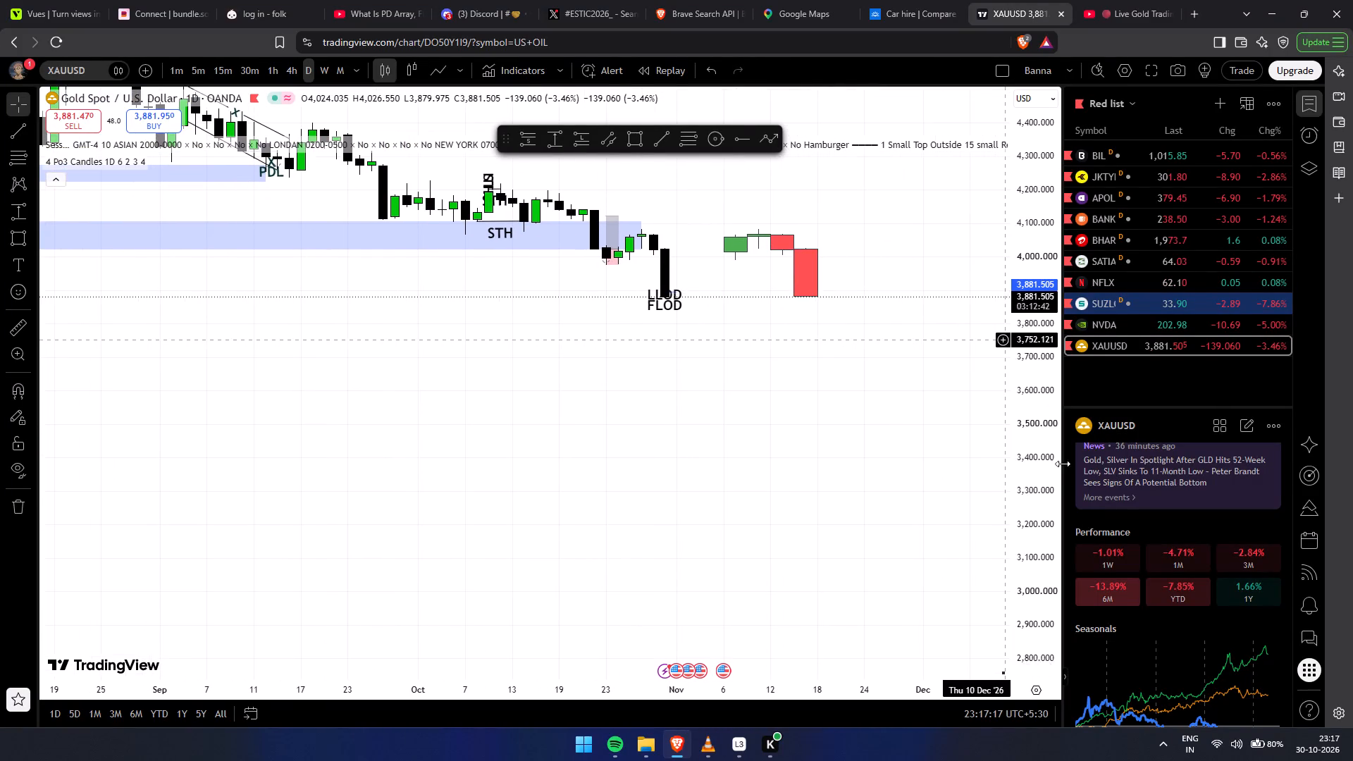
left_click_drag(1058, 521, 1054, 306)
left_click_drag(897, 420, 975, 622)
left_click_drag(722, 515, 828, 610)
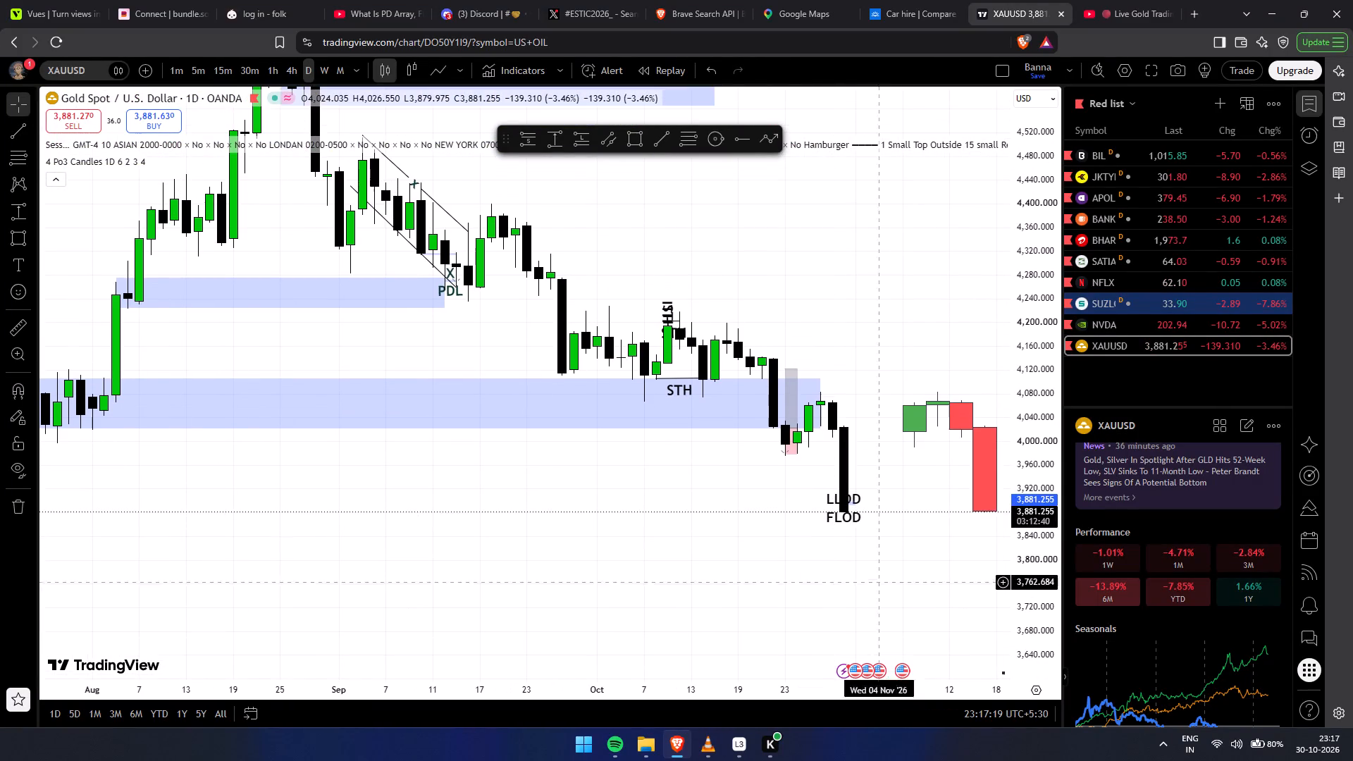
left_click_drag(1008, 378, 1061, 404)
left_click_drag(1011, 543, 1010, 223)
scroll(920, 286, "up", 4)
left_click_drag(840, 385, 672, 197)
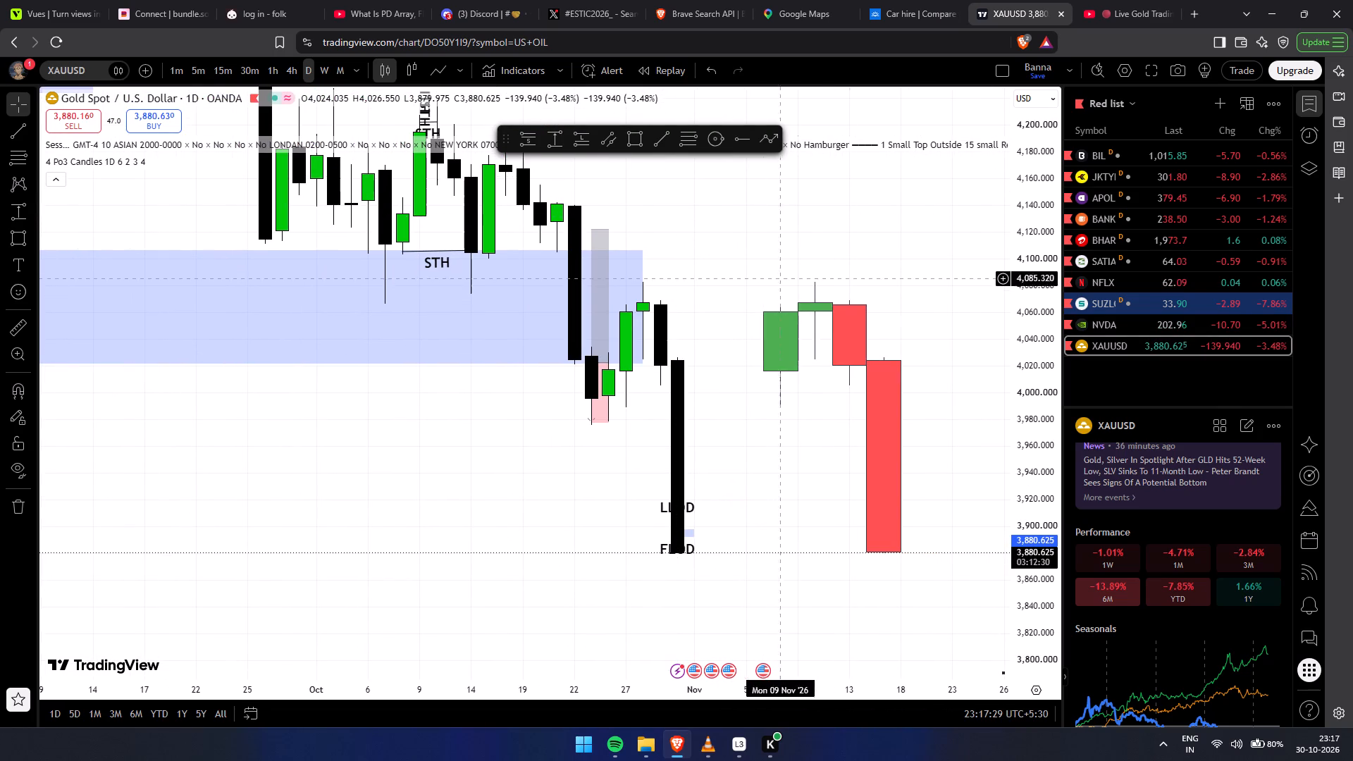
scroll(799, 268, "down", 3)
left_click_drag(1056, 207, 1042, 701)
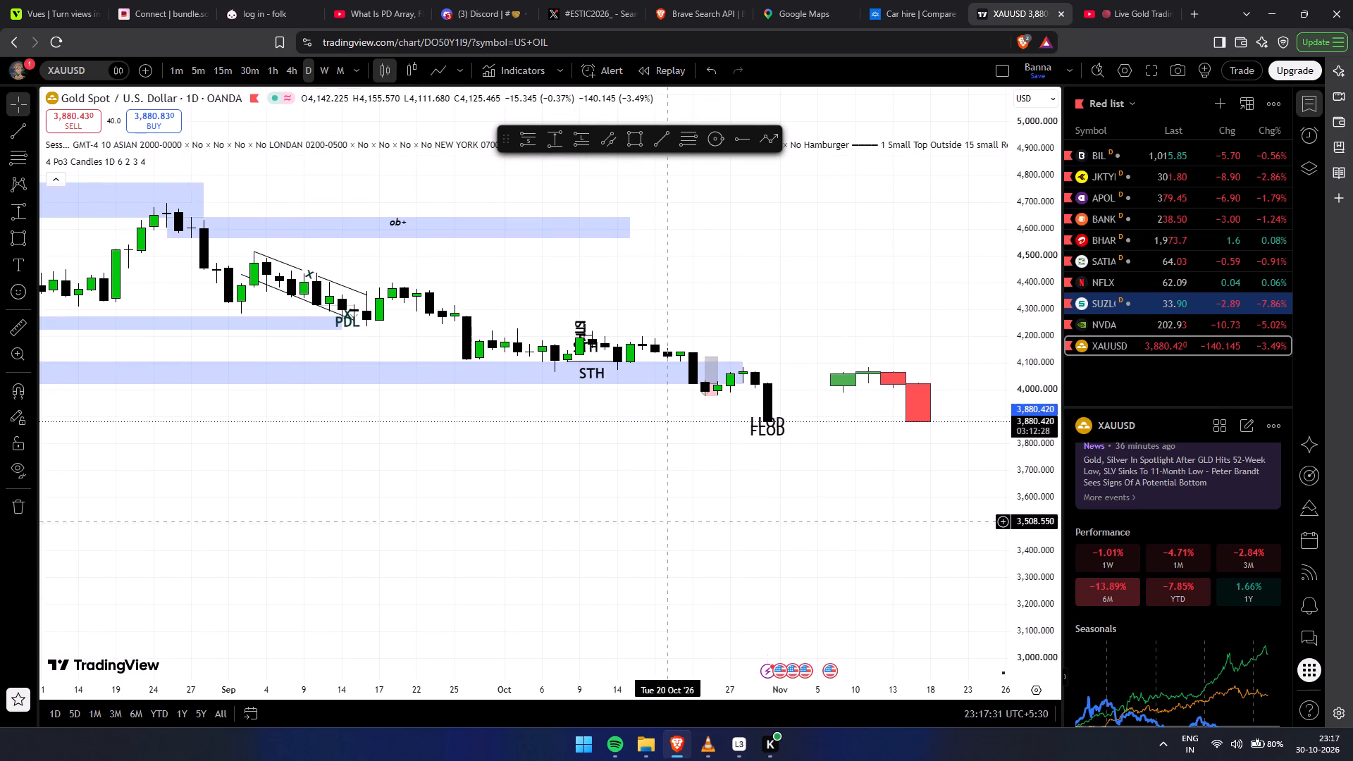
scroll(632, 528, "down", 6)
left_click_drag(593, 478, 824, 558)
scroll(628, 504, "down", 3)
left_click_drag(598, 471, 504, 414)
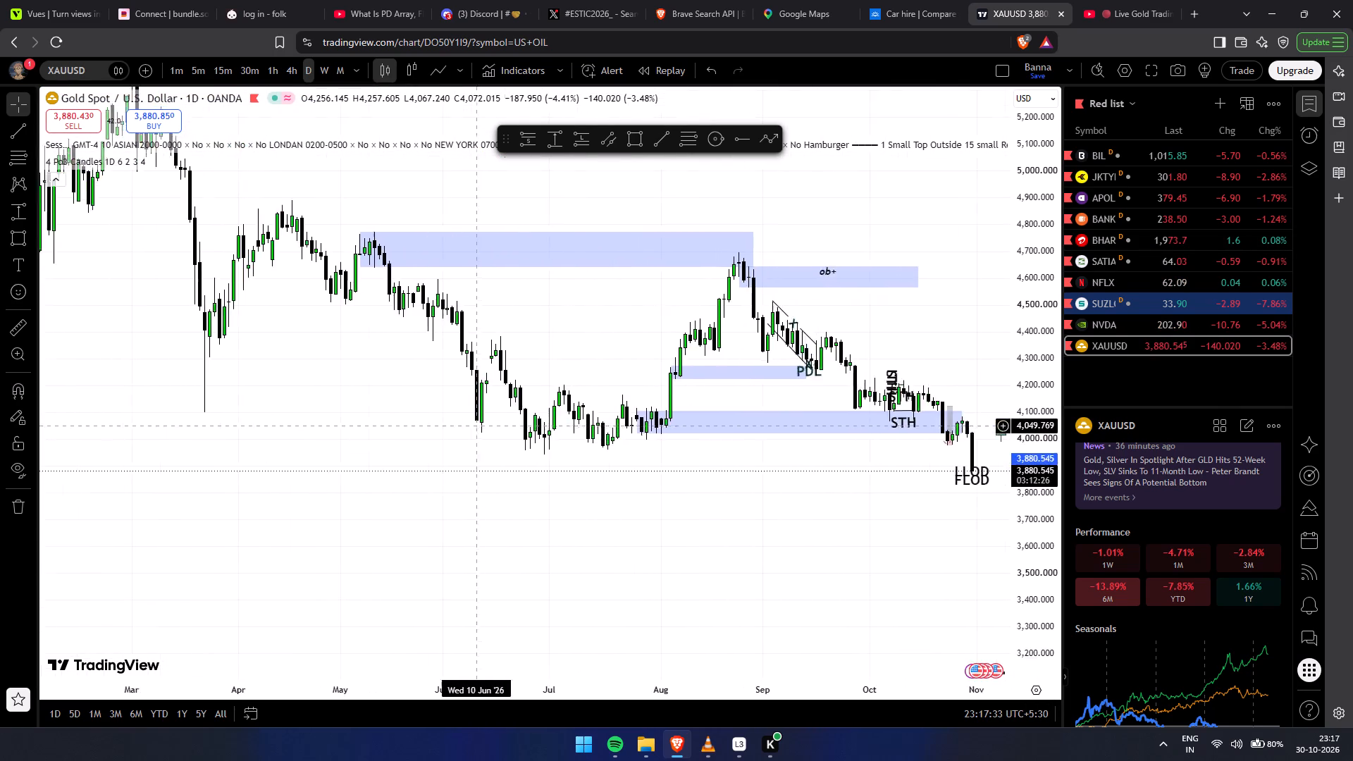
left_click_drag(504, 414, 248, 373)
left_click_drag(286, 390, 490, 530)
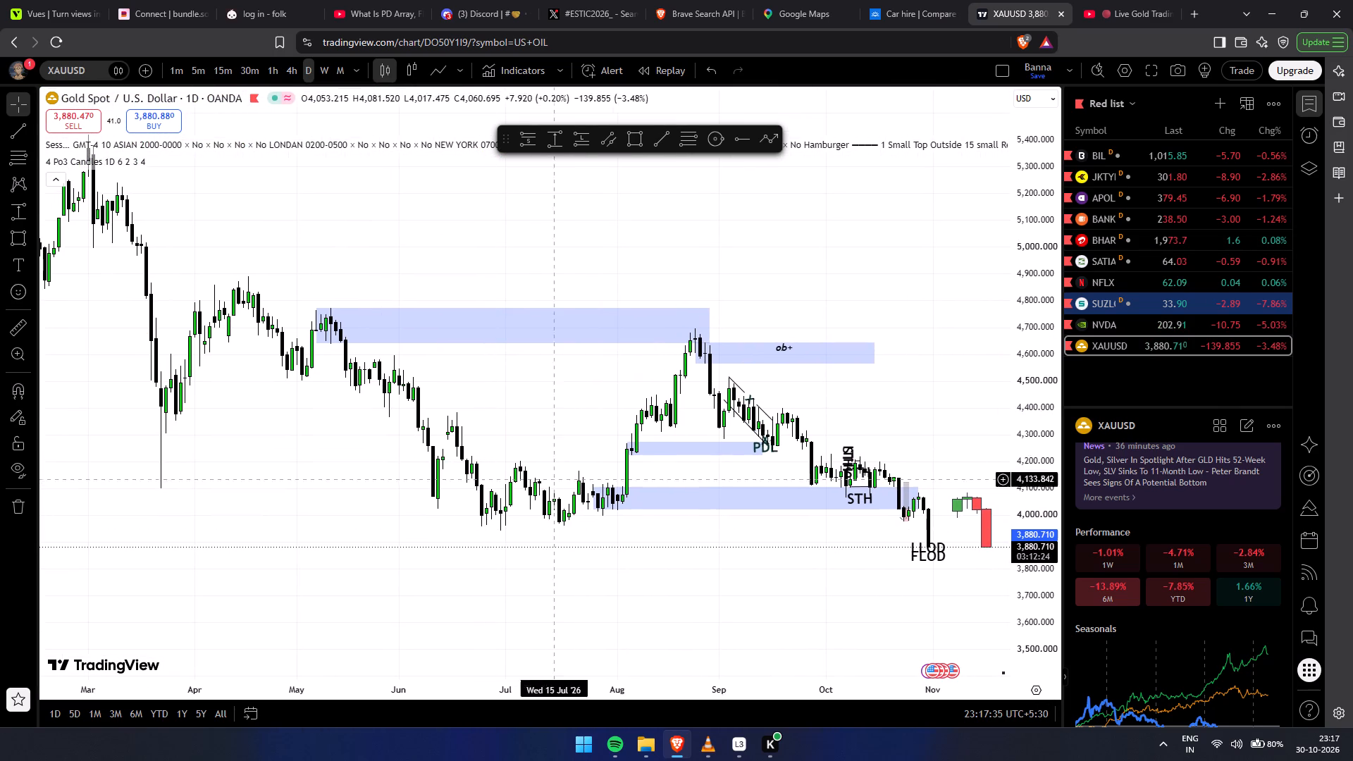
left_click_drag(801, 531, 623, 490)
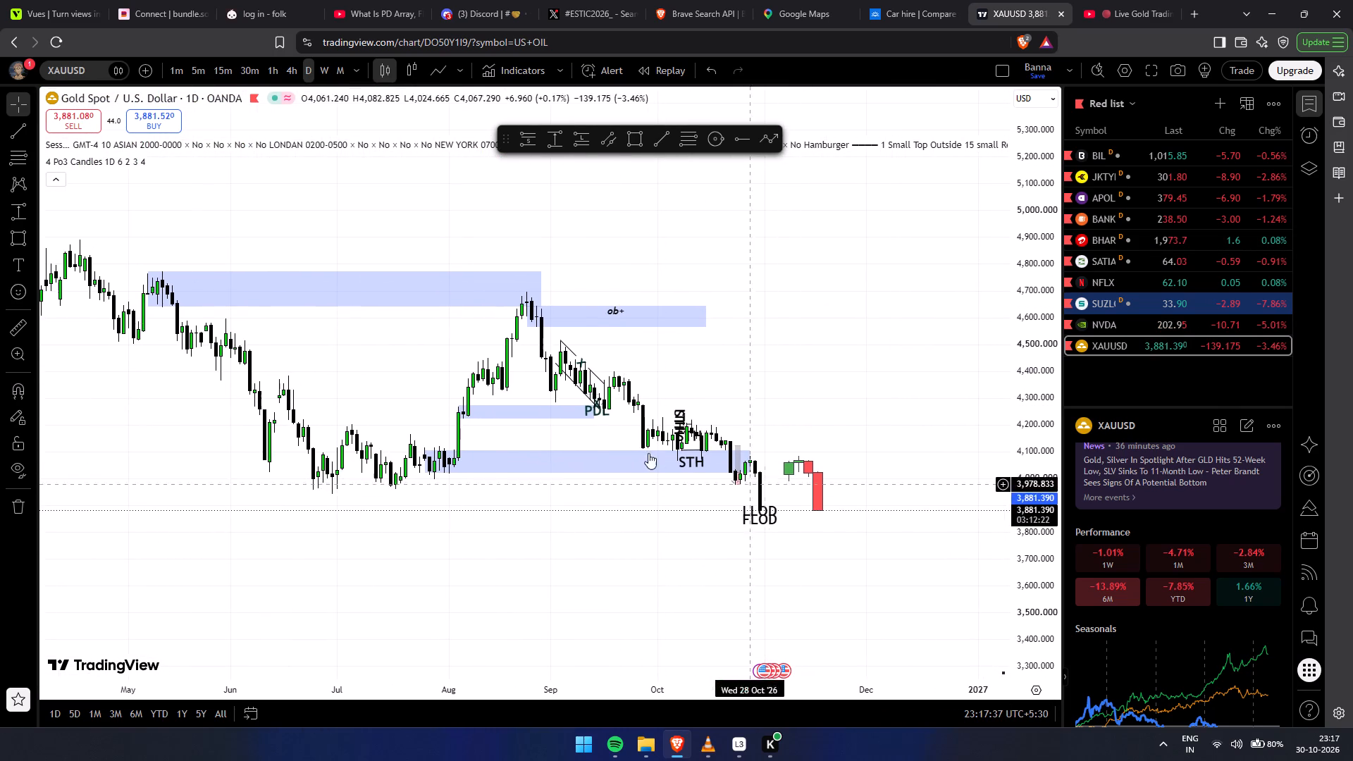
Switch the XAUUSD chart to the 5-minute timeframe and examine the LLOD and FLOD levels around the shaded entry zone.
left_click(202, 72)
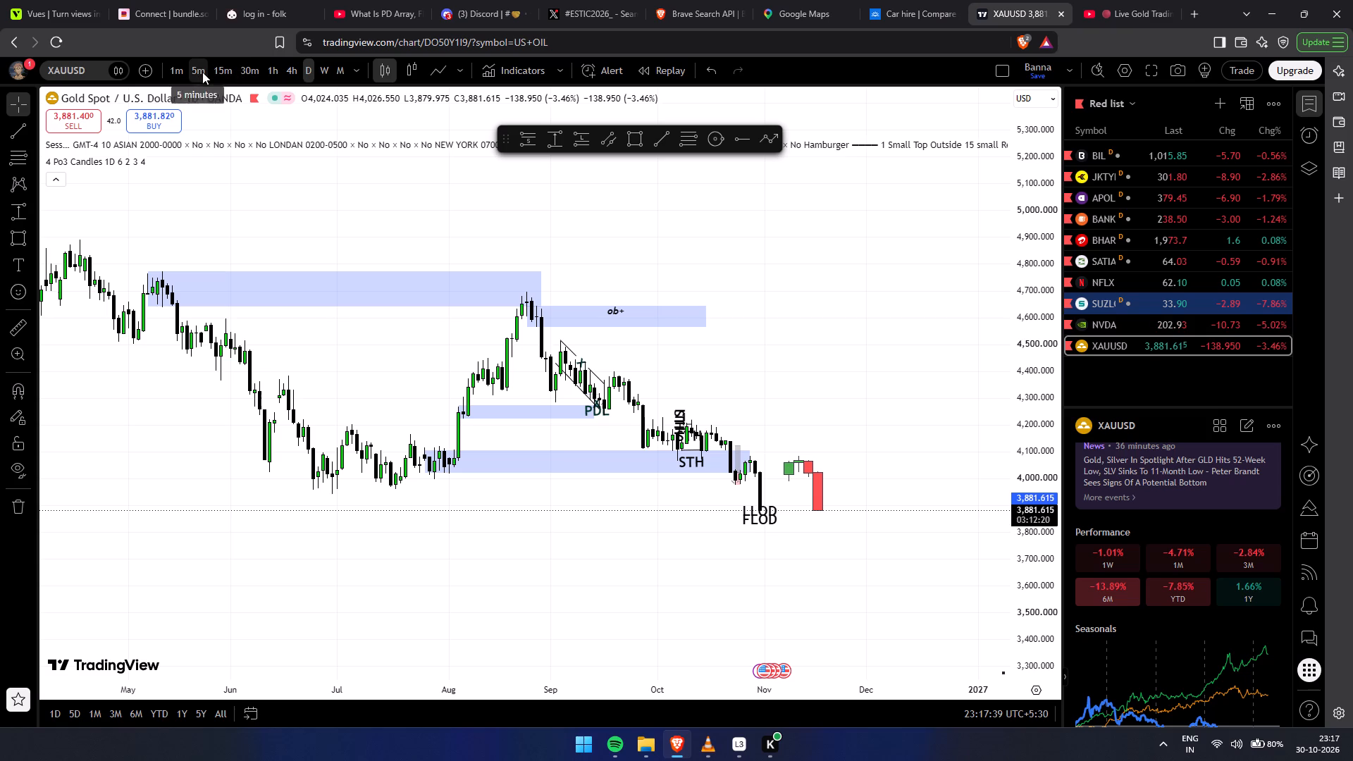
scroll(843, 464, "down", 11)
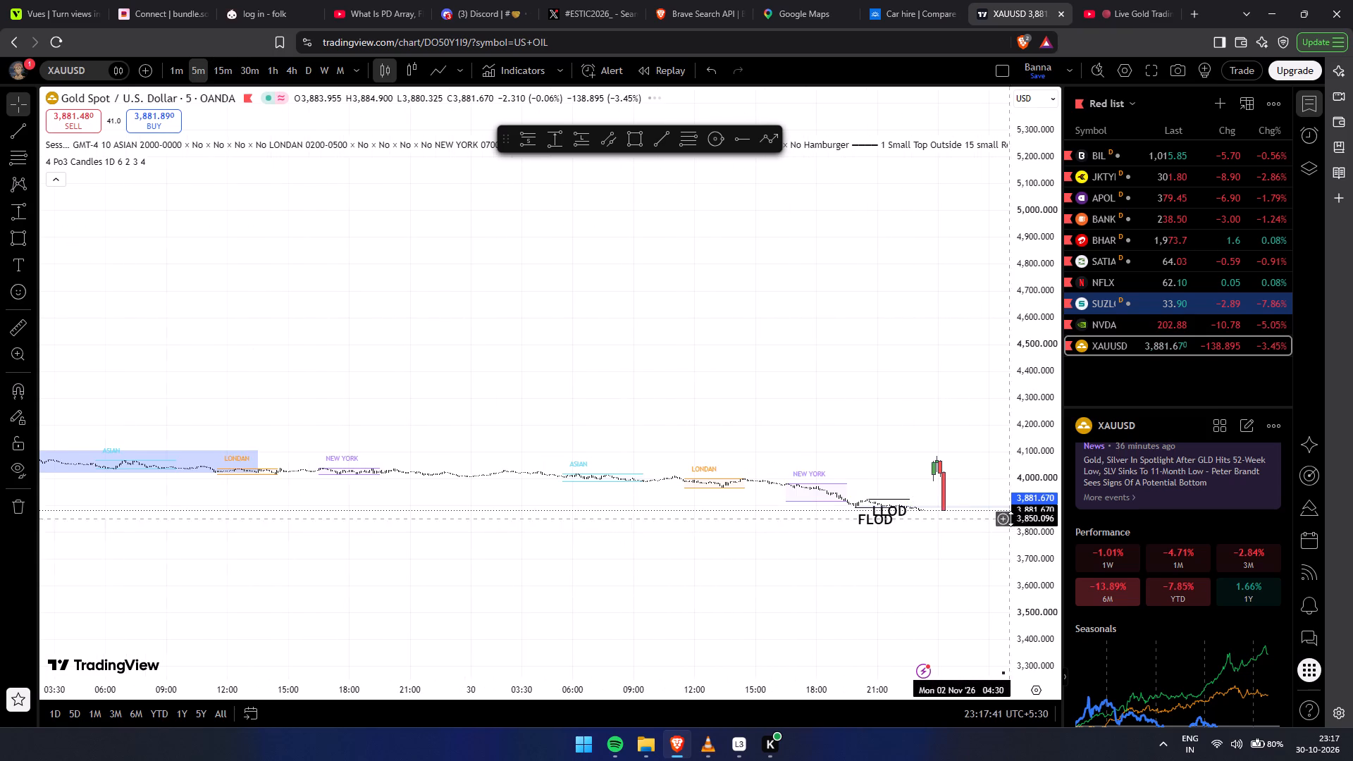
left_click_drag(1039, 534, 956, 116)
left_click_drag(779, 485, 509, 160)
scroll(798, 536, "up", 6)
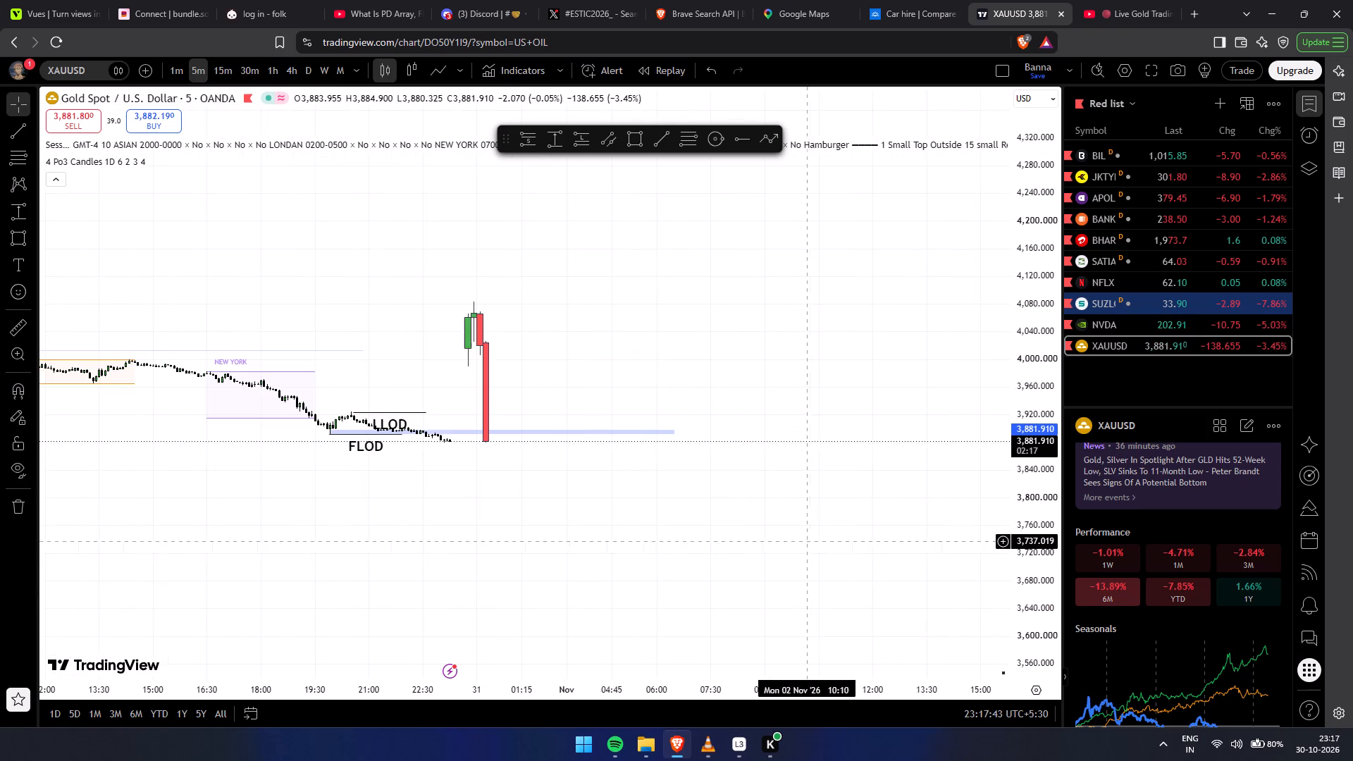
left_click_drag(1103, 583, 1090, 553)
left_click_drag(1041, 604, 954, 180)
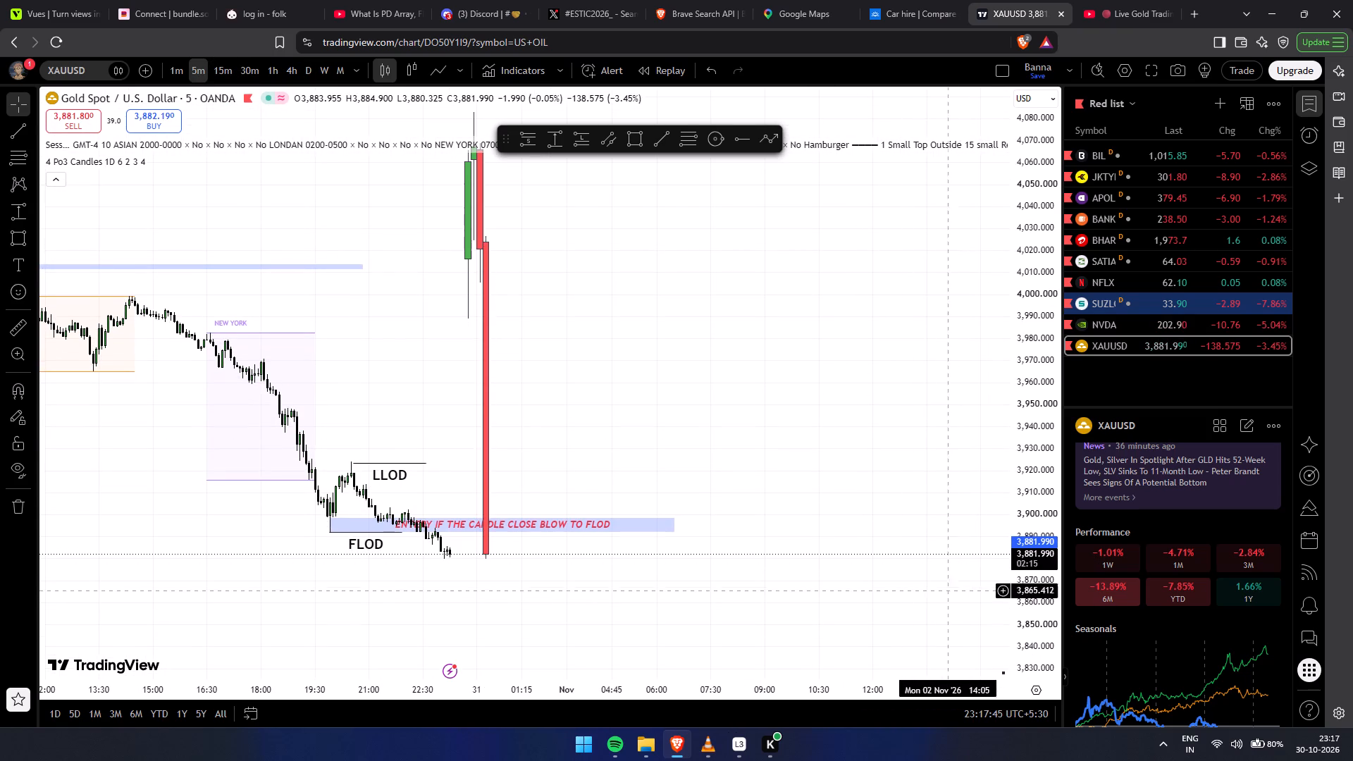
left_click_drag(1044, 590, 926, 224)
left_click_drag(790, 498, 712, 108)
scroll(610, 375, "up", 1)
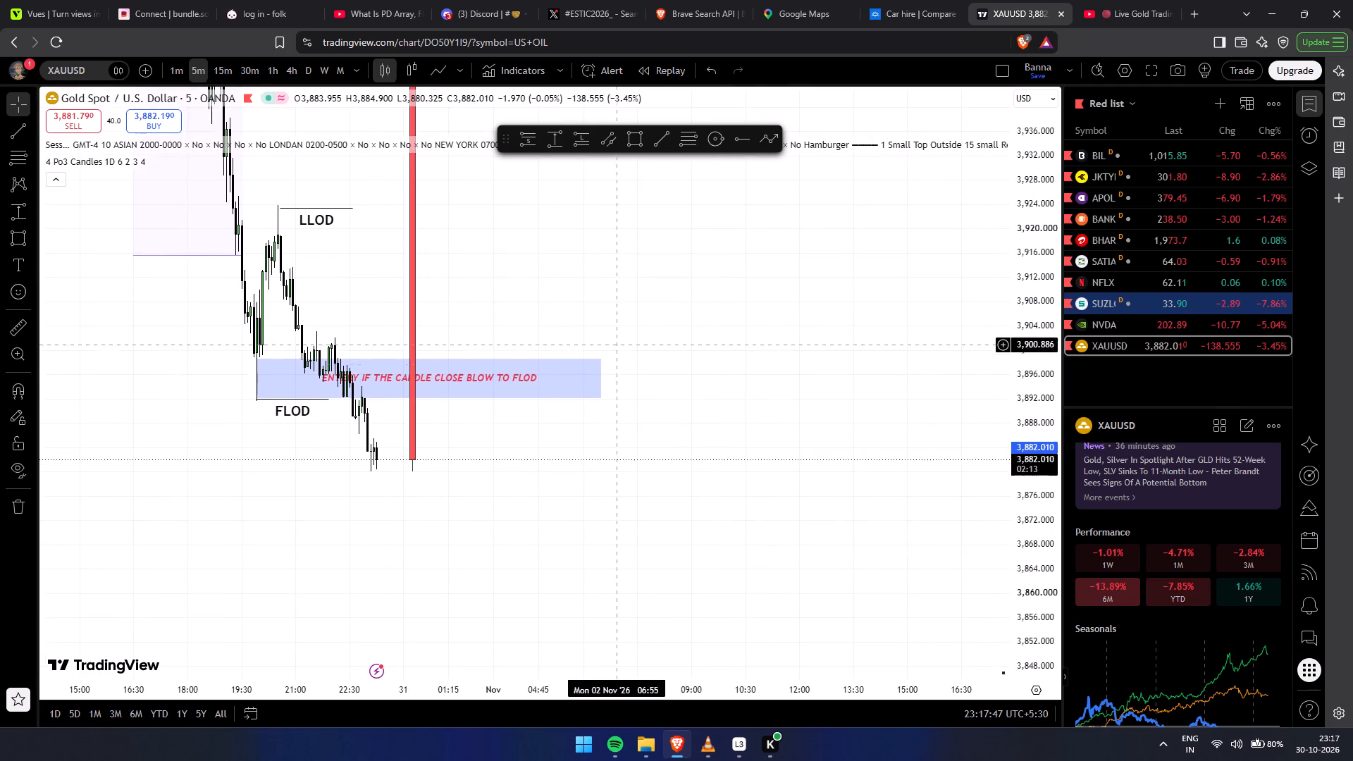
scroll(610, 375, "up", 2)
left_click_drag(573, 458, 803, 429)
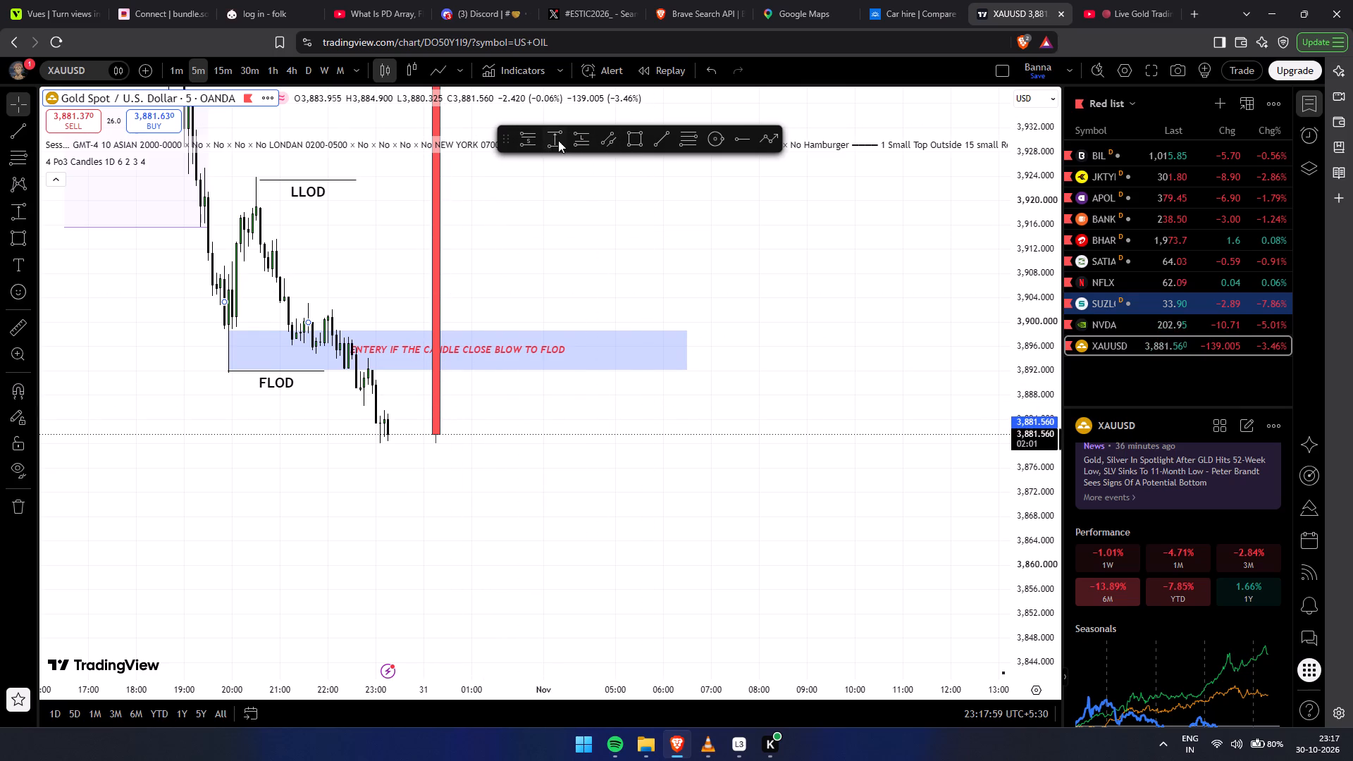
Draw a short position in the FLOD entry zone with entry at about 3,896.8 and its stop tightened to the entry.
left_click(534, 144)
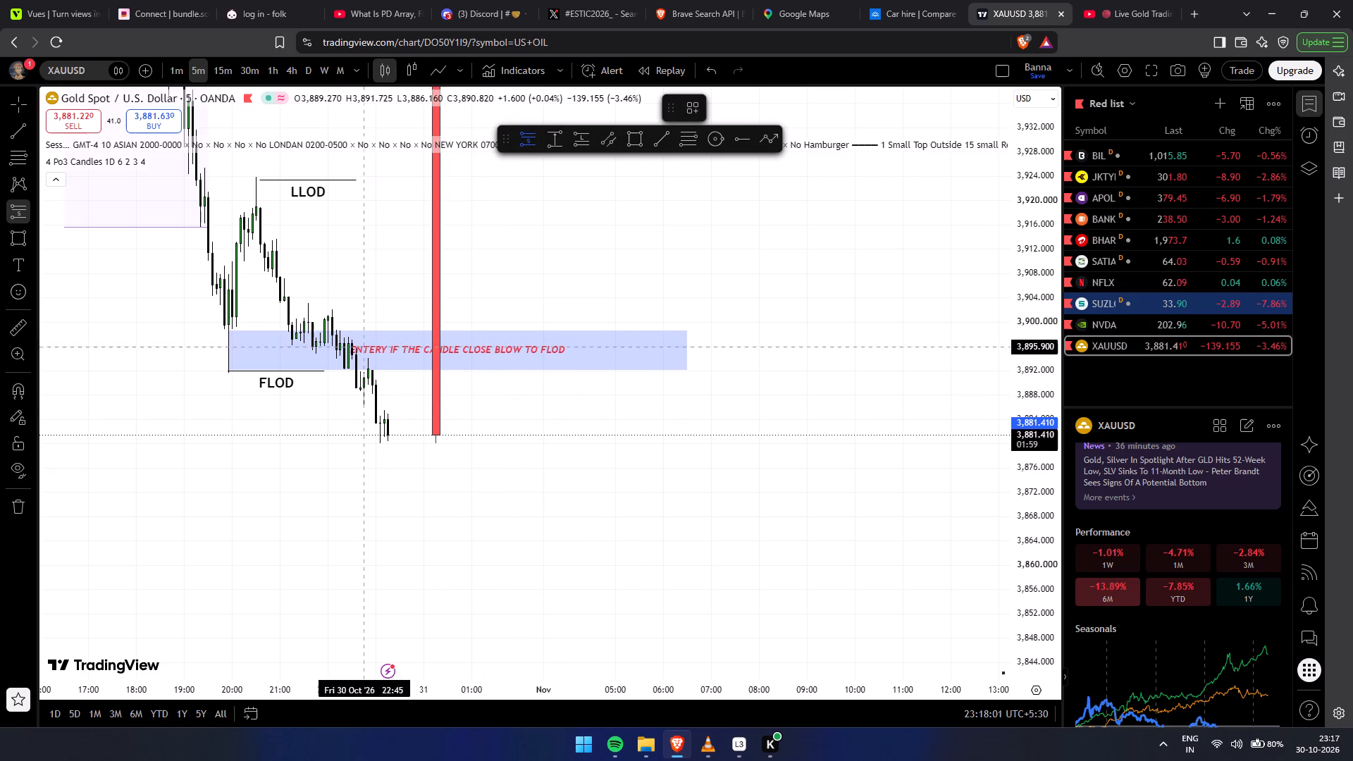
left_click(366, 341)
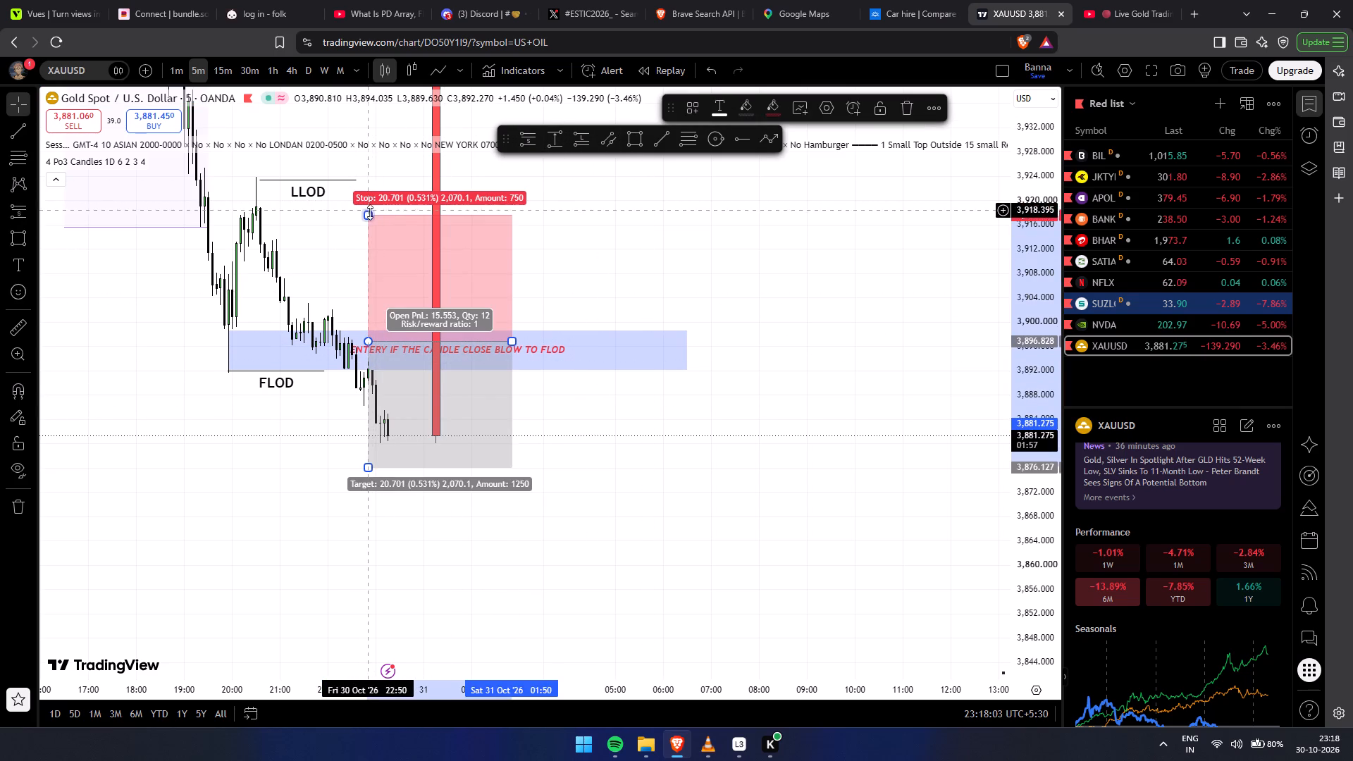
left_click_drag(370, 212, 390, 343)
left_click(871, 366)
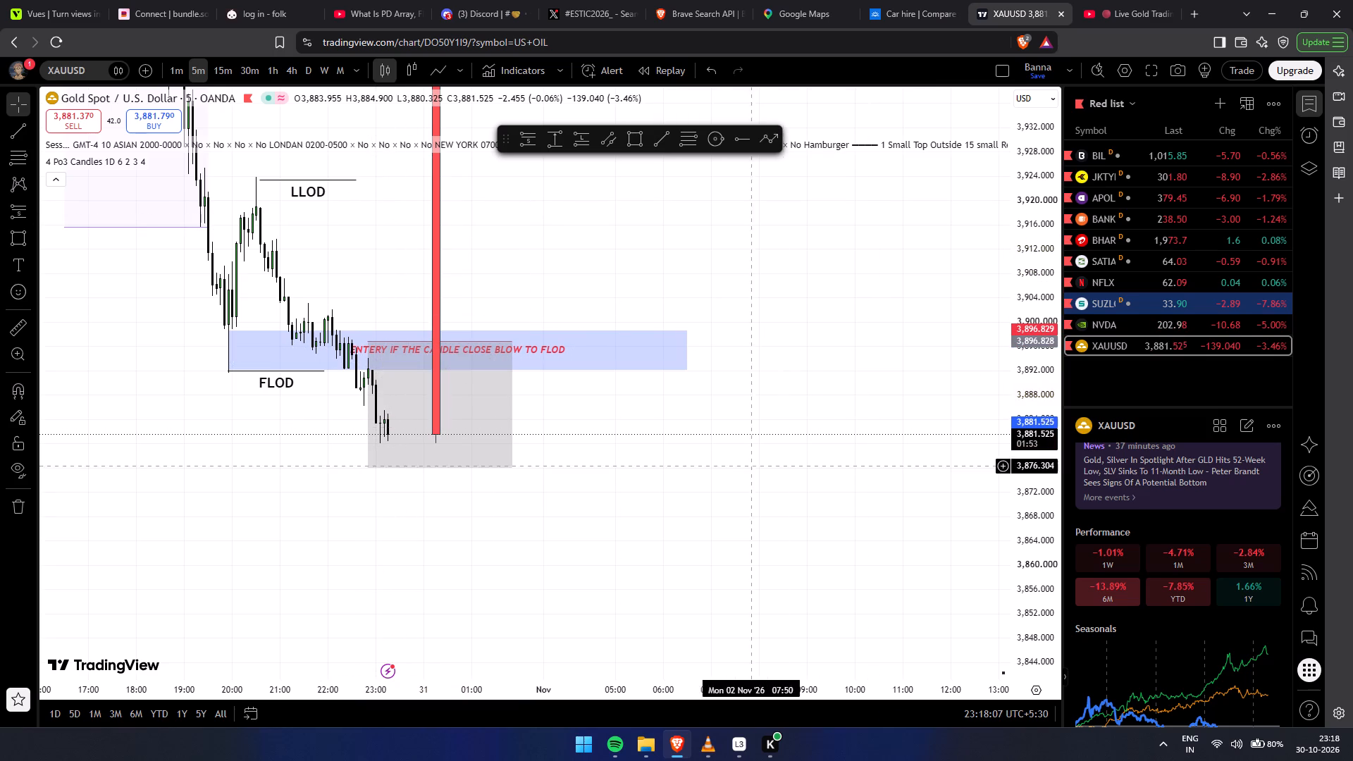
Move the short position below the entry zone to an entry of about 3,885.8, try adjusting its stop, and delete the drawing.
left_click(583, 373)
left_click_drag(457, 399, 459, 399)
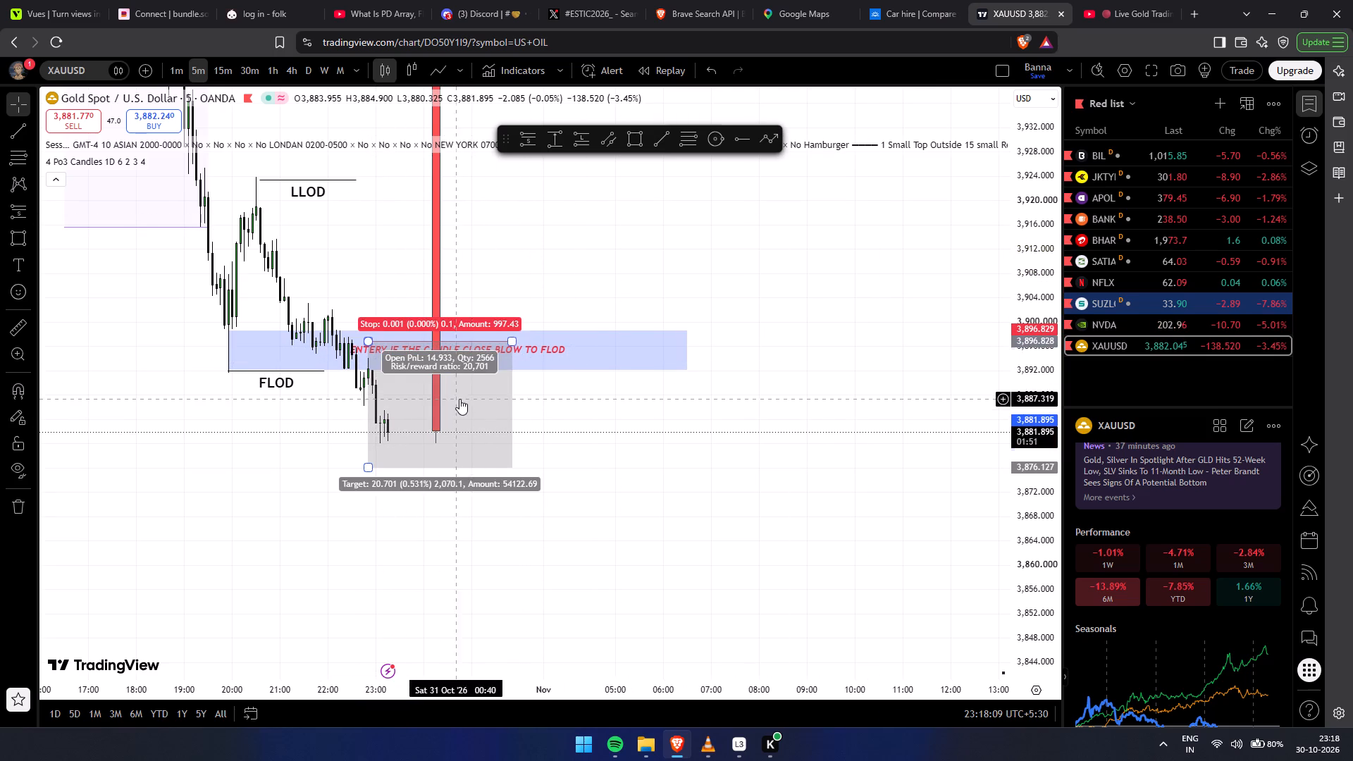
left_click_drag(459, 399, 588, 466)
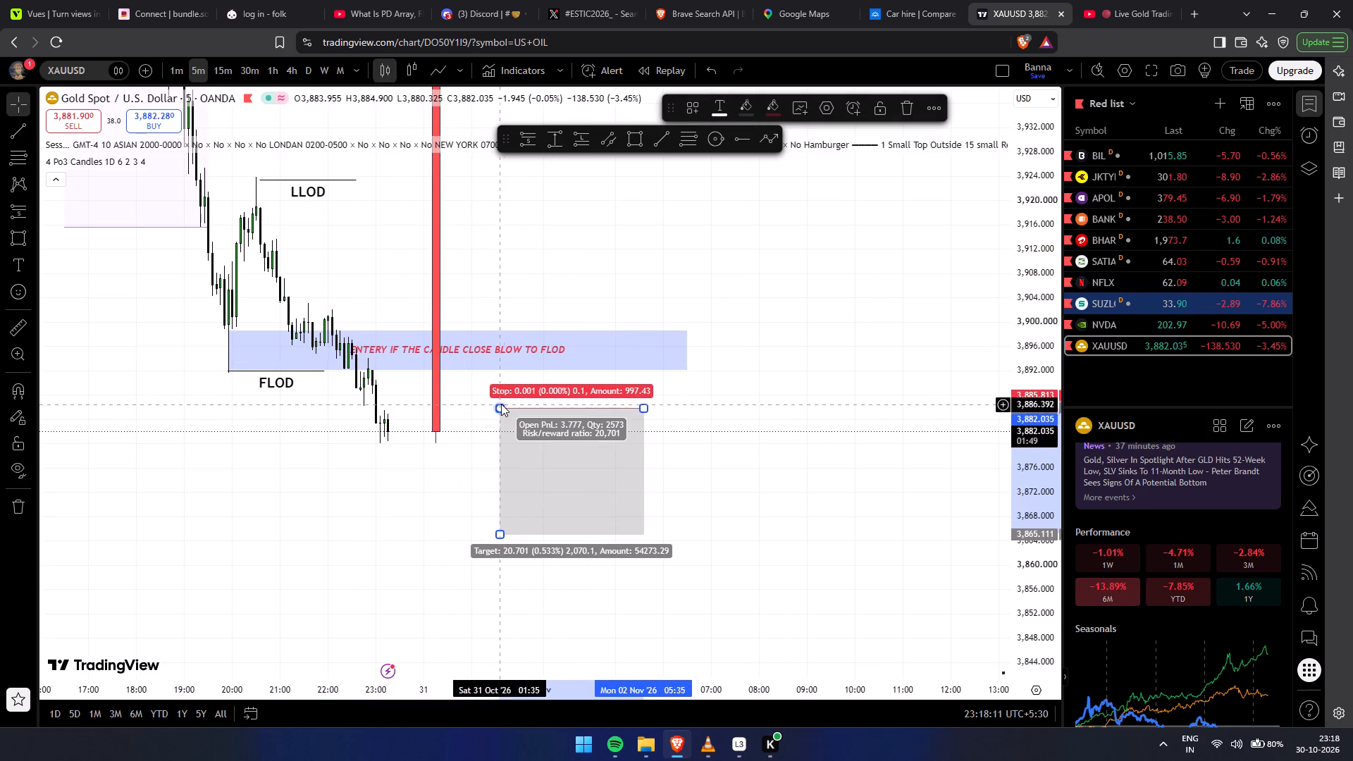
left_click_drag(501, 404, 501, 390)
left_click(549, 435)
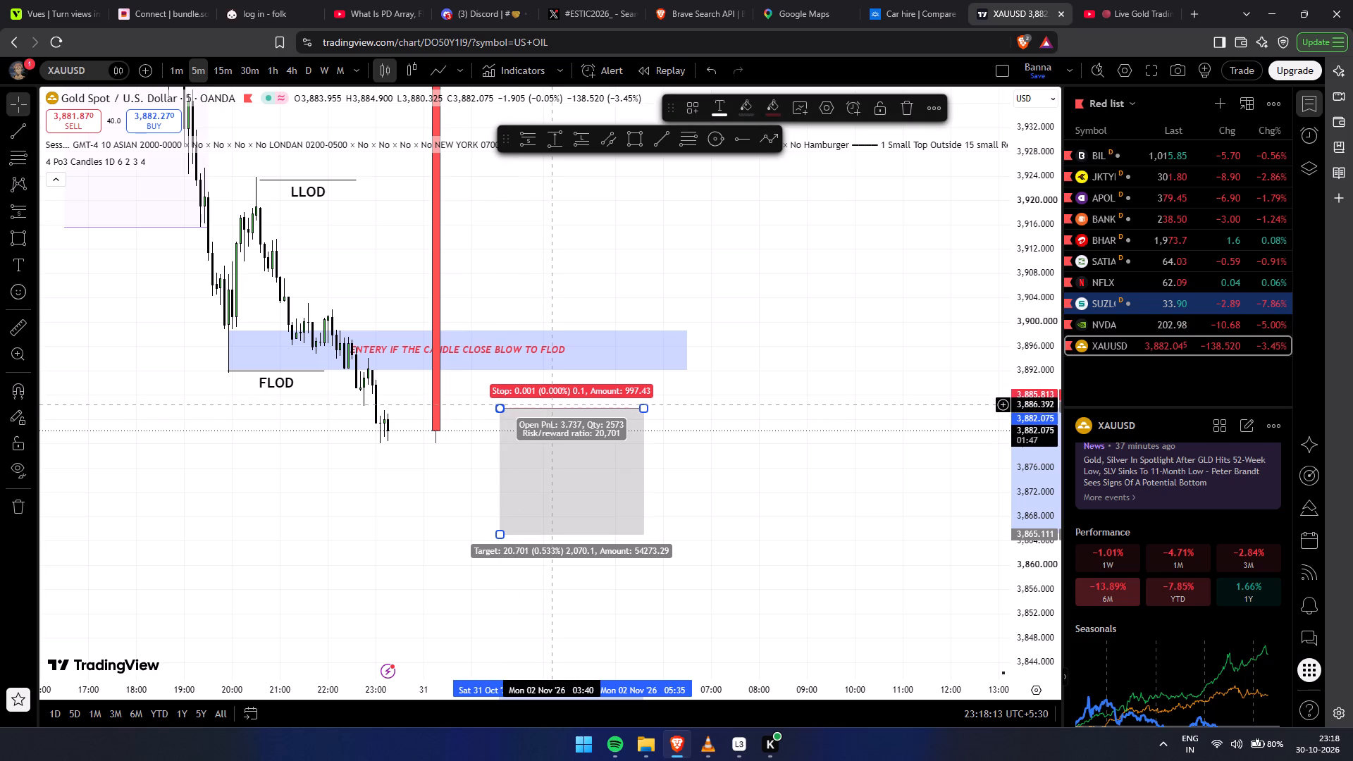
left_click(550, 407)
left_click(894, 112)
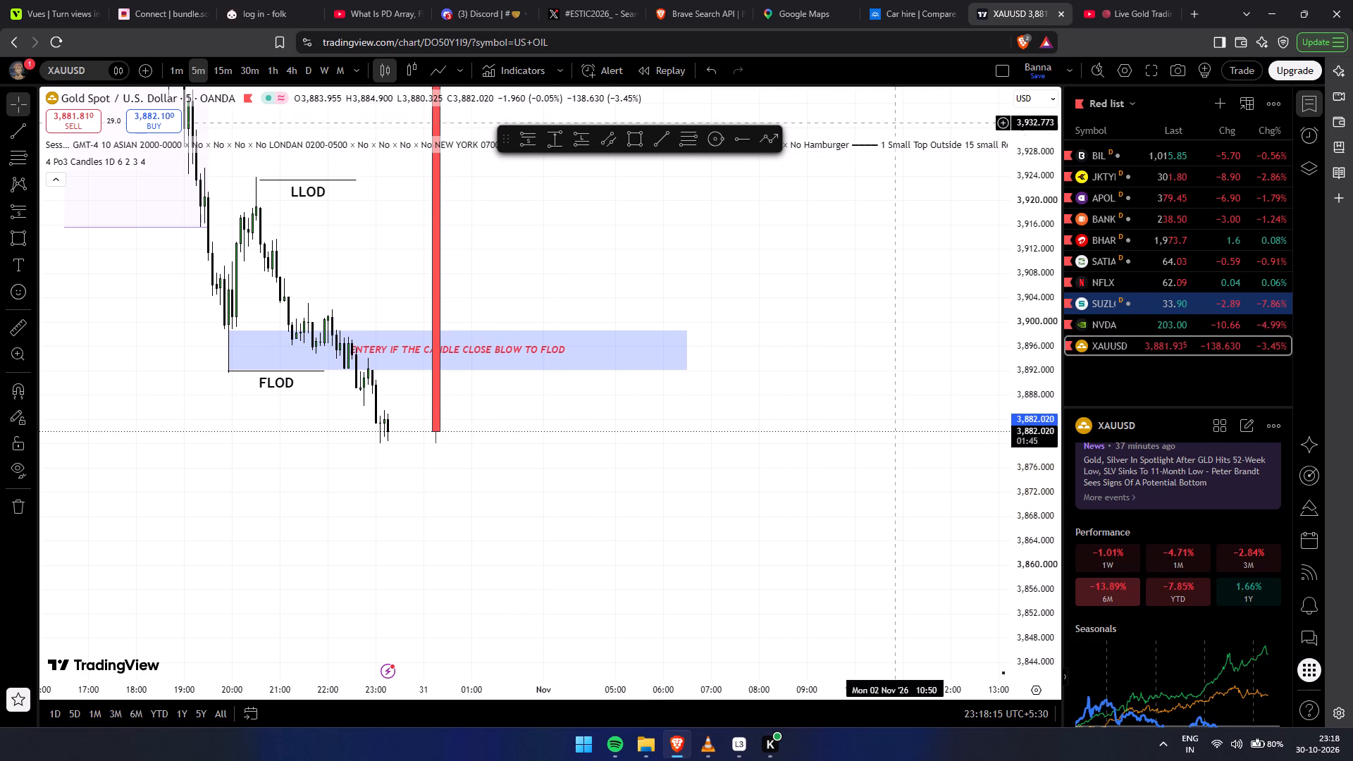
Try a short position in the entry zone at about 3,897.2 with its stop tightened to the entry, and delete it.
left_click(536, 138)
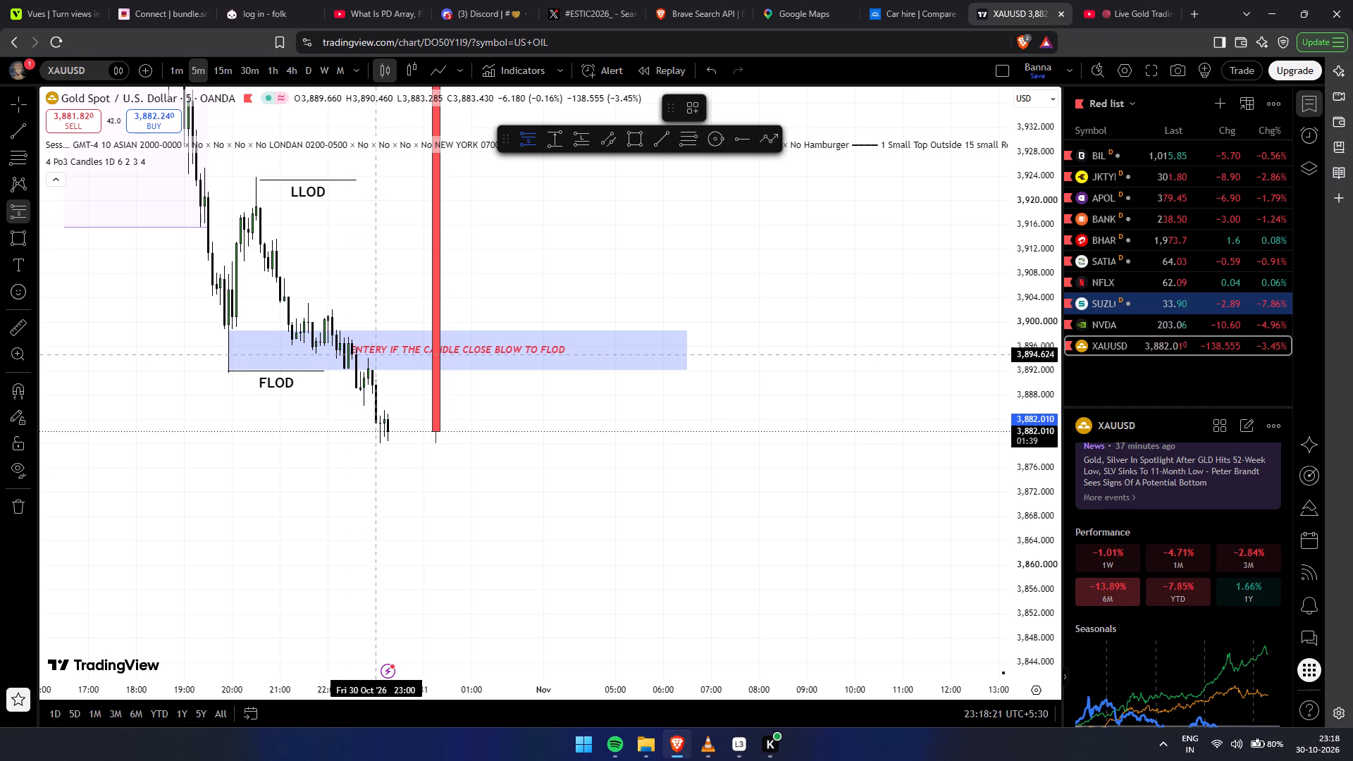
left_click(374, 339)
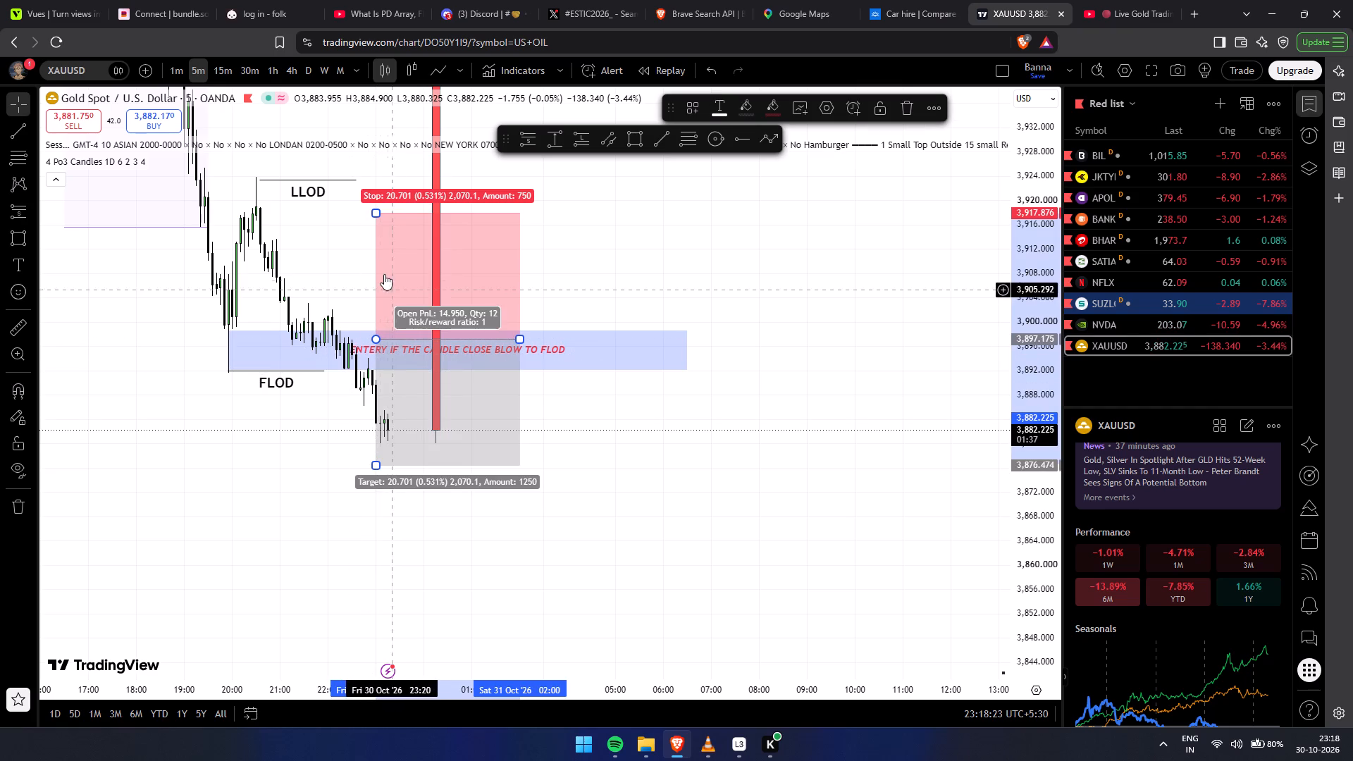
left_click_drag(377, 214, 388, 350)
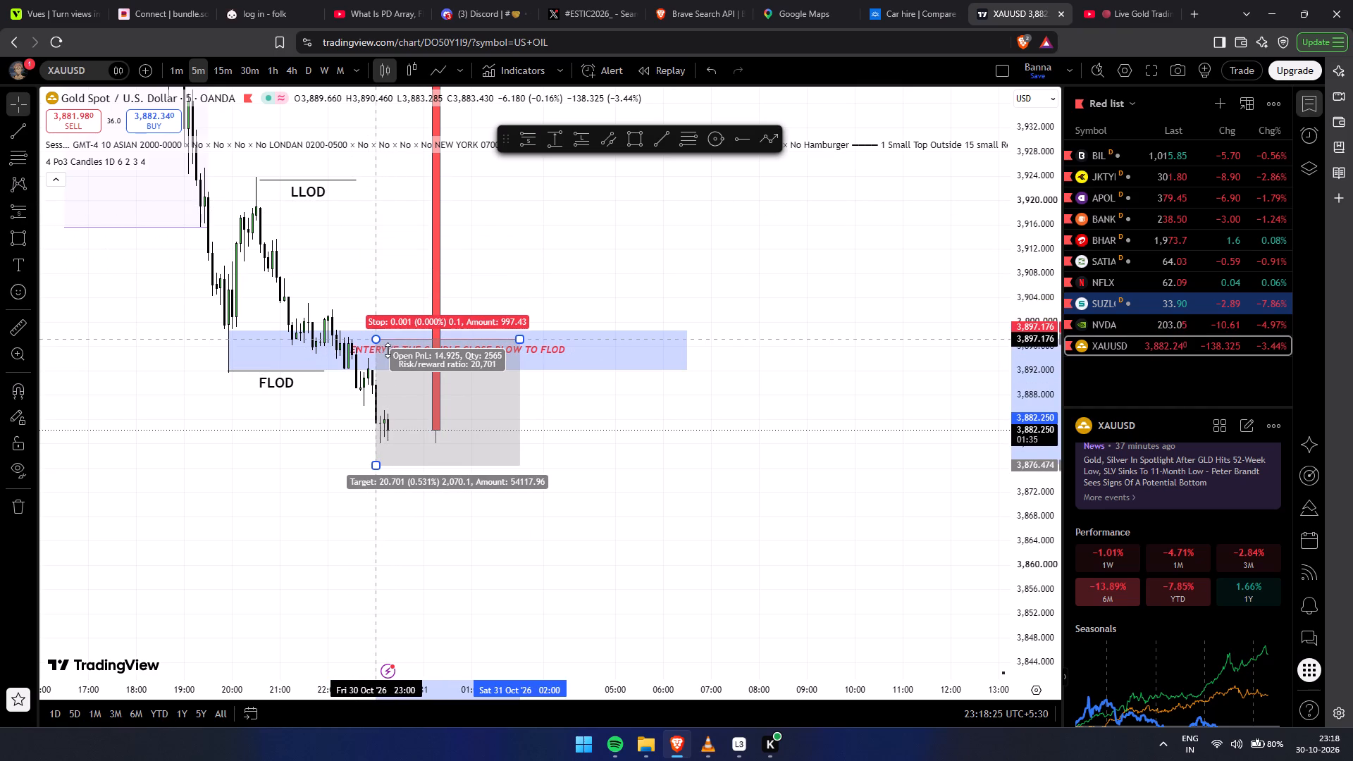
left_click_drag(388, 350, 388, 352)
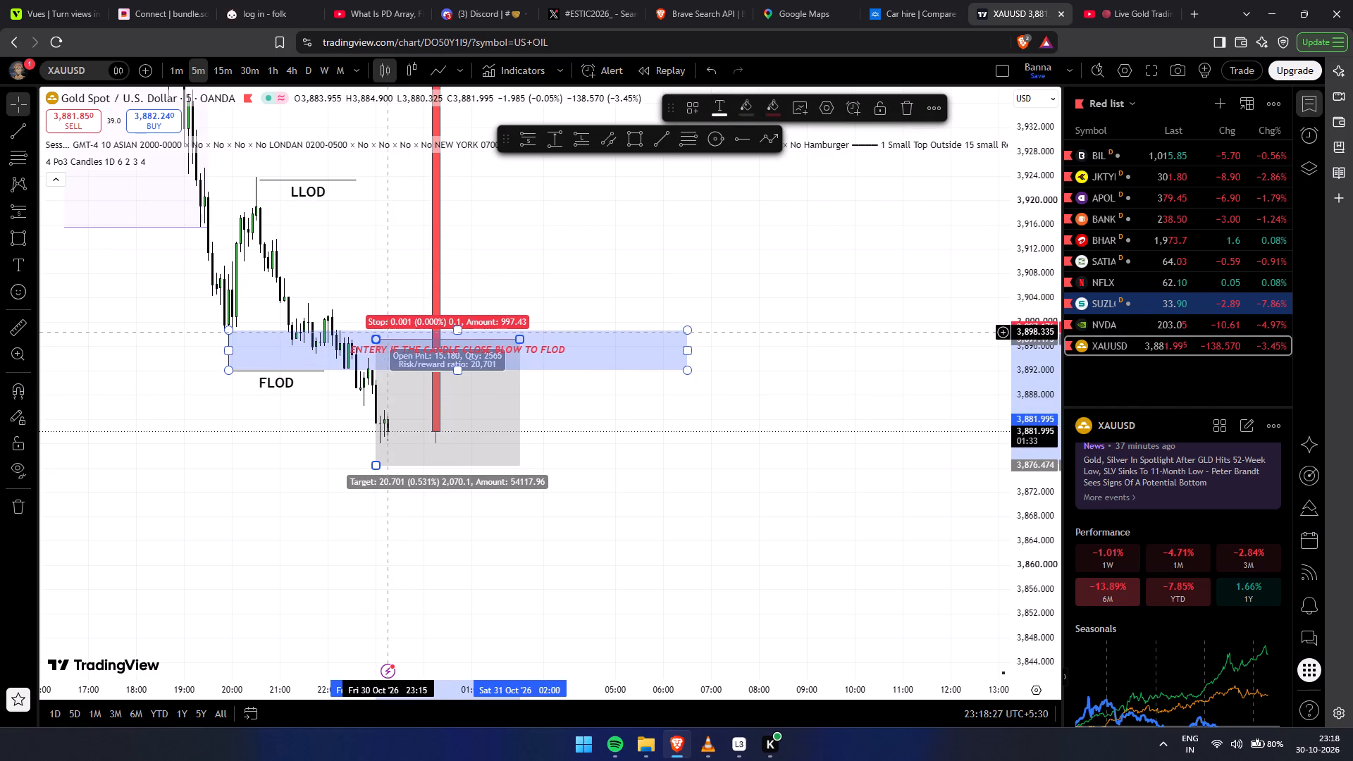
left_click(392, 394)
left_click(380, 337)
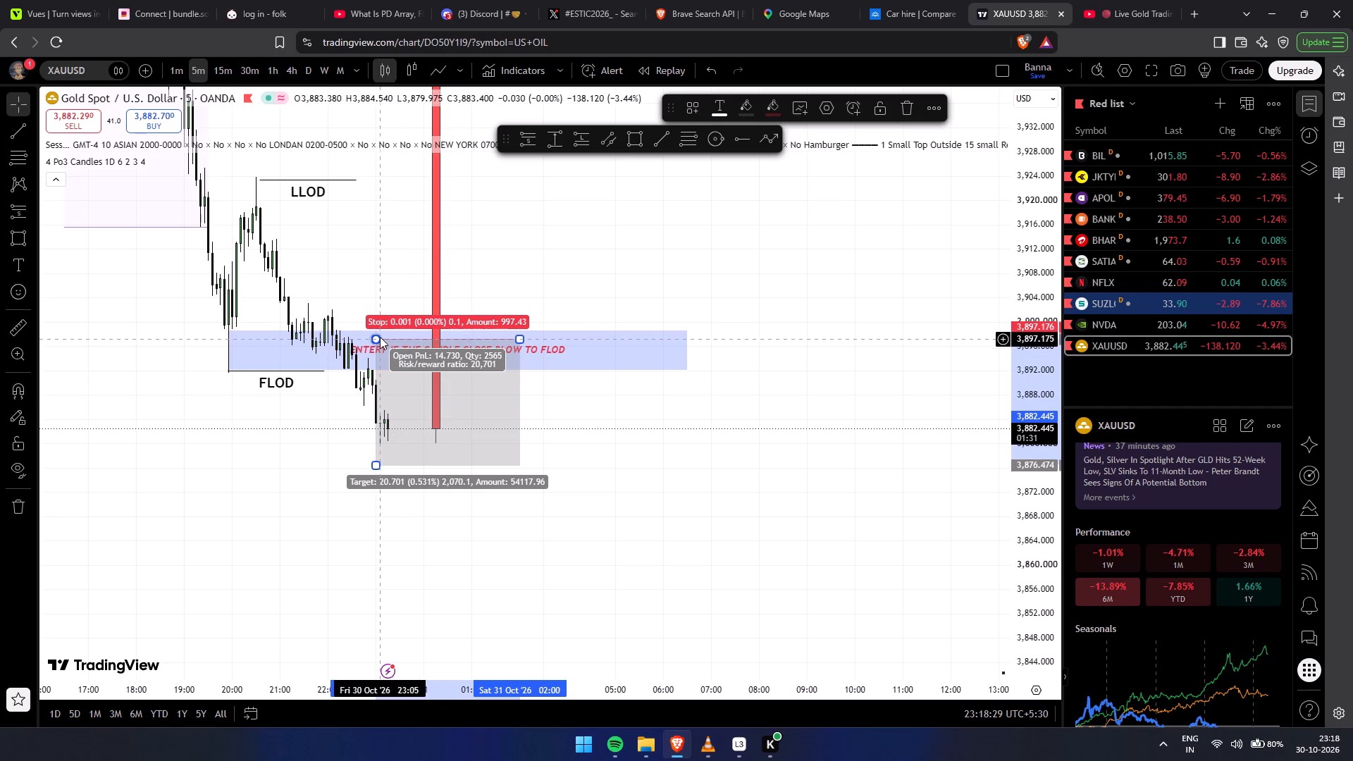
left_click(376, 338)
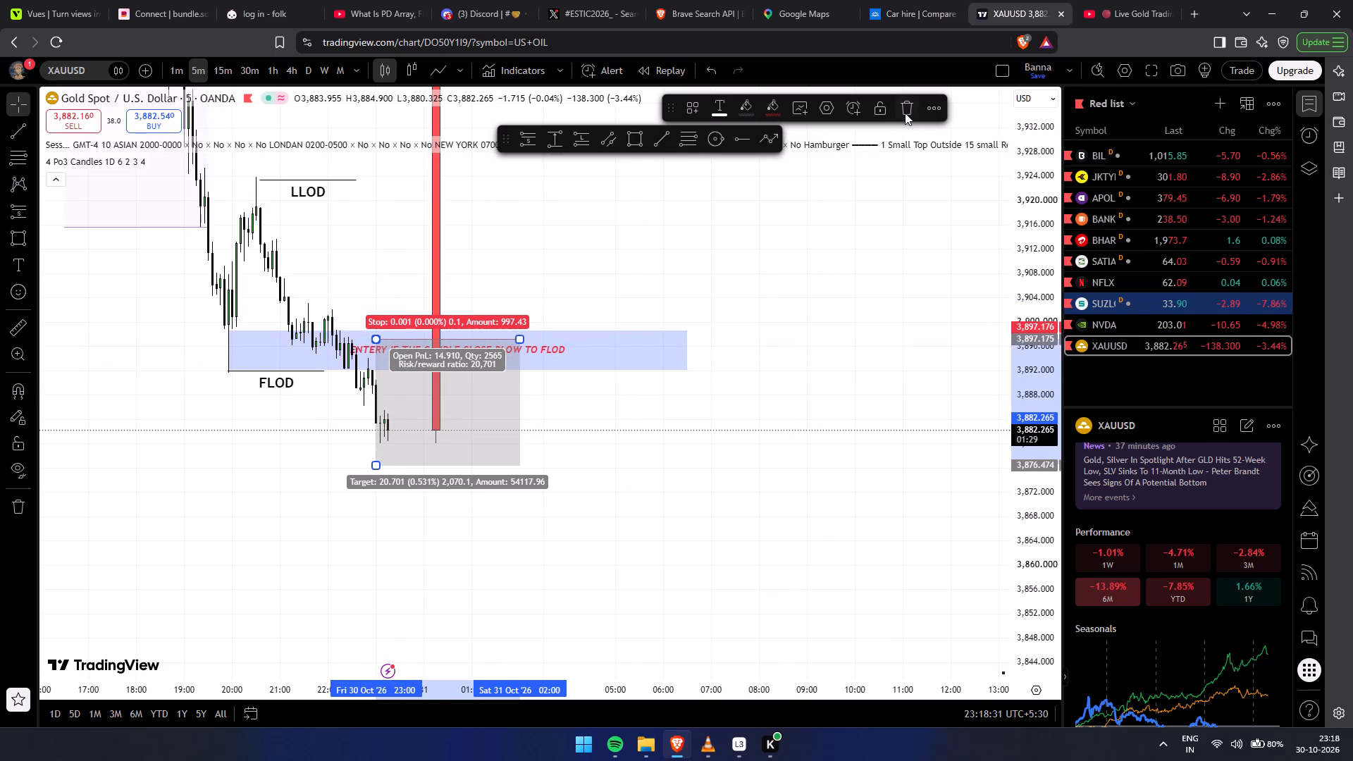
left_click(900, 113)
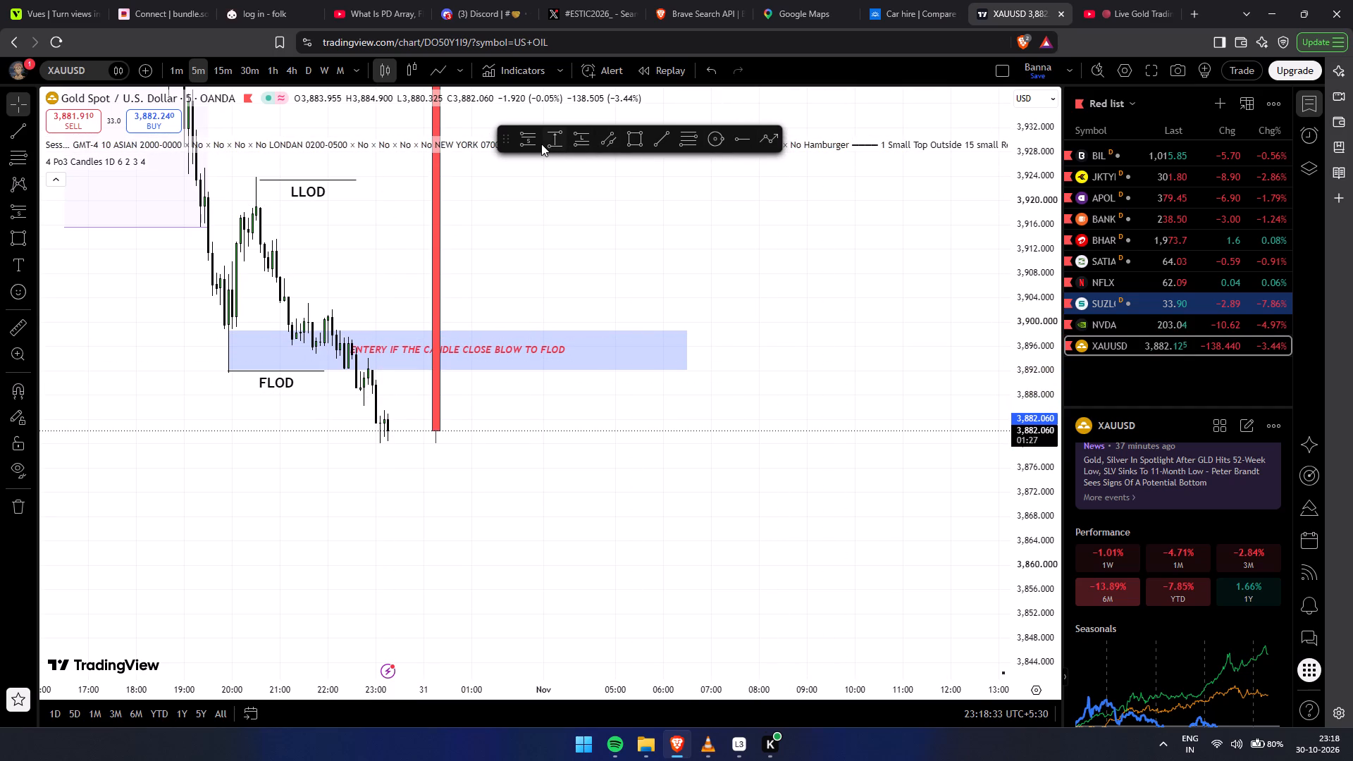
Draw a short position in the FLOD entry zone with entry at about 3,894.4 and stop at about 3,896.8.
left_click(533, 144)
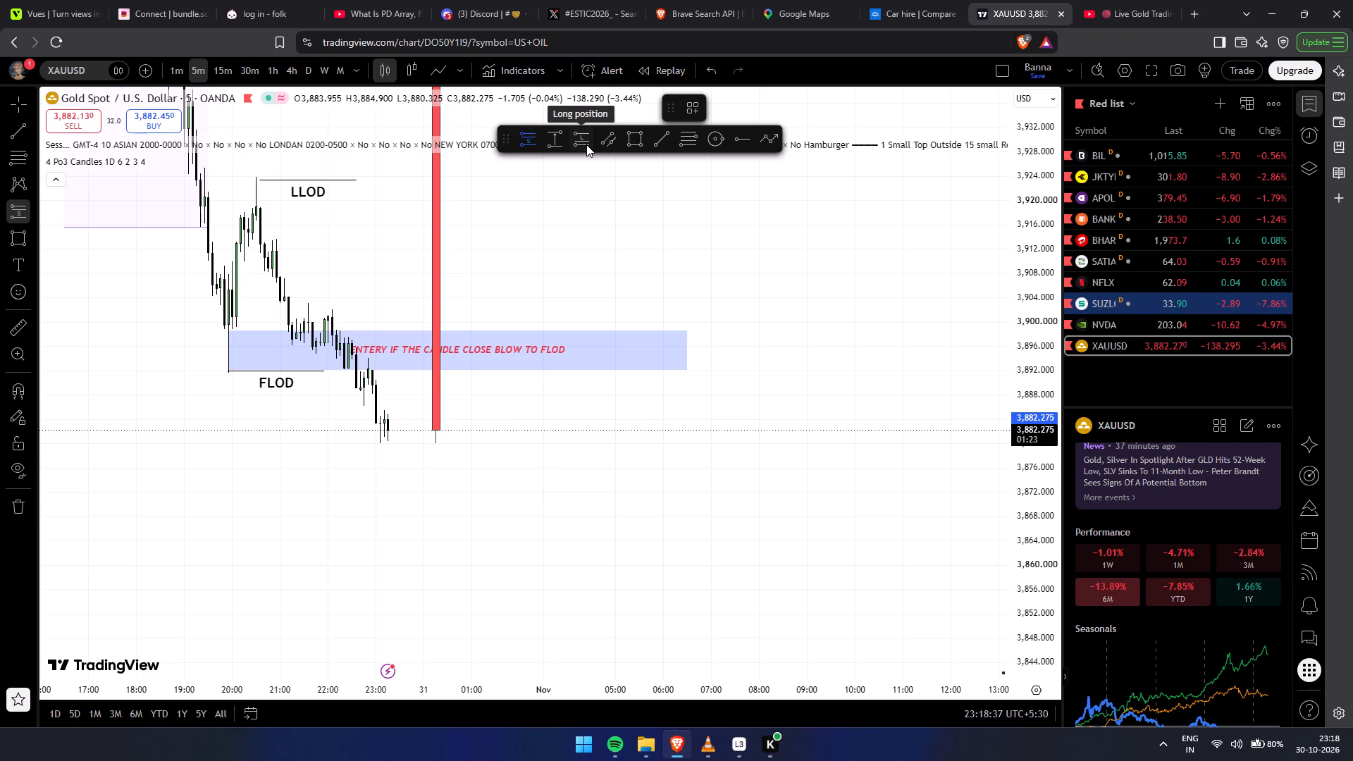
left_click(586, 144)
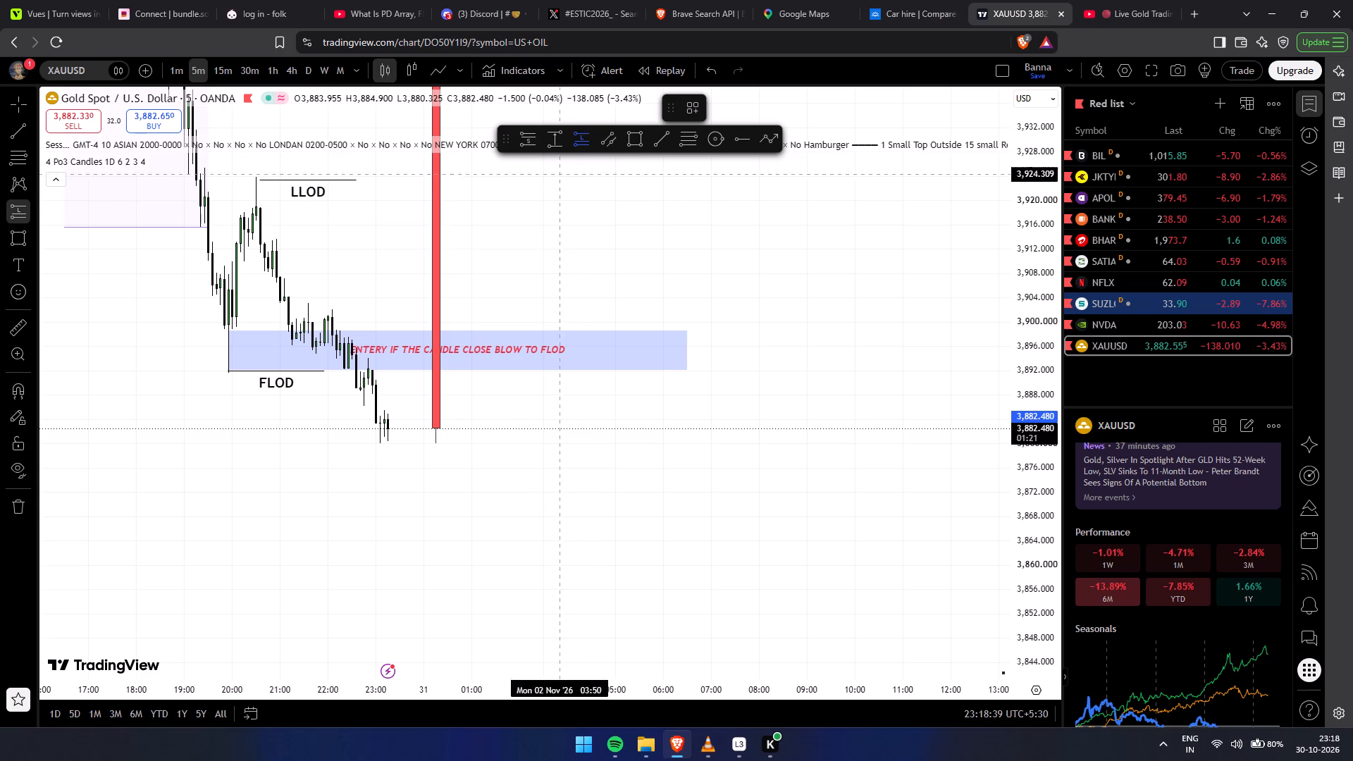
left_click(521, 148)
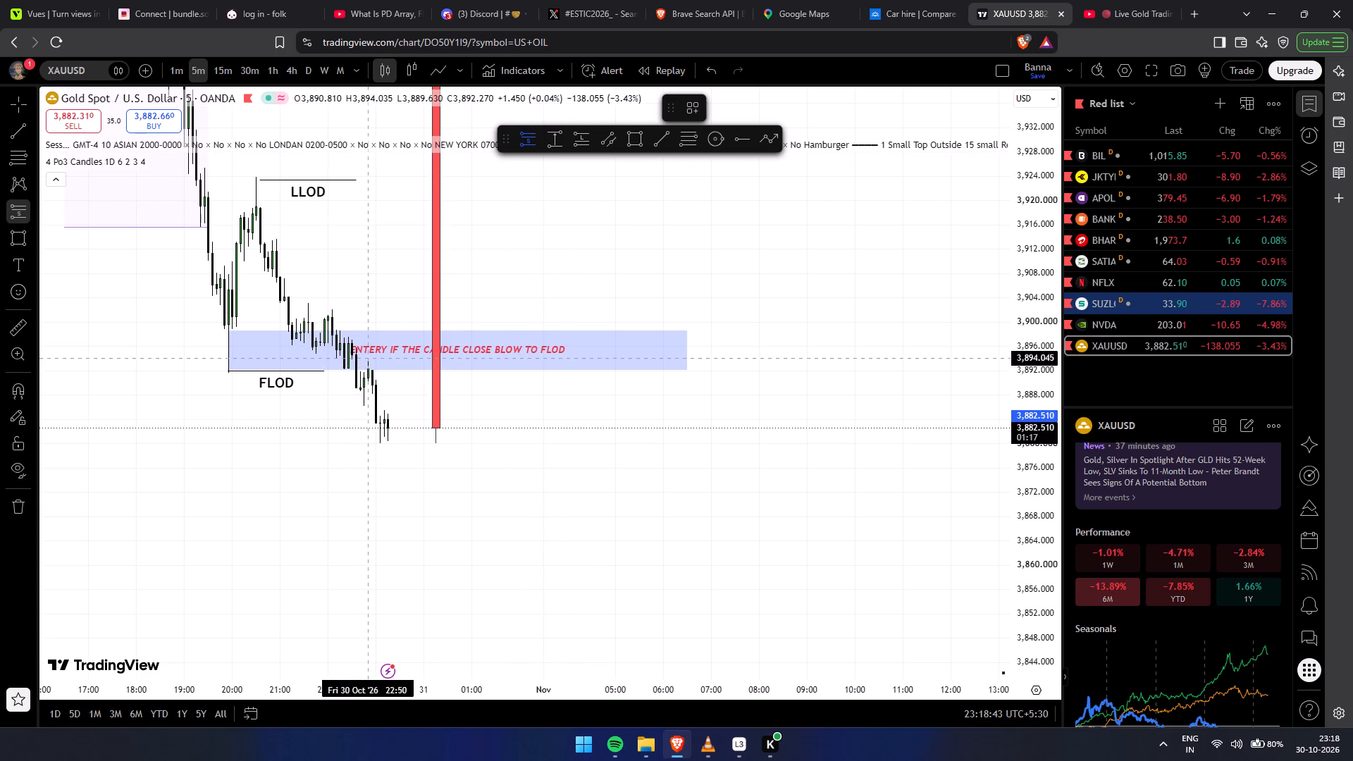
left_click(357, 356)
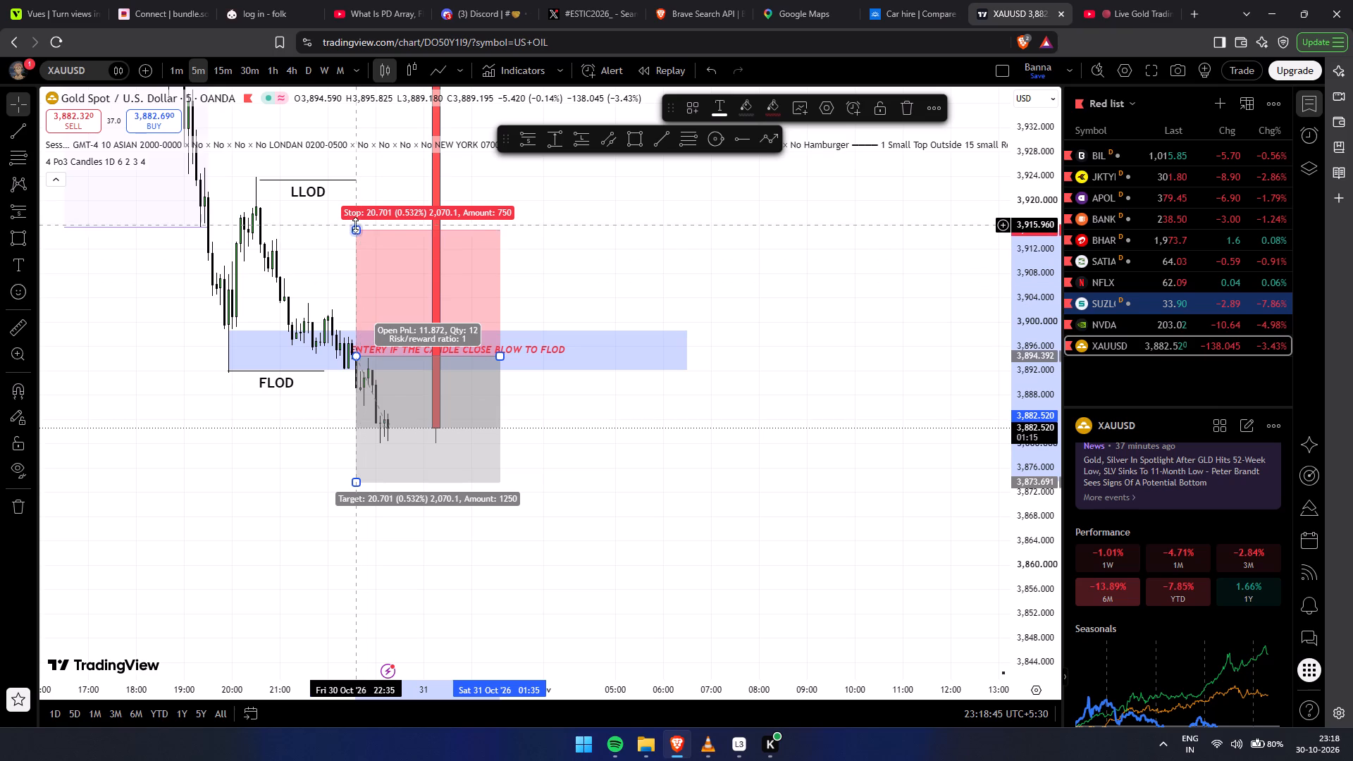
left_click_drag(355, 235, 380, 344)
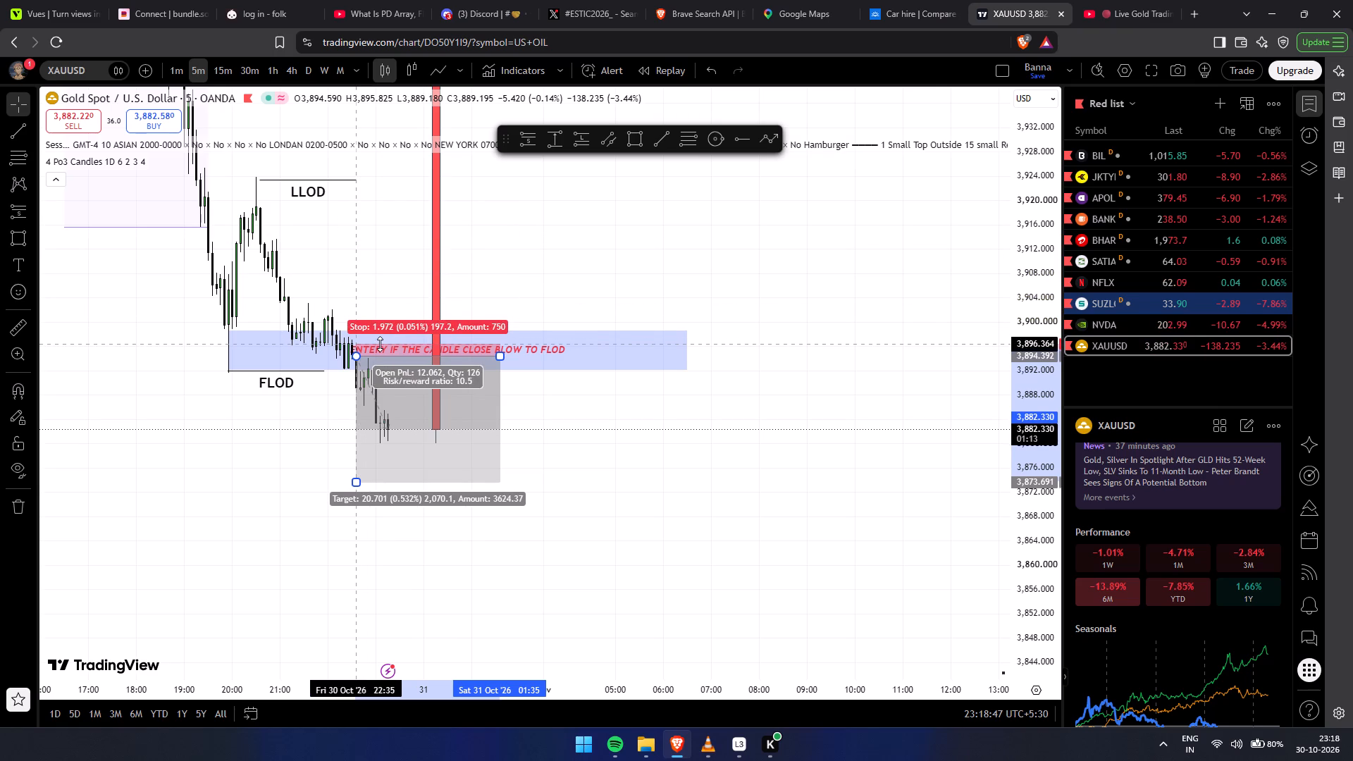
left_click_drag(380, 344, 379, 341)
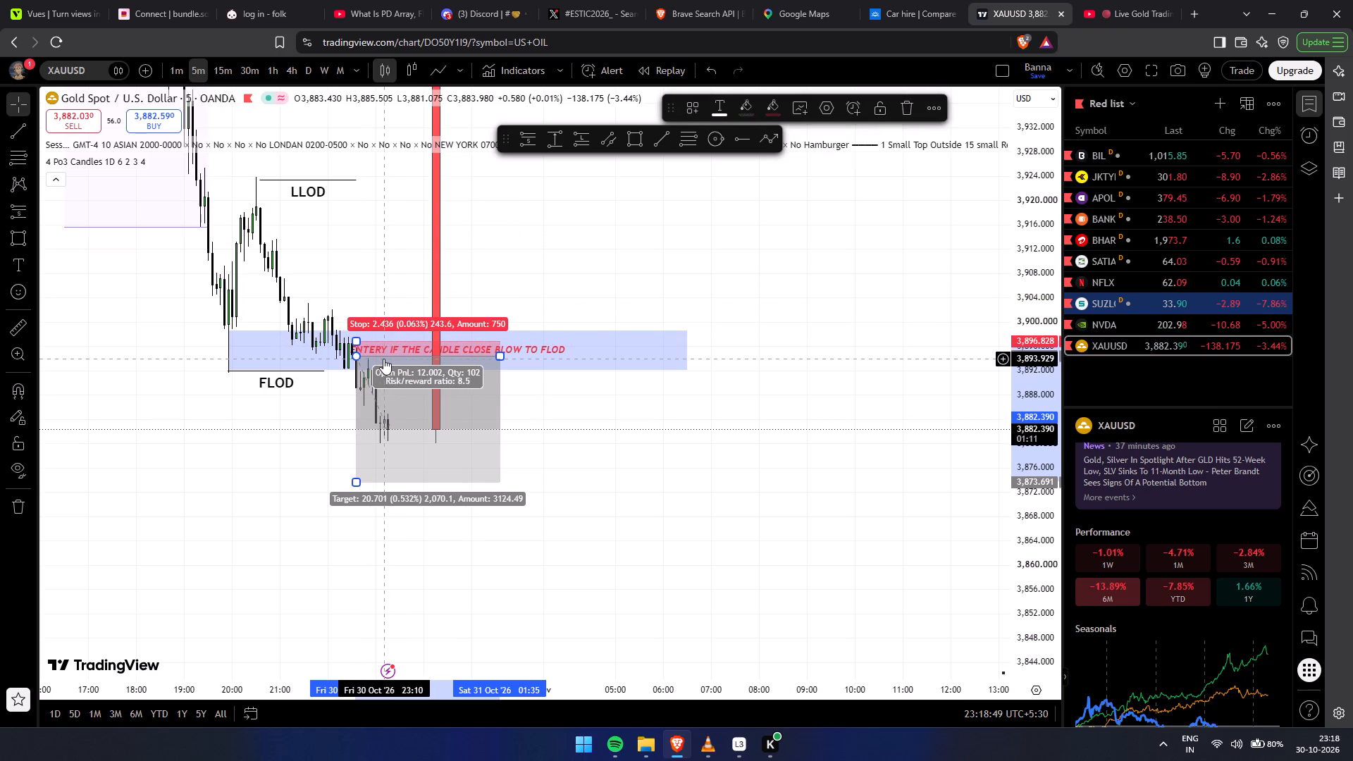
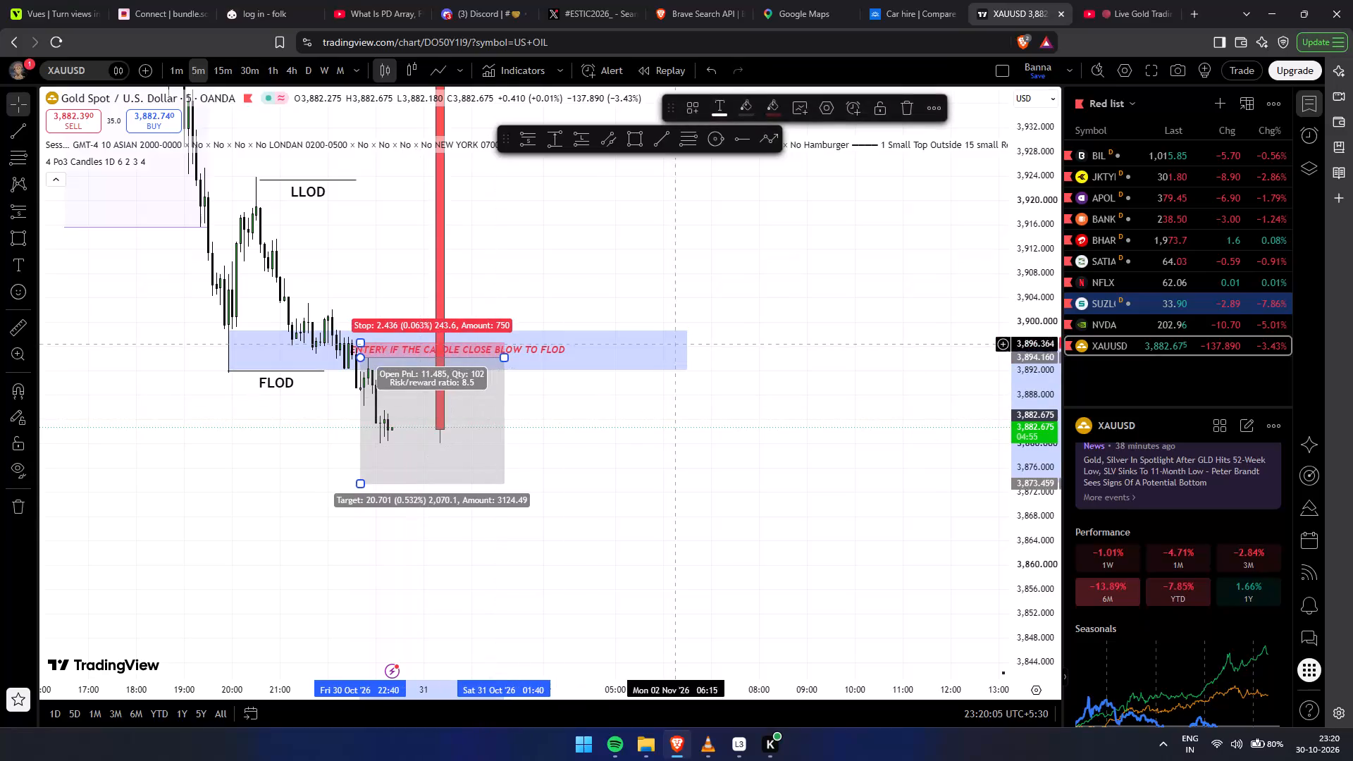
Adjust the short position in the FLOD entry zone to a stop of about 3,897.4 and an entry of about 3,892.4.
left_click(599, 416)
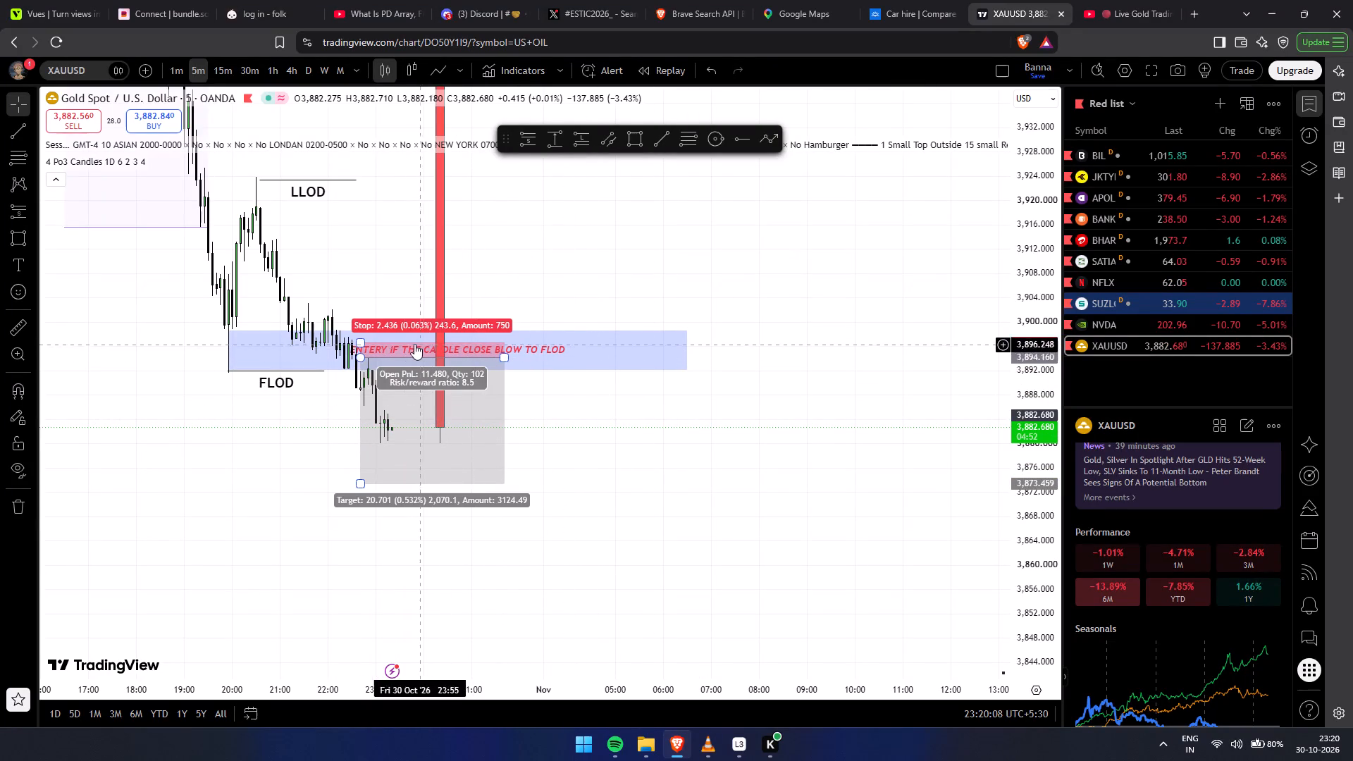
left_click(362, 342)
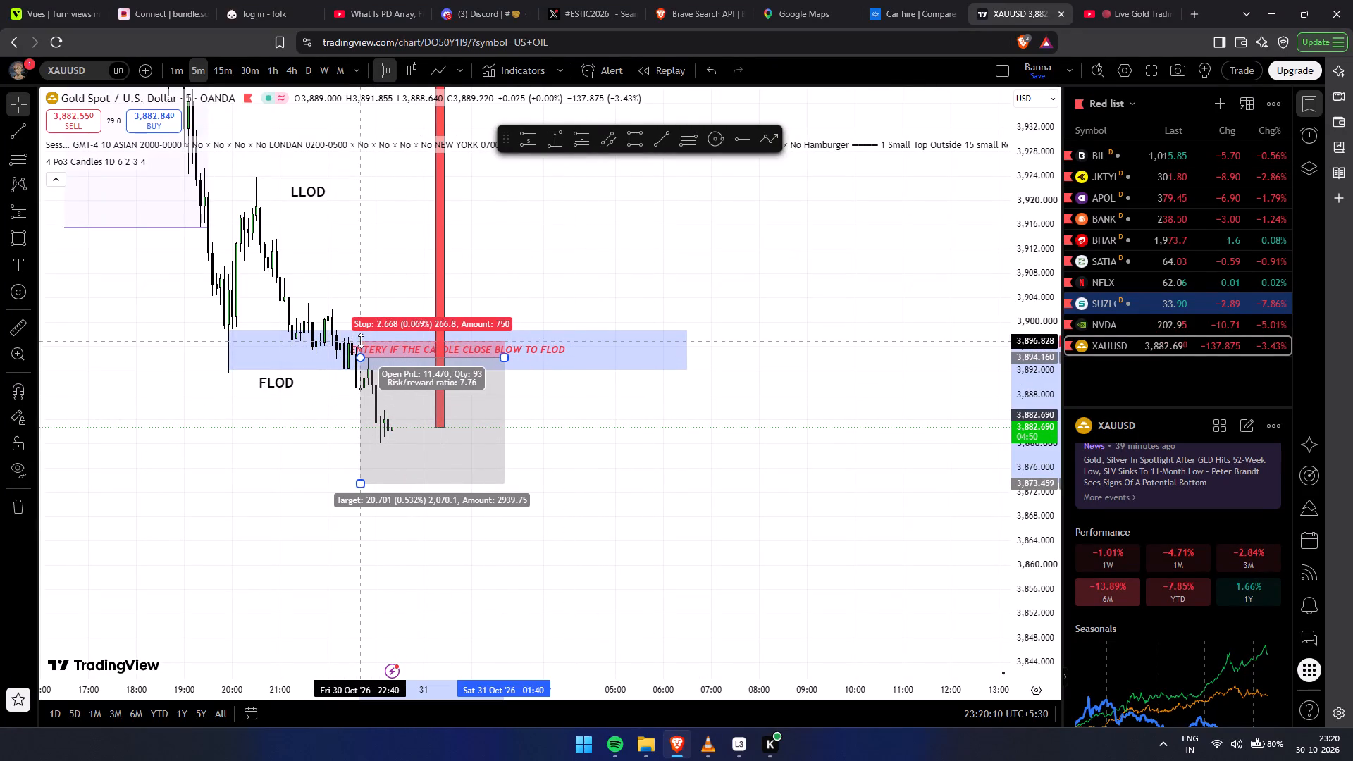
left_click_drag(360, 359, 360, 363)
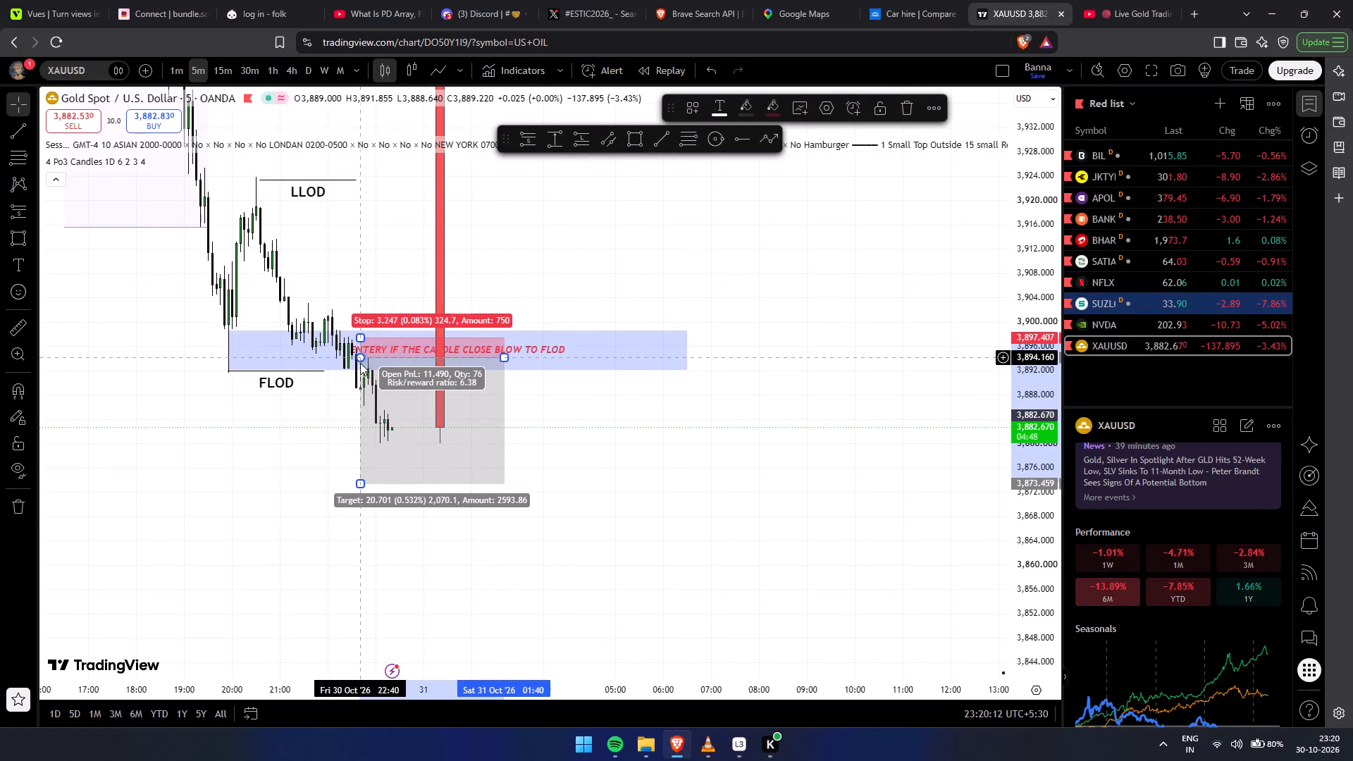
left_click_drag(360, 363, 360, 368)
left_click(585, 440)
left_click(502, 421)
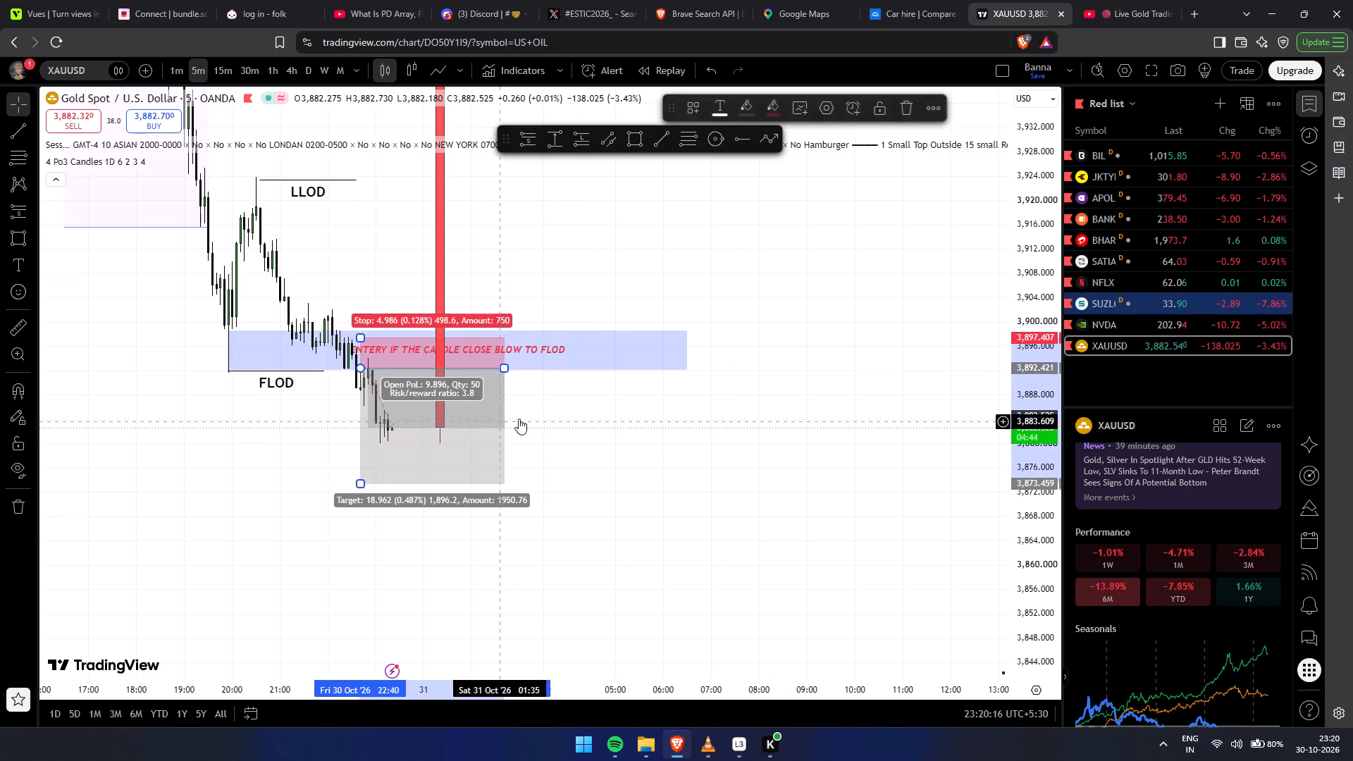
left_click(645, 417)
left_click(499, 414)
Examine the 5-minute gold decline from the Asian, London and New York sessions down to the short position.
left_click_drag(729, 464, 984, 463)
scroll(904, 416, "down", 5)
left_click_drag(912, 493, 659, 590)
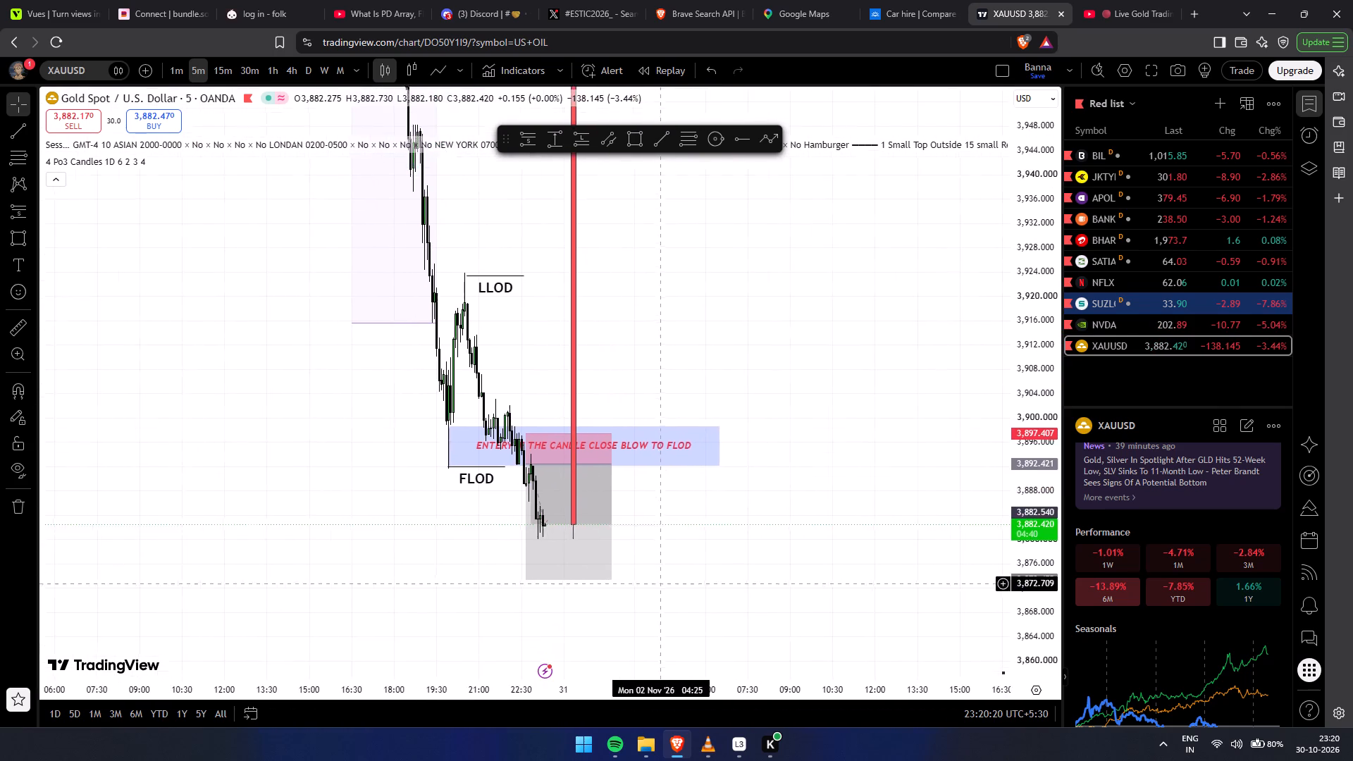
left_click_drag(659, 590, 706, 568)
left_click_drag(1030, 279, 988, 683)
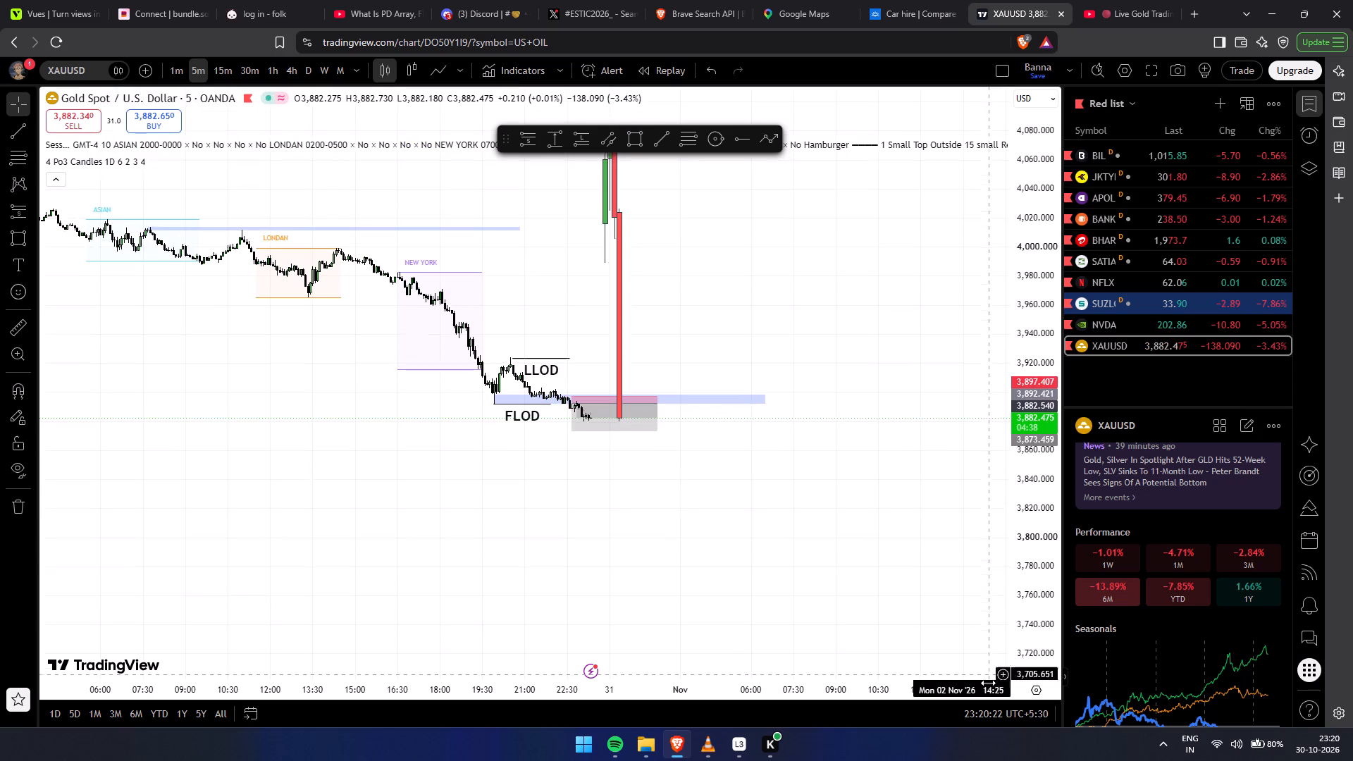
left_click_drag(988, 683, 972, 606)
left_click_drag(784, 590, 877, 543)
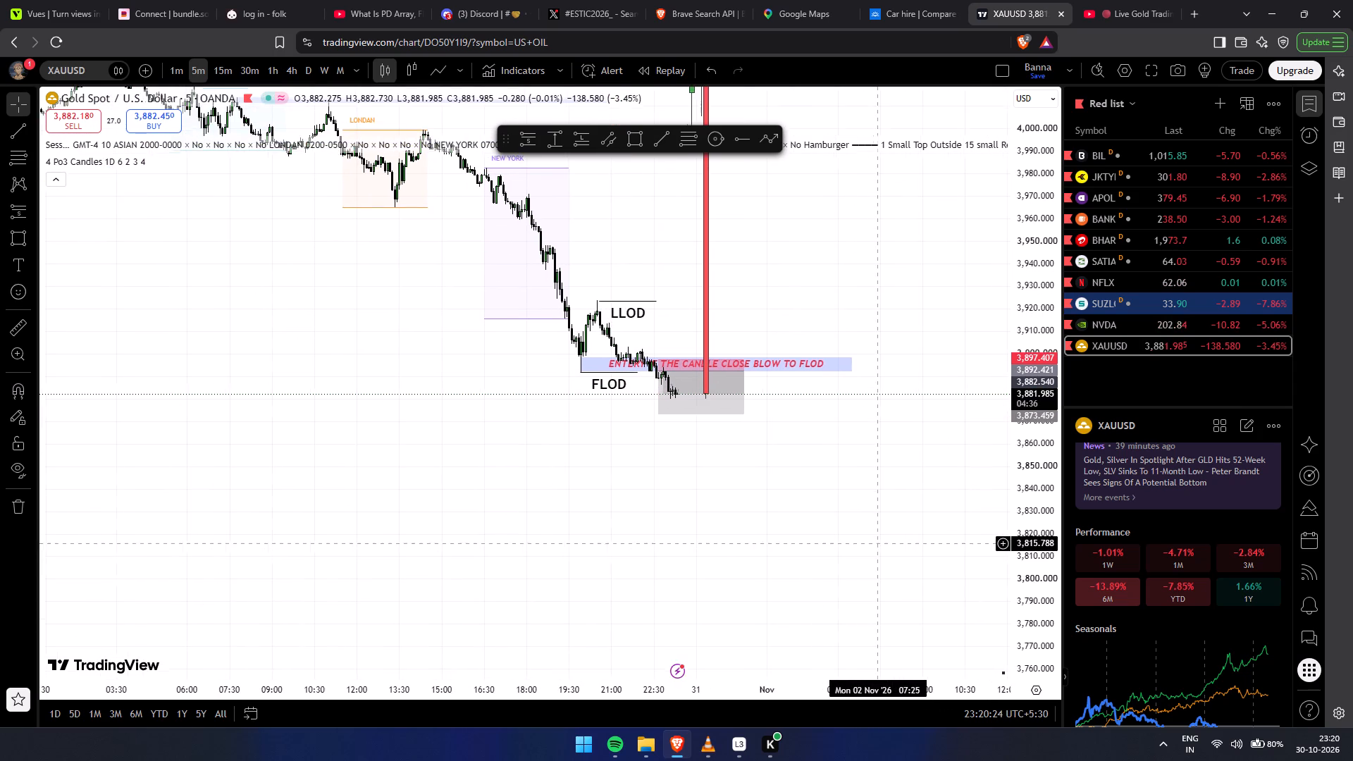
left_click_drag(877, 543, 836, 541)
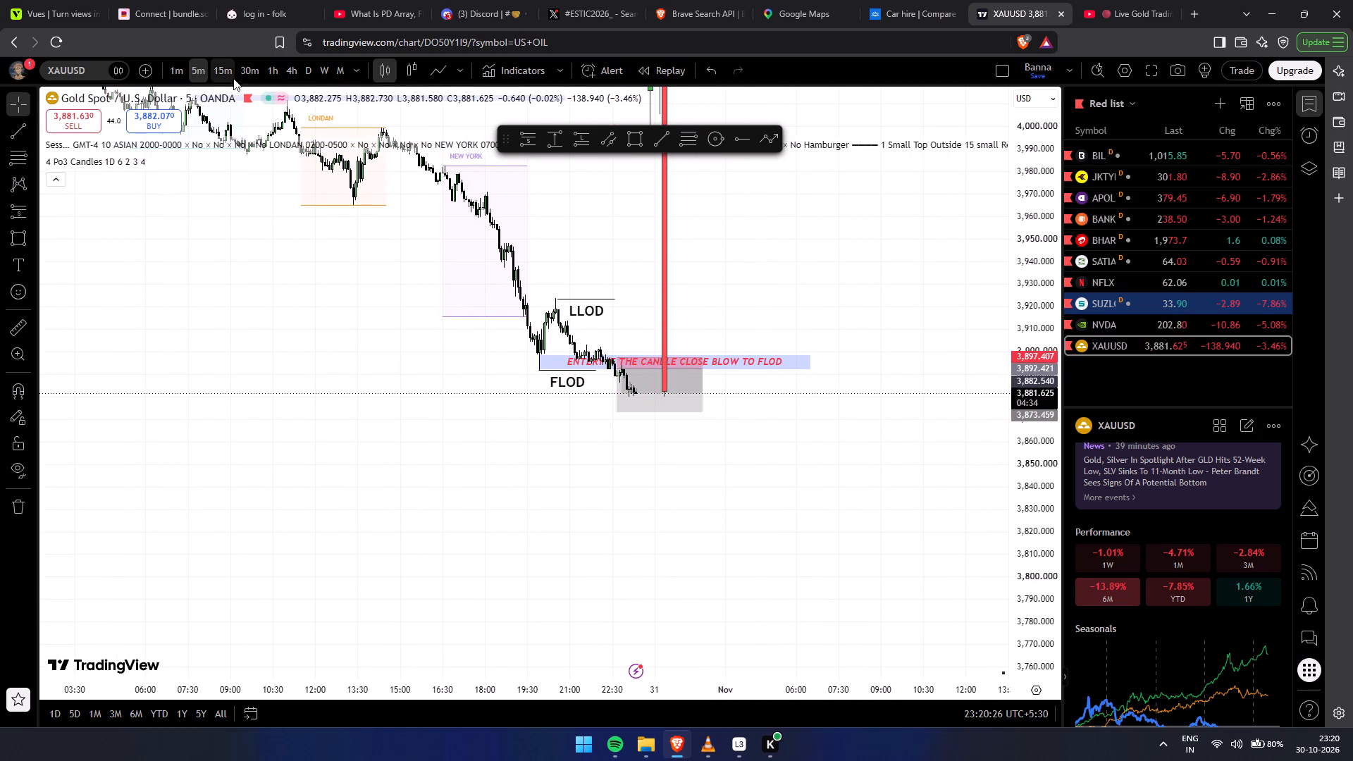
Switch the gold chart to the 15-minute timeframe and examine the decline through the sessions into the FLOD entry zone.
left_click(228, 68)
left_click_drag(538, 486, 486, 490)
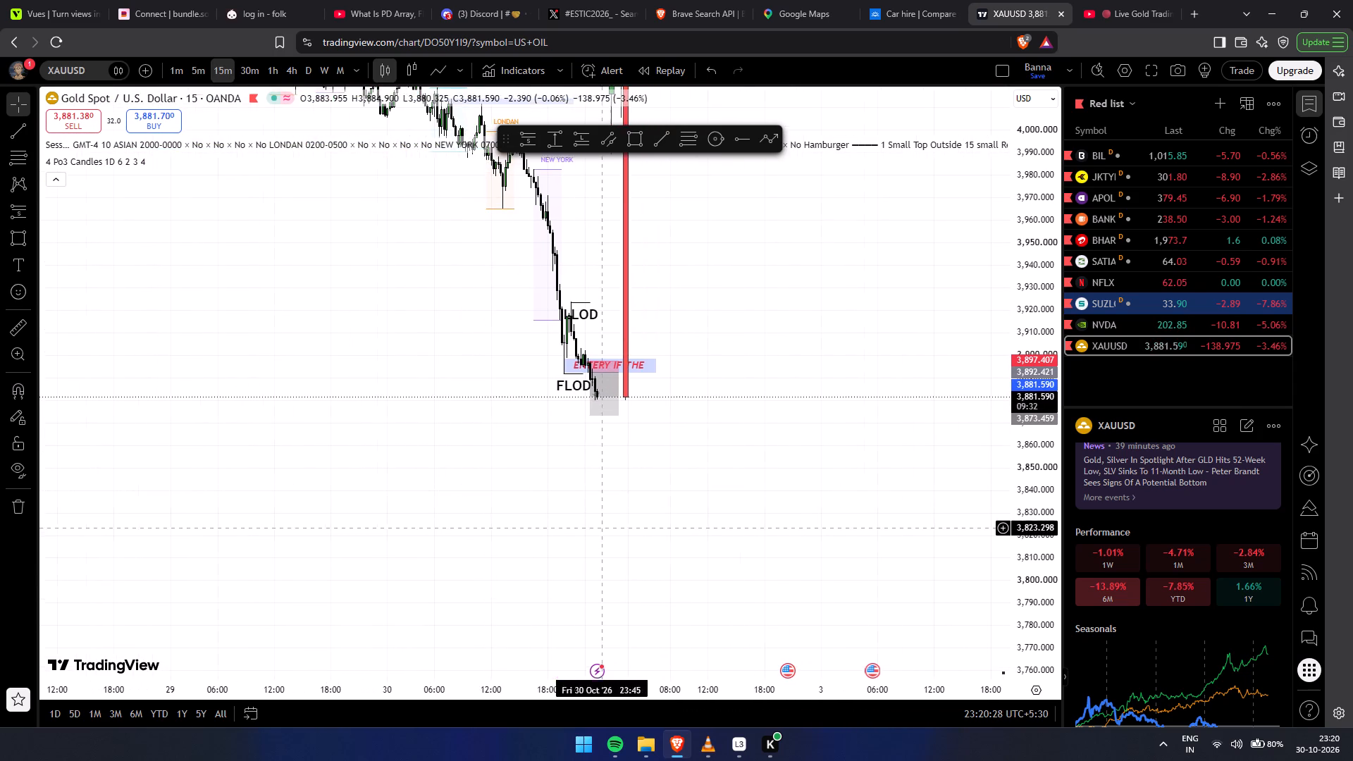
scroll(604, 528, "up", 6)
left_click_drag(423, 476, 734, 467)
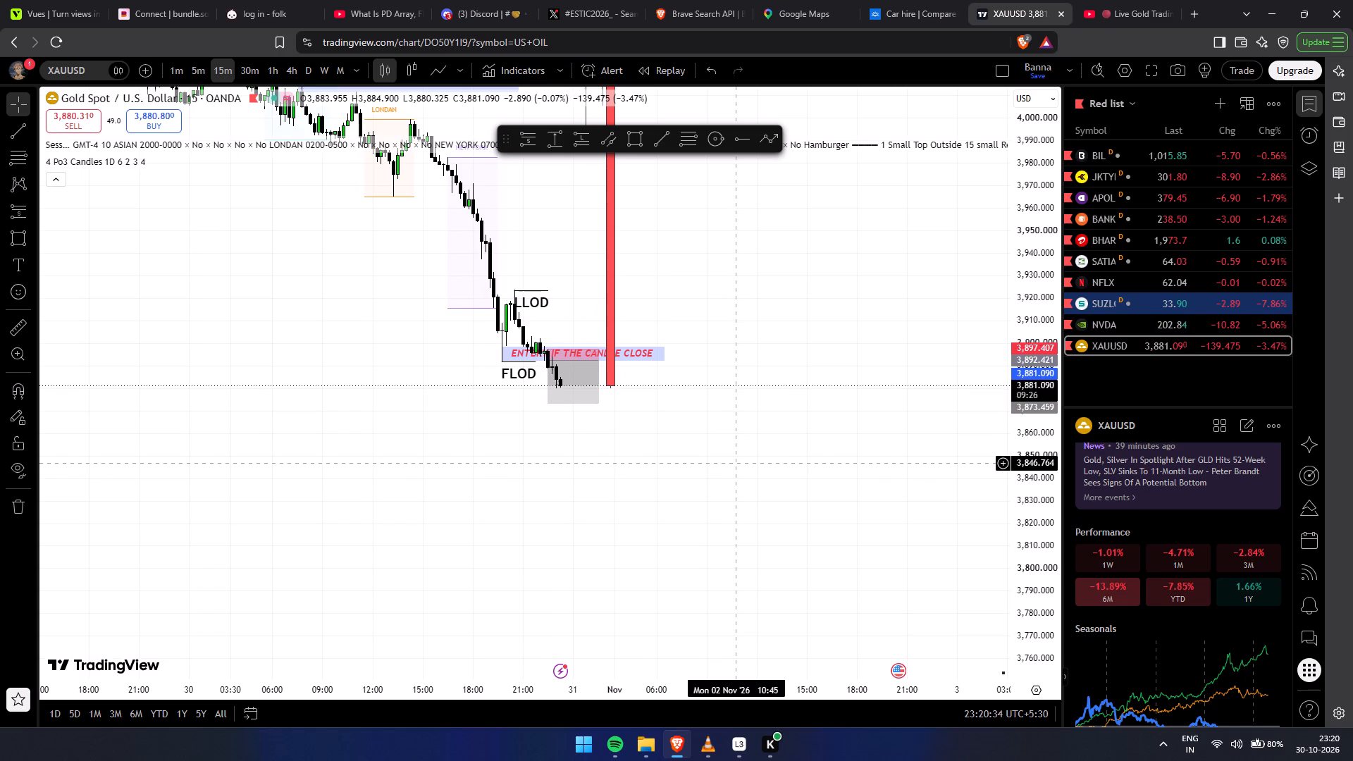
left_click_drag(759, 502, 799, 419)
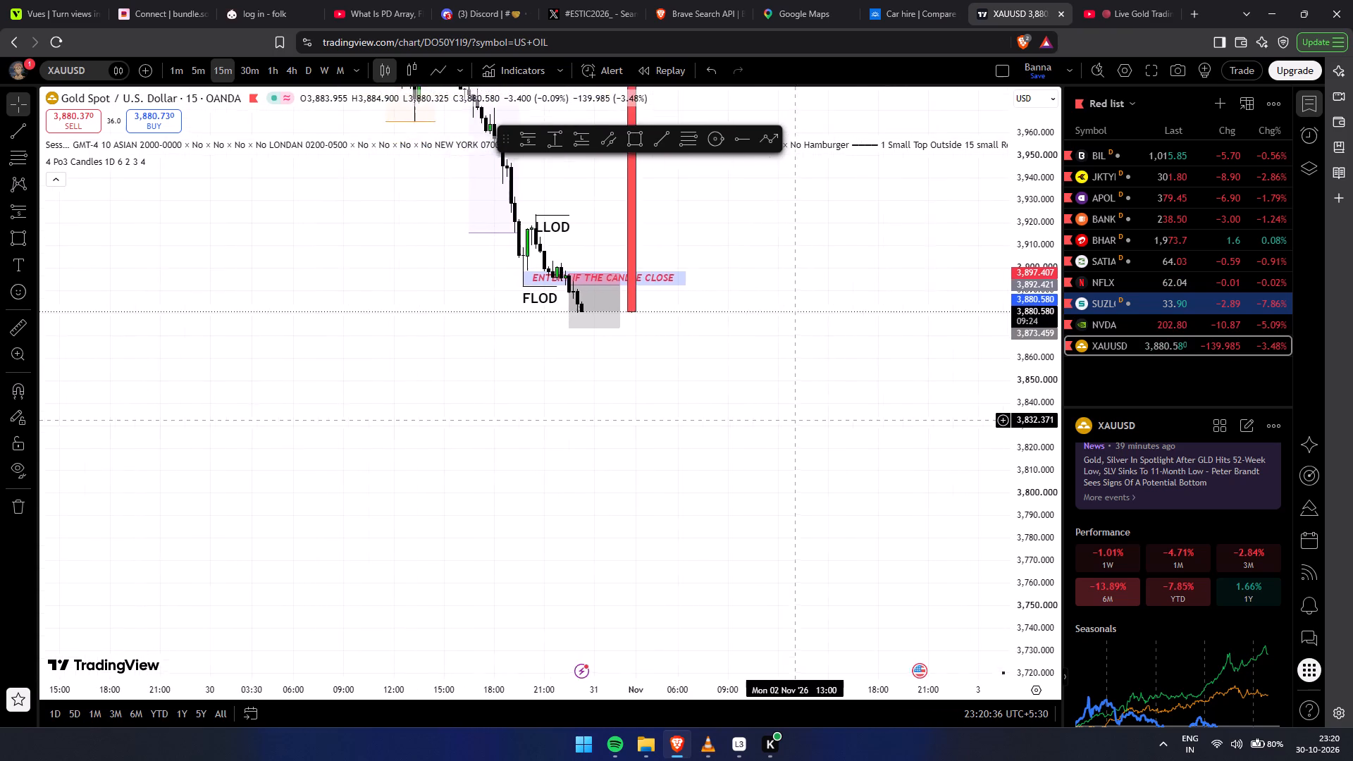
left_click_drag(799, 419, 673, 471)
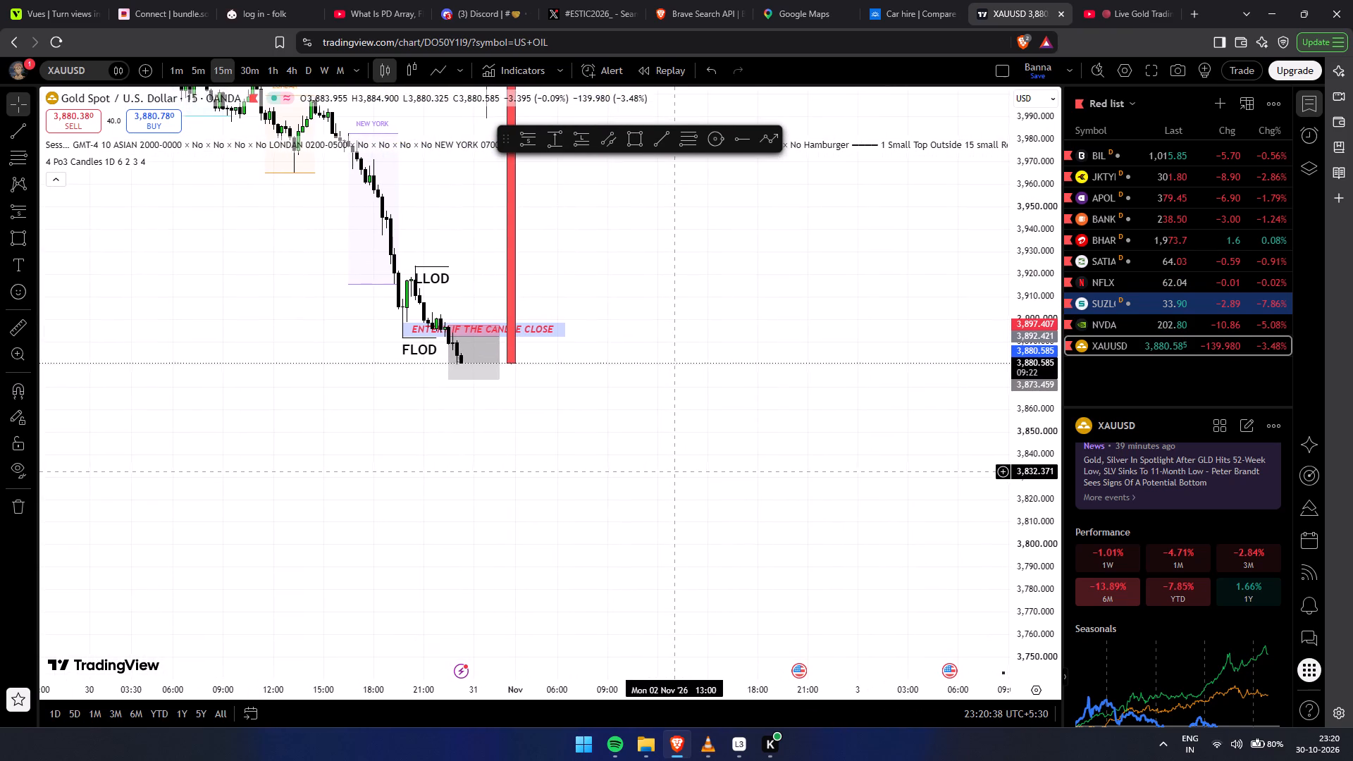
left_click_drag(673, 471, 912, 372)
left_click_drag(863, 404, 959, 537)
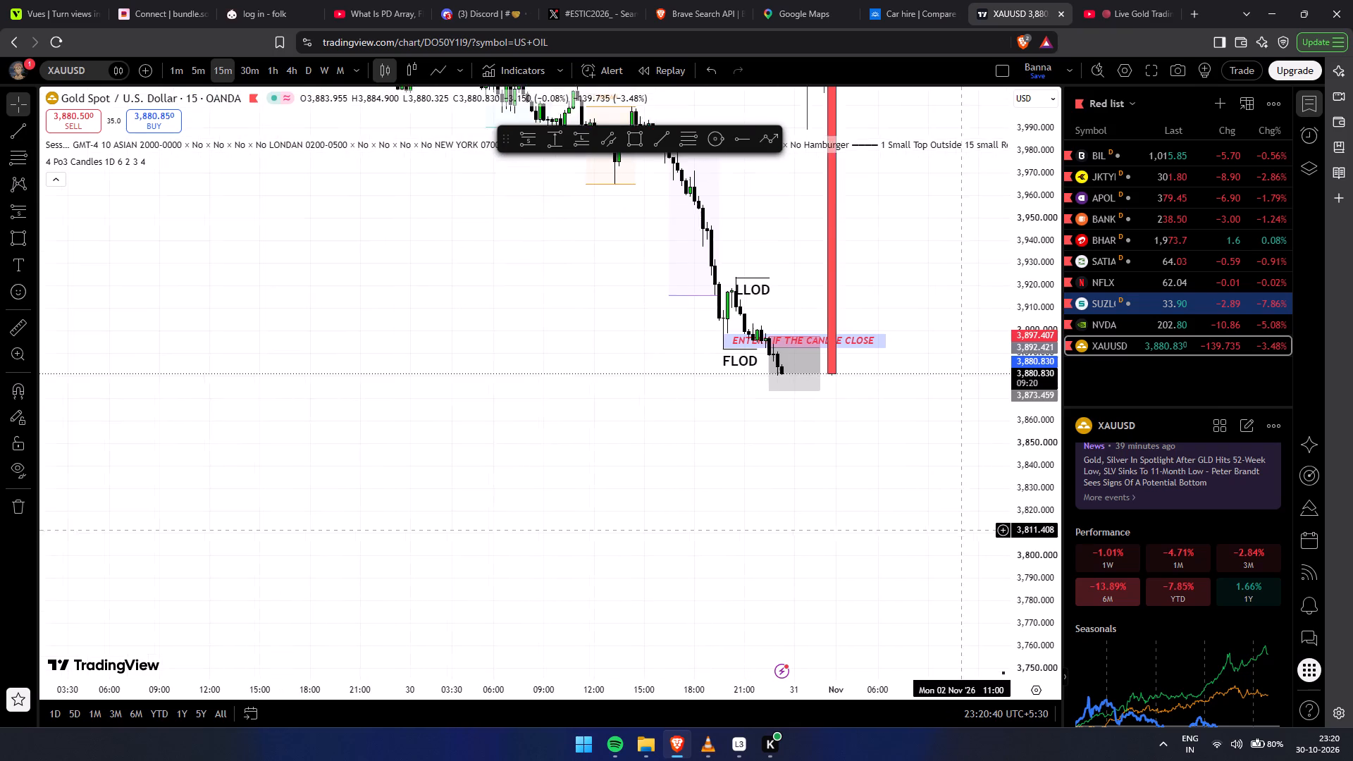
left_click_drag(959, 537, 949, 536)
left_click_drag(1032, 269, 1030, 440)
scroll(722, 440, "up", 3)
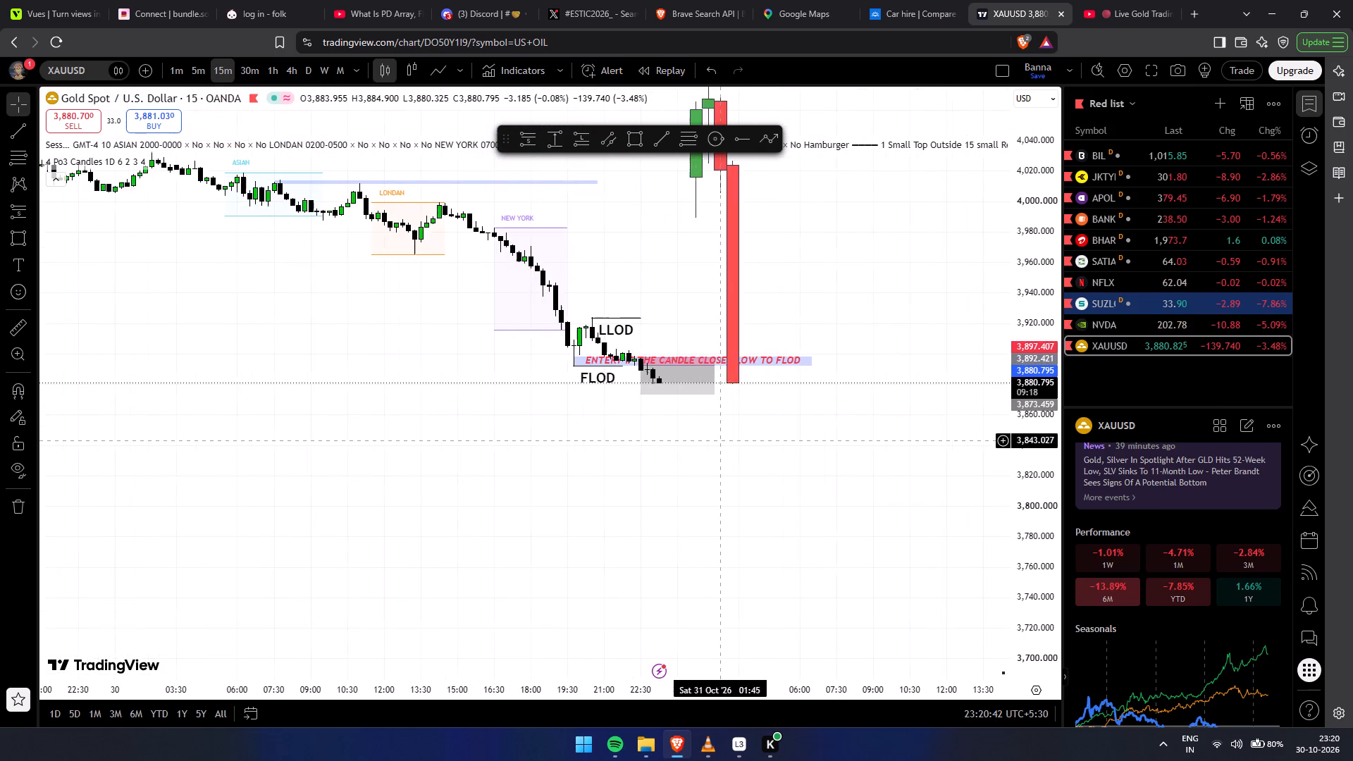
scroll(722, 440, "up", 3)
left_click_drag(724, 507, 578, 481)
left_click_drag(715, 538, 739, 504)
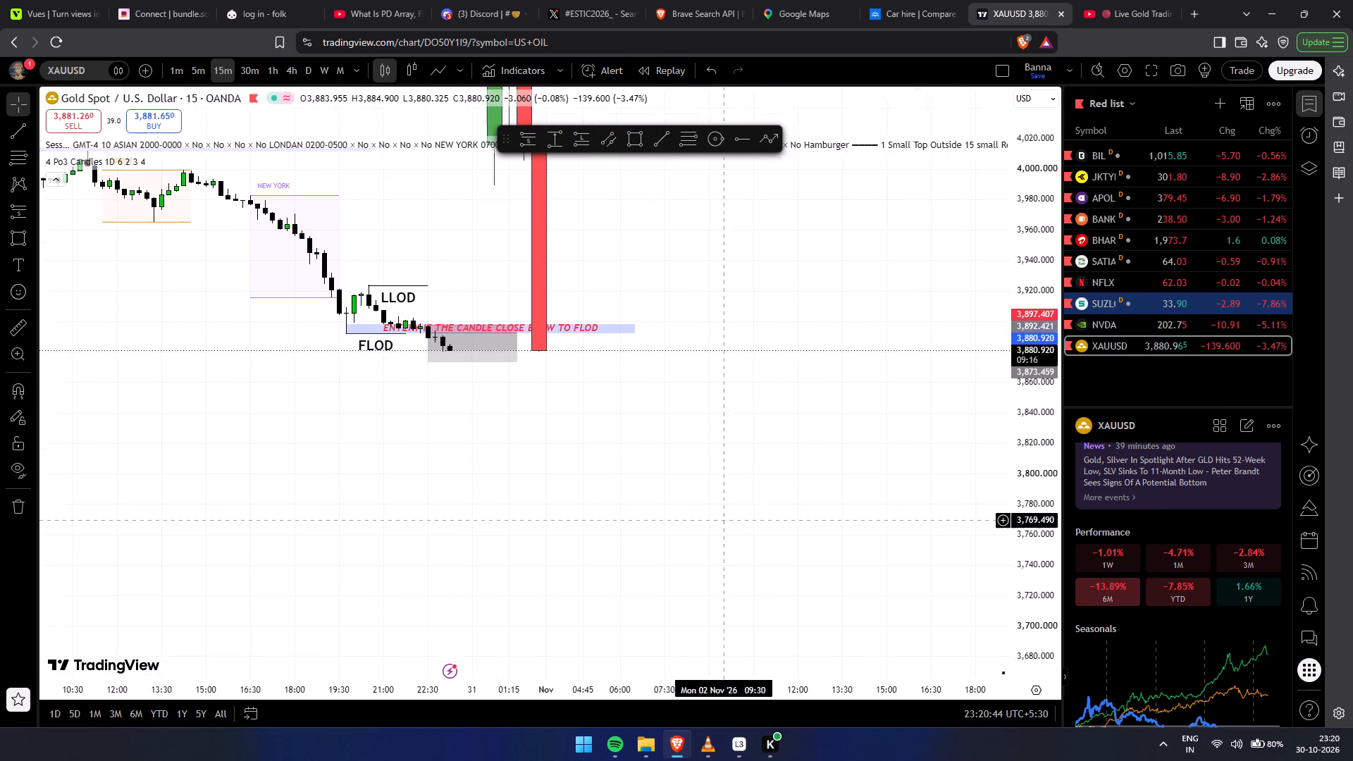
left_click_drag(739, 504, 772, 493)
left_click_drag(1032, 516, 972, 311)
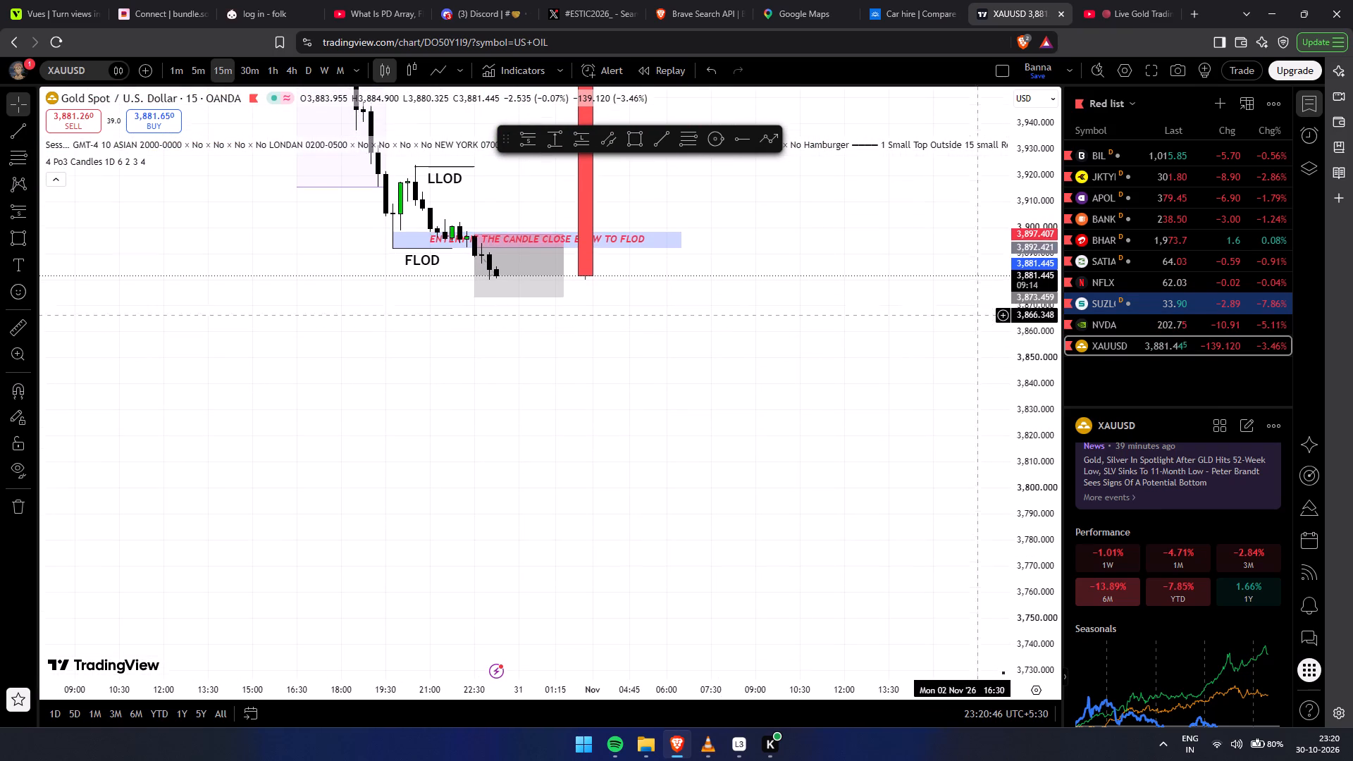
left_click_drag(972, 311, 969, 306)
left_click_drag(729, 520, 795, 614)
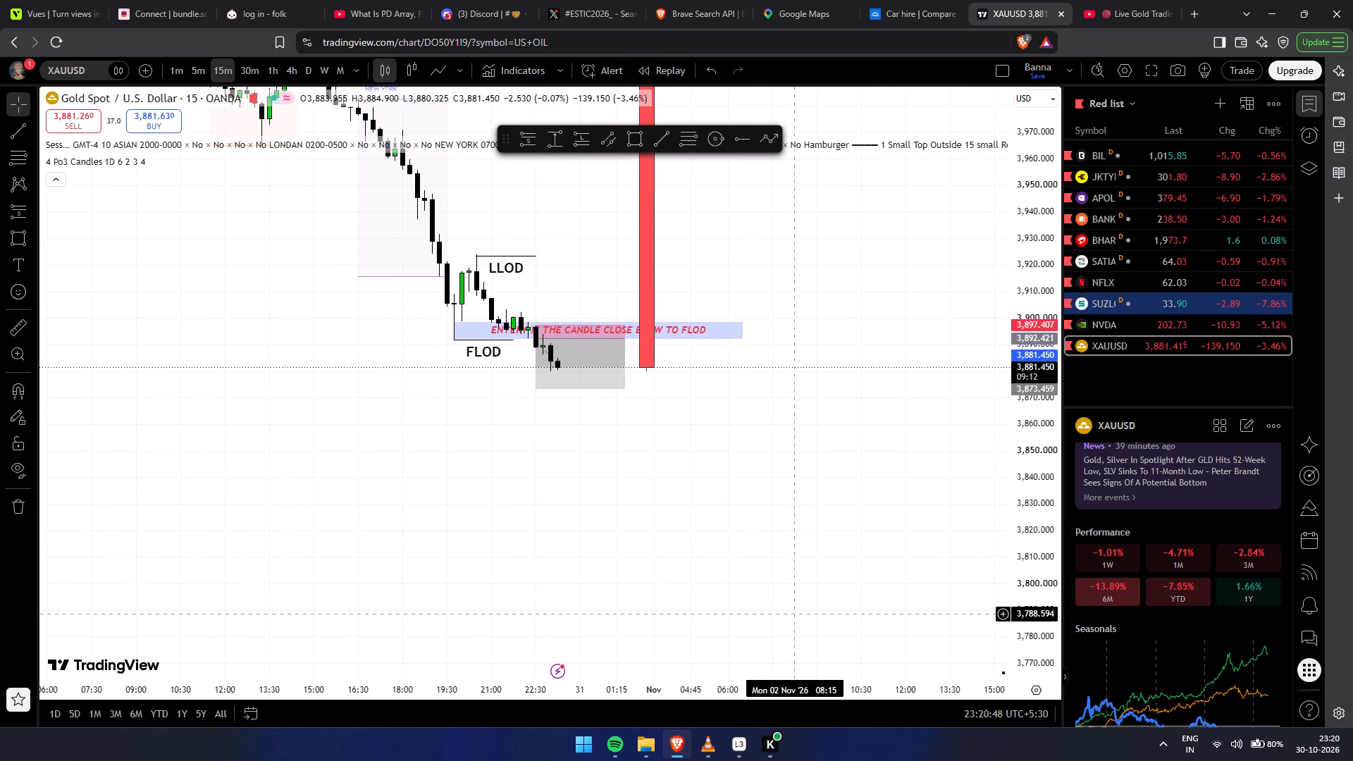
left_click_drag(795, 614, 865, 655)
left_click_drag(1009, 491, 1013, 376)
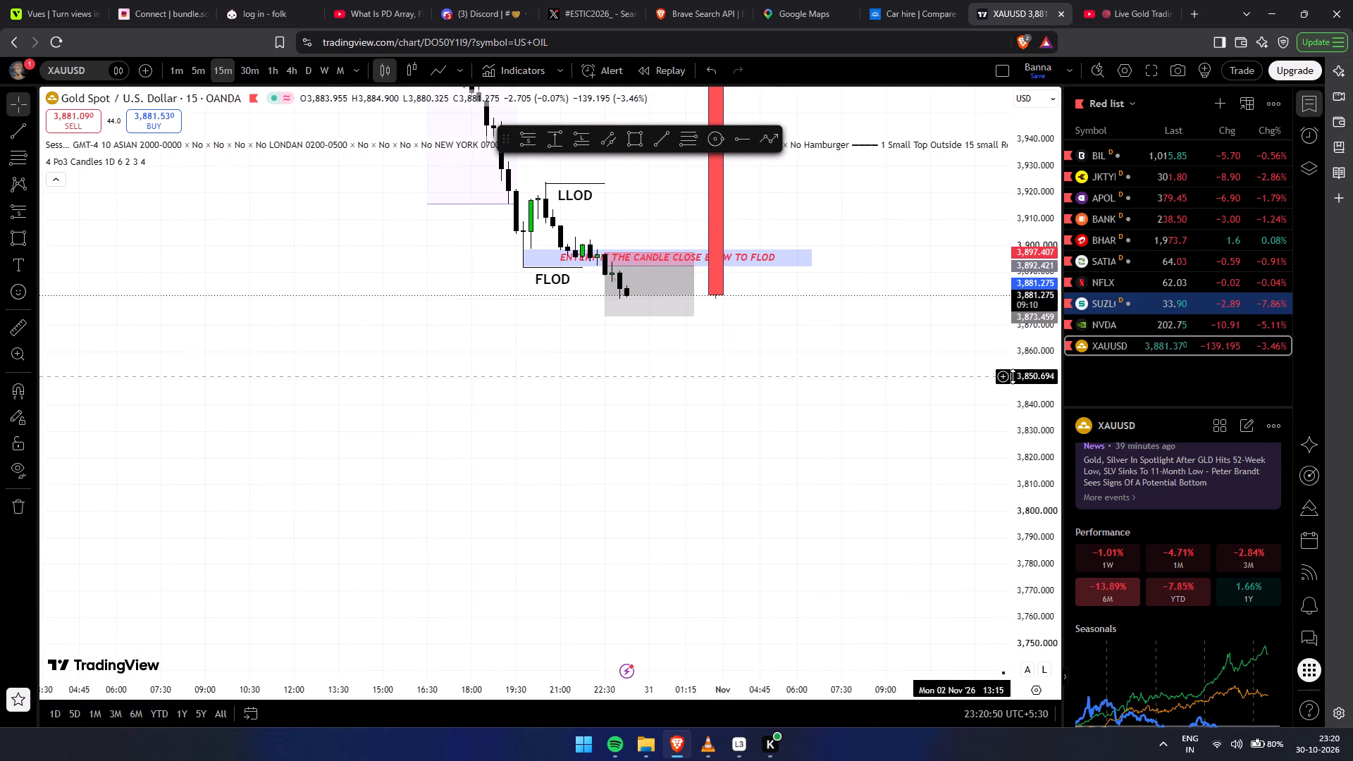
left_click_drag(1013, 376, 927, 477)
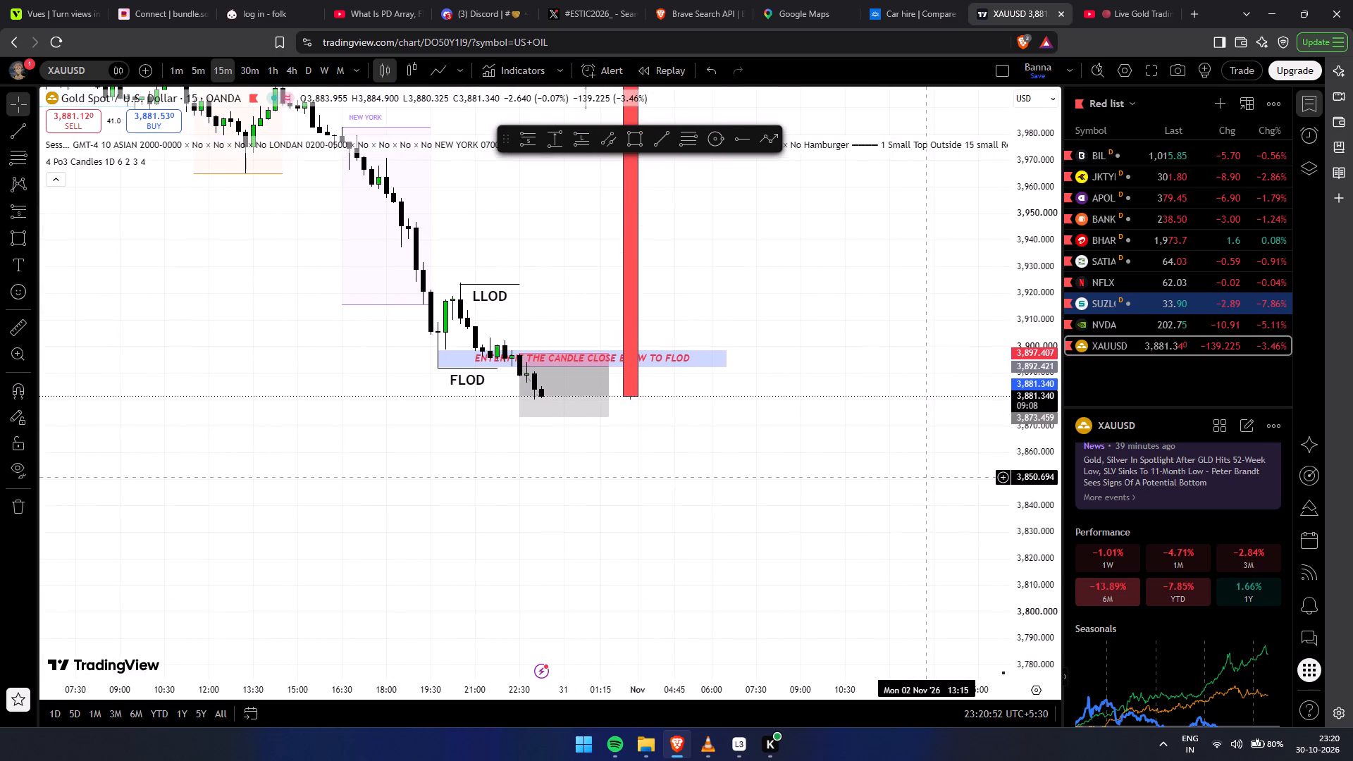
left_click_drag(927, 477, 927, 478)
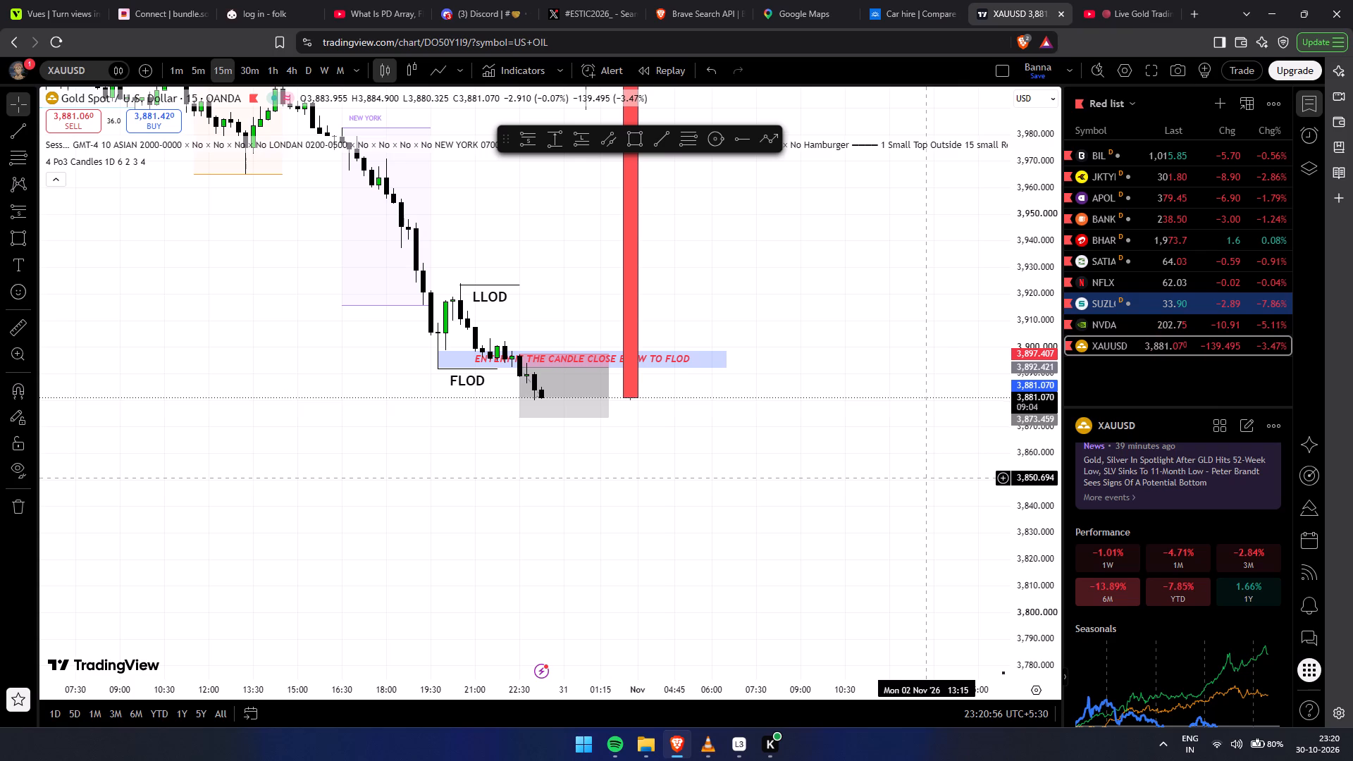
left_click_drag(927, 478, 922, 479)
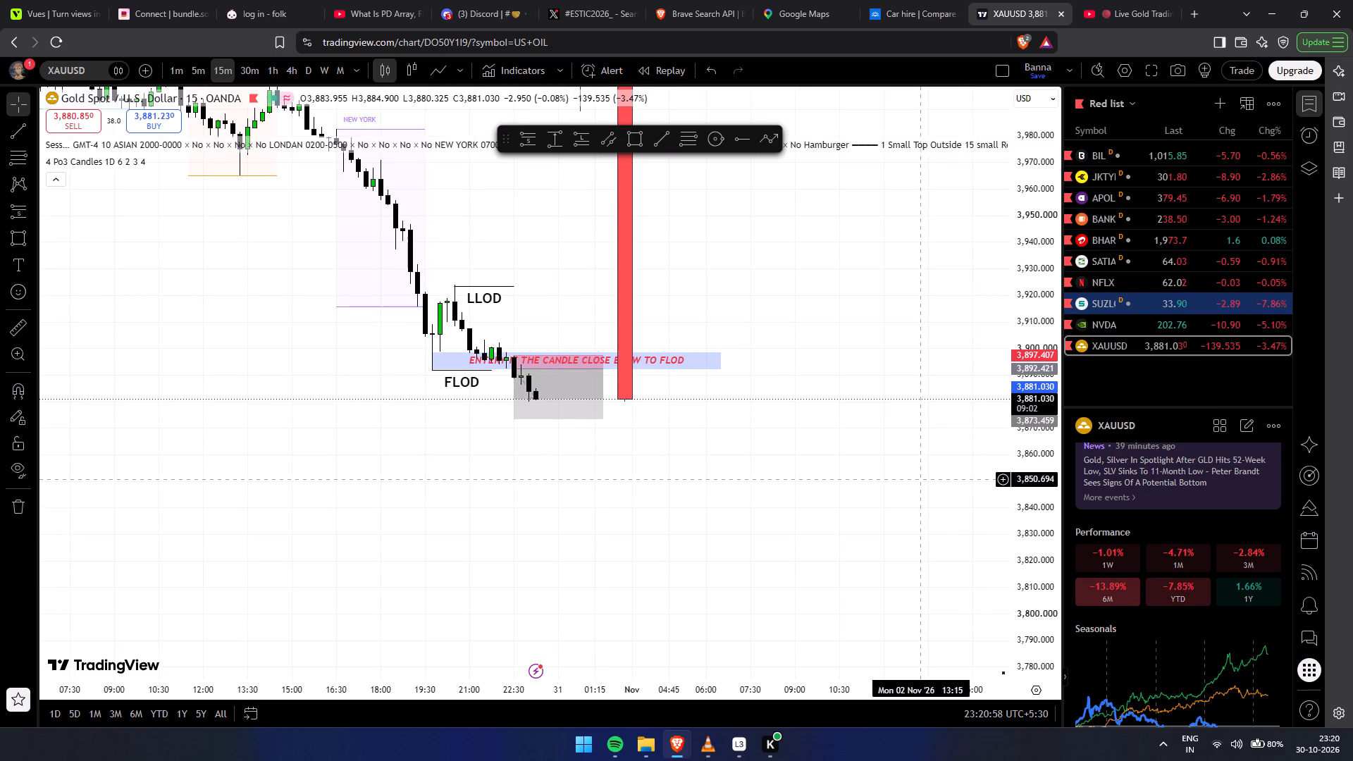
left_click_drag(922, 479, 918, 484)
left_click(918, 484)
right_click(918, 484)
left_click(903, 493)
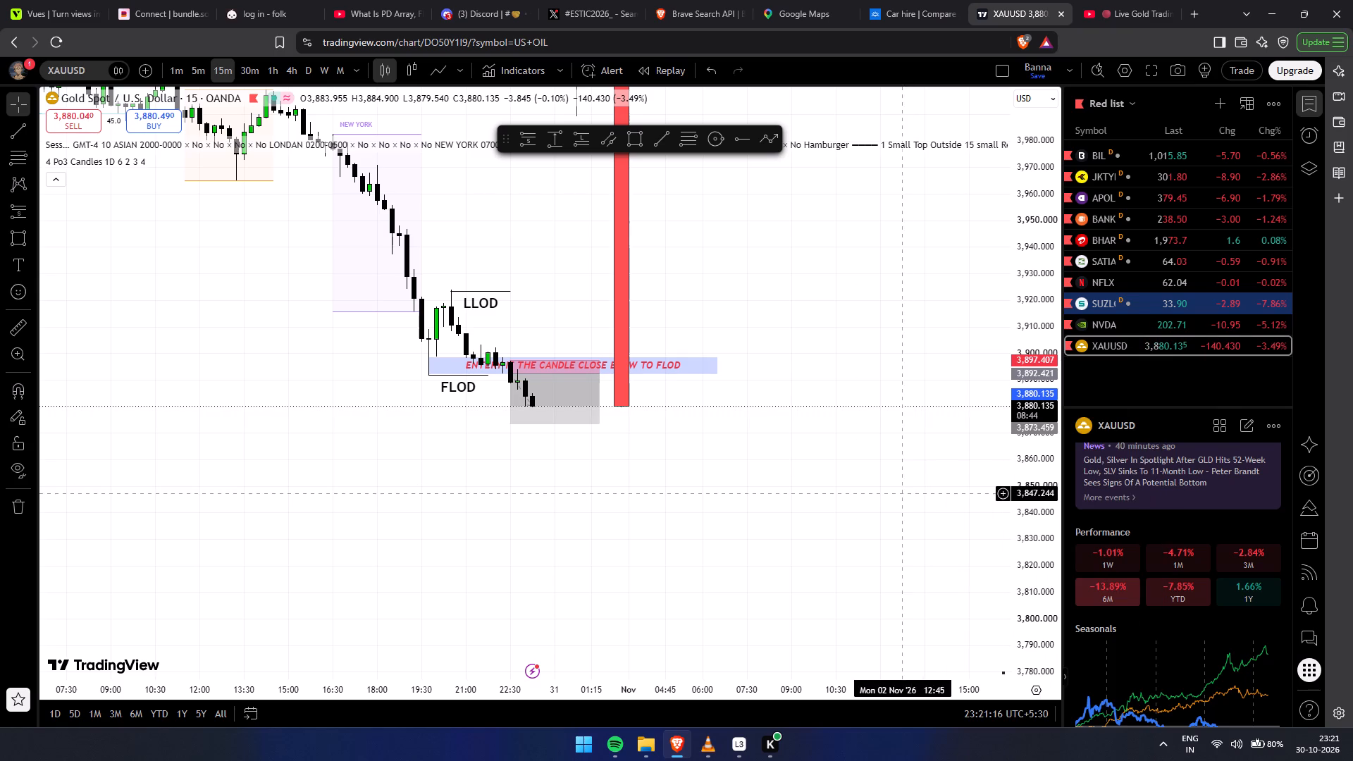
Examine the 15-minute candles around the LLOD and FLOD levels, the entry zone and the short position.
scroll(796, 478, "down", 1)
left_click_drag(1025, 476, 959, 311)
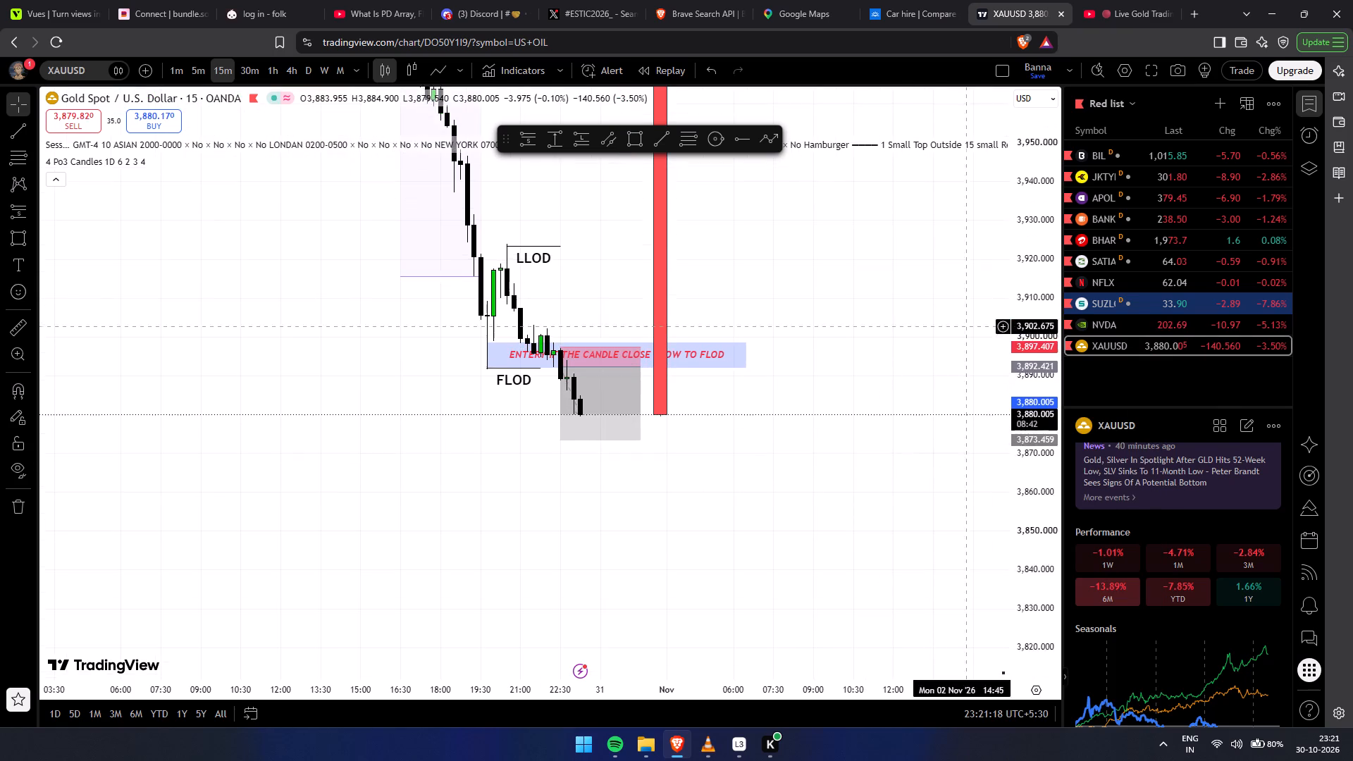
left_click_drag(959, 311, 899, 186)
left_click_drag(899, 458, 831, 358)
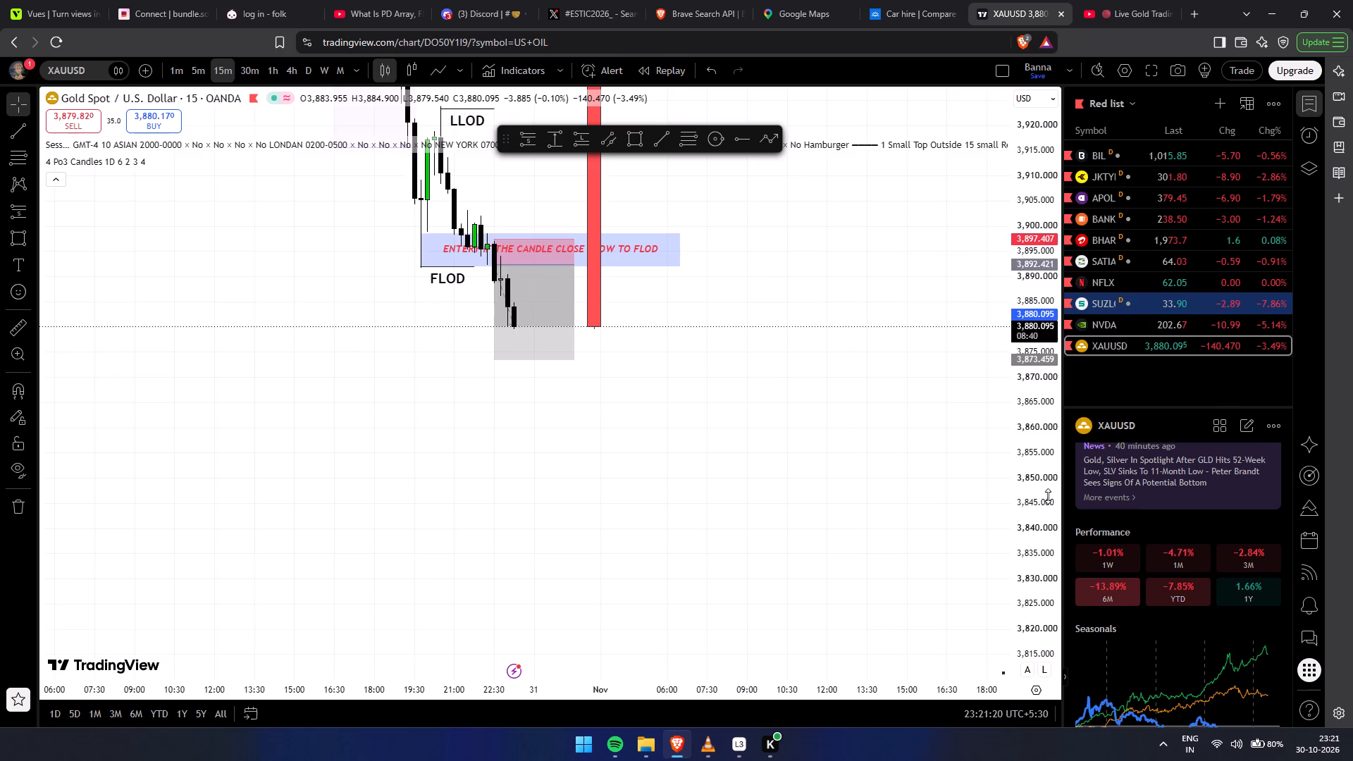
left_click_drag(1036, 484, 1004, 295)
left_click_drag(852, 352, 907, 504)
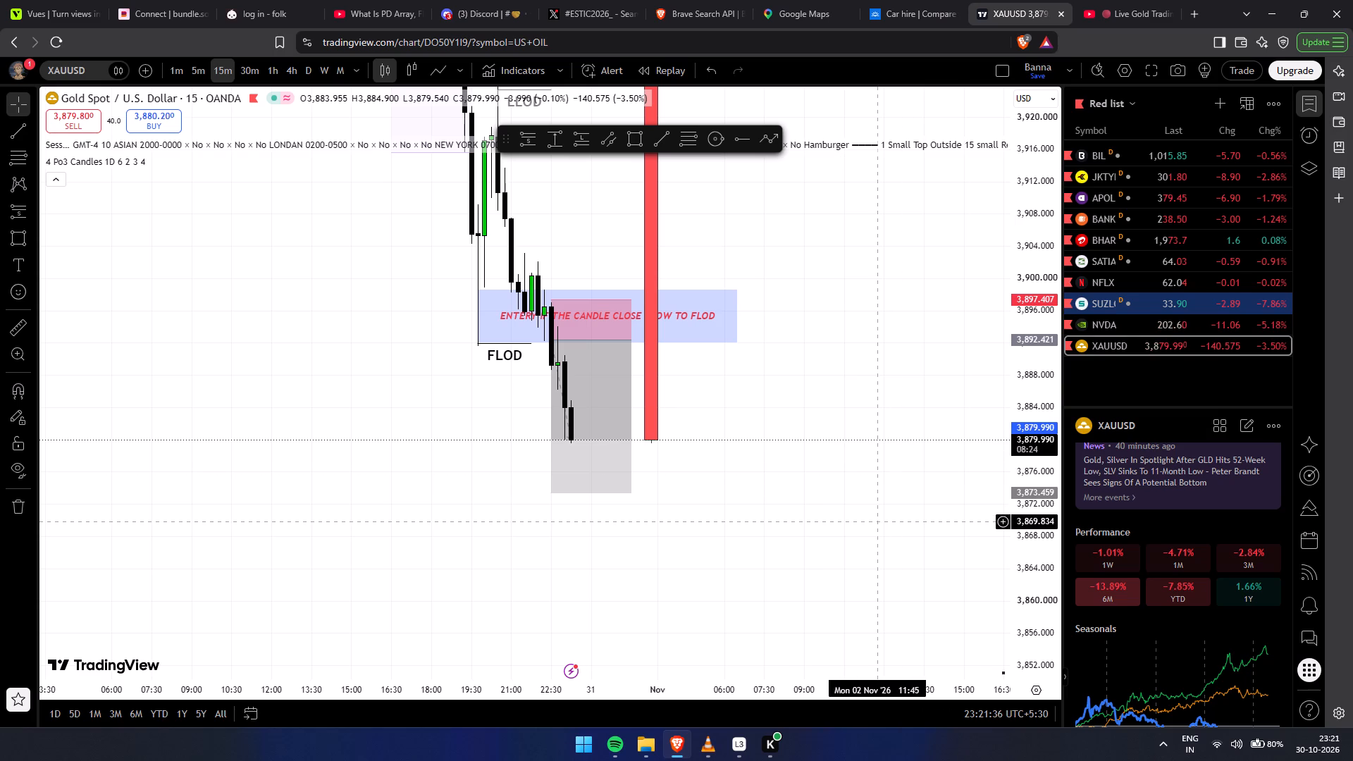
left_click(876, 521)
left_click_drag(882, 527, 897, 528)
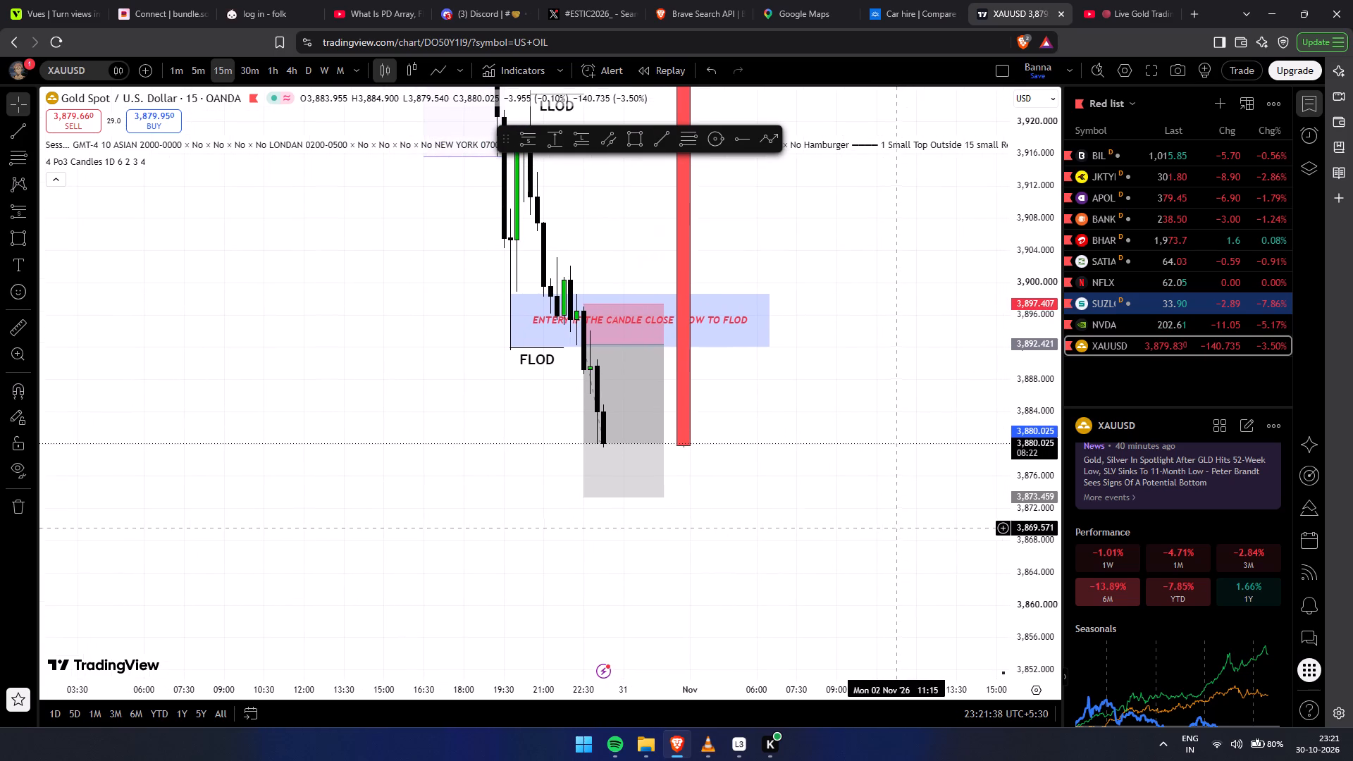
left_click_drag(1043, 311, 1044, 562)
left_click_drag(949, 565, 944, 565)
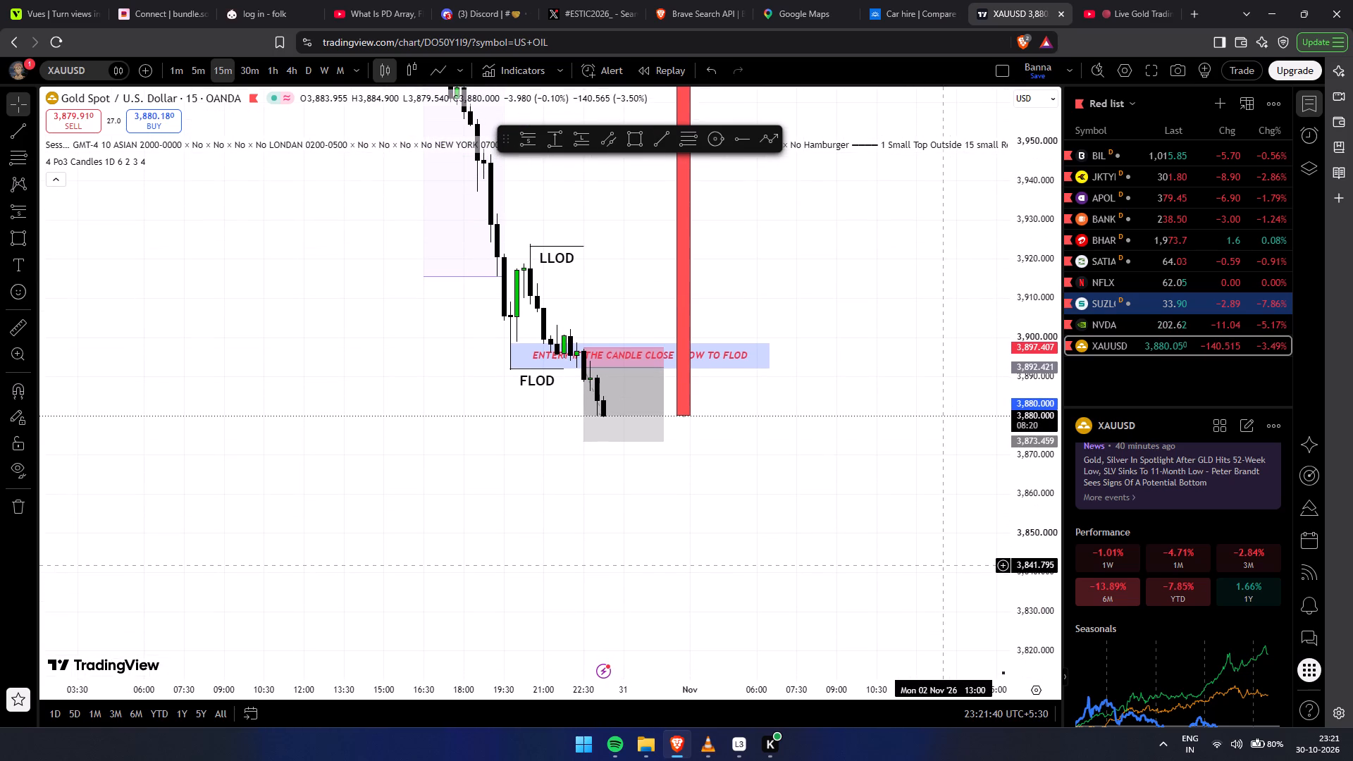
left_click_drag(944, 565, 937, 584)
left_click_drag(759, 500, 762, 509)
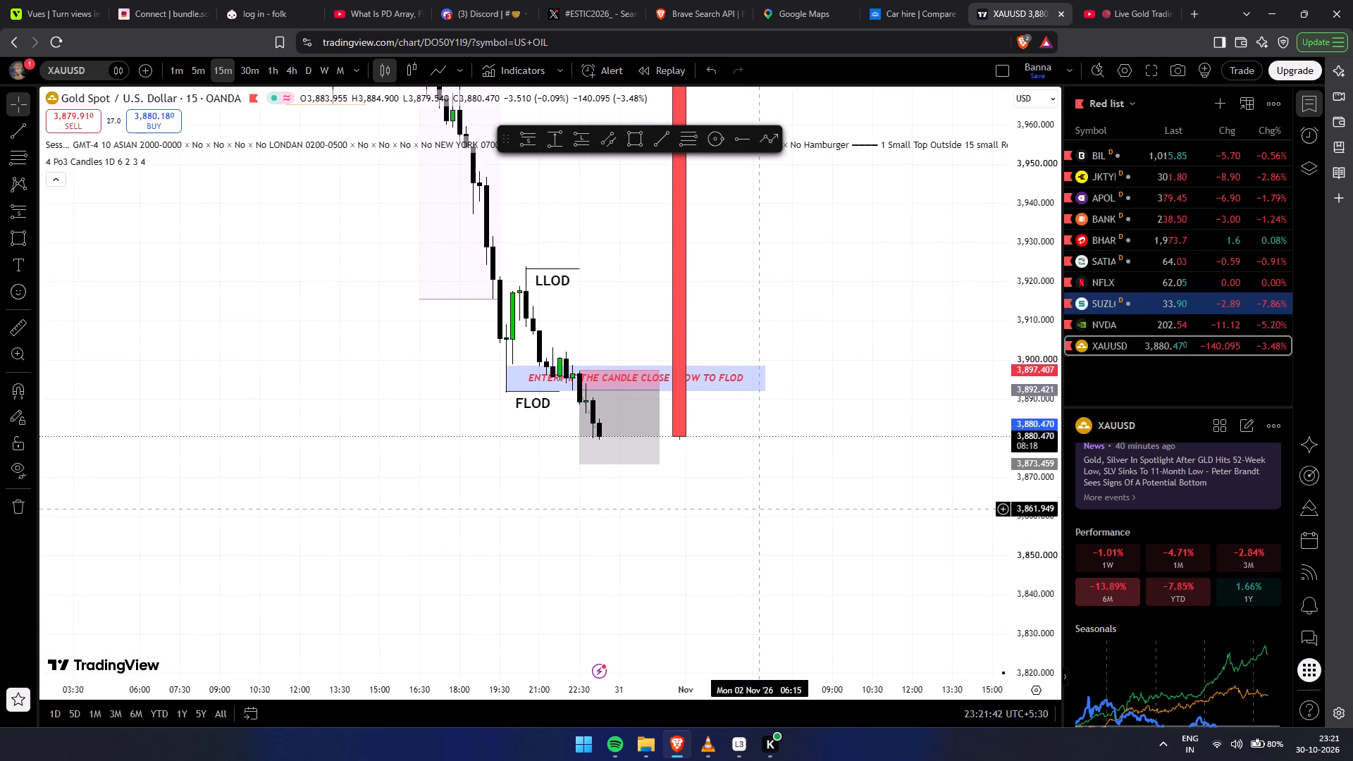
left_click_drag(762, 509, 762, 509)
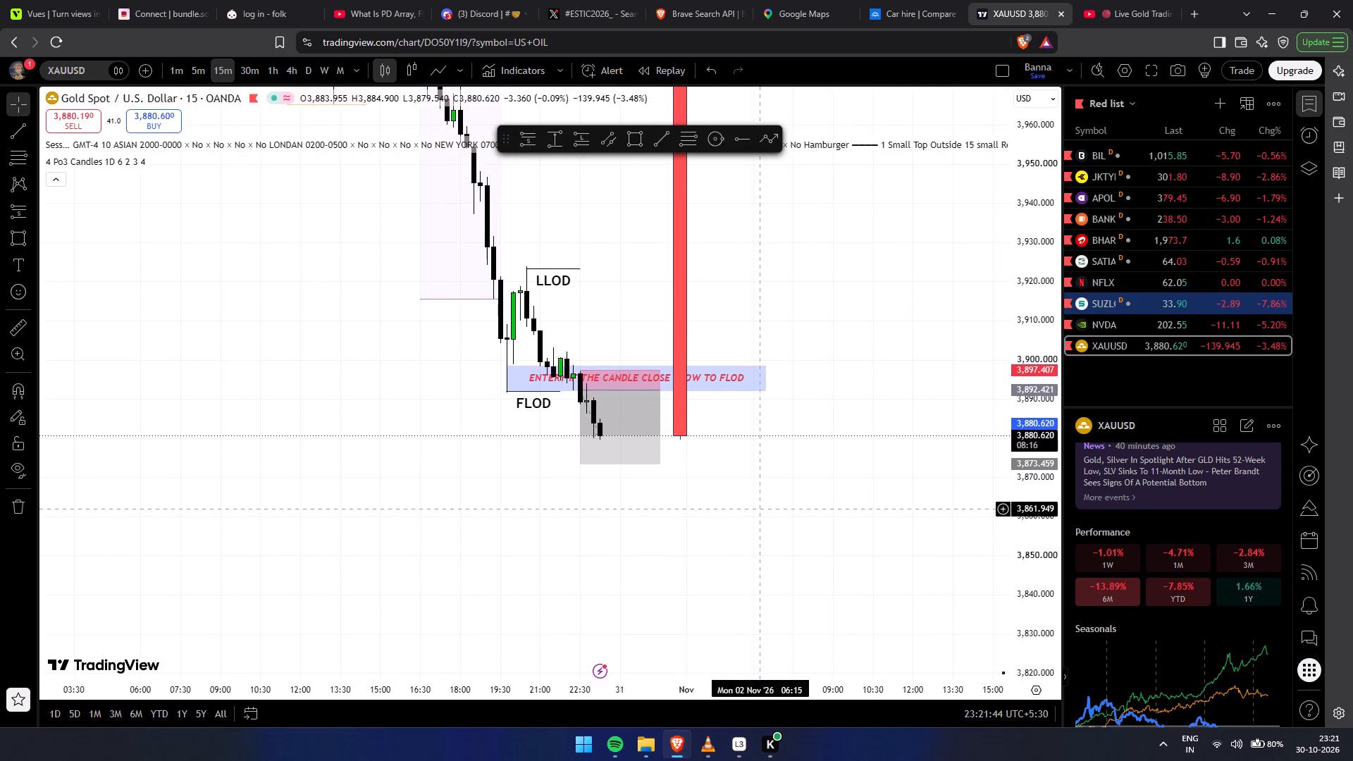
left_click_drag(762, 509, 777, 508)
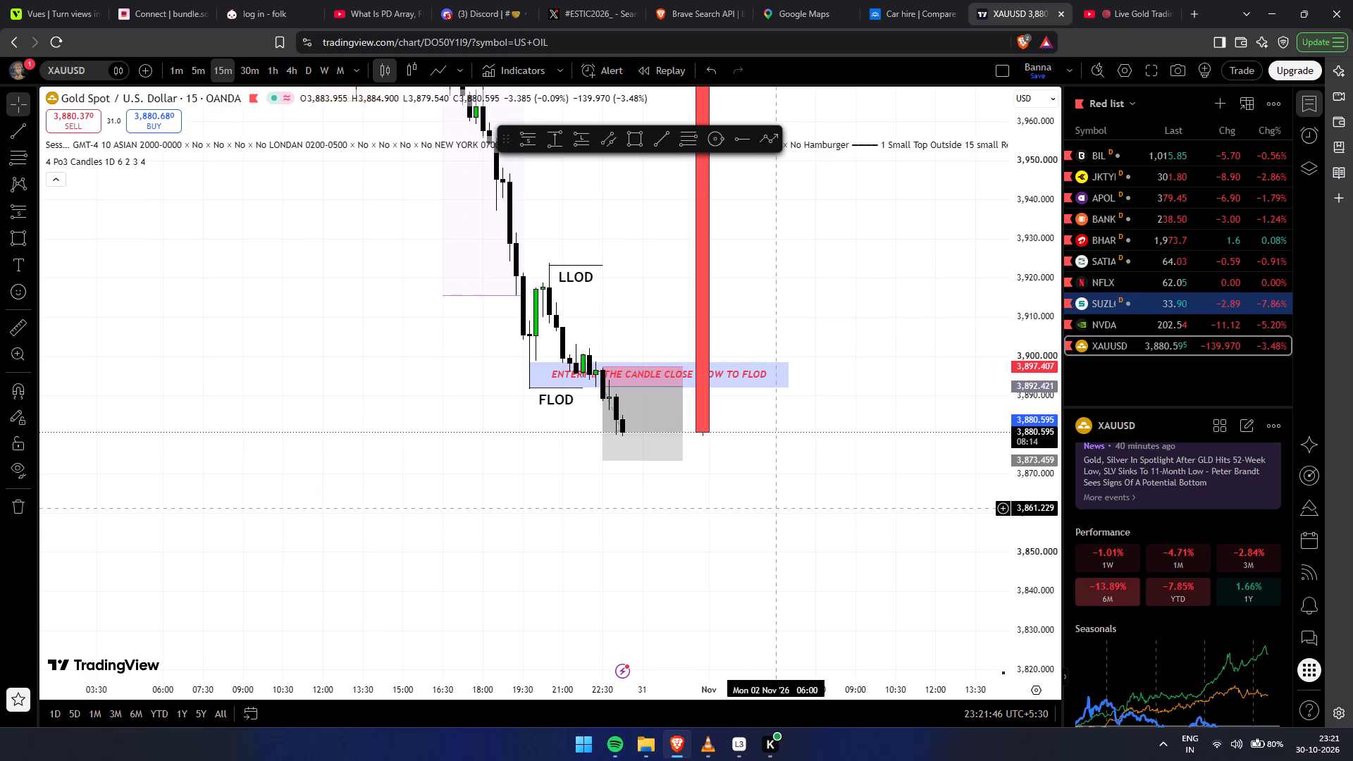
left_click_drag(799, 524, 810, 549)
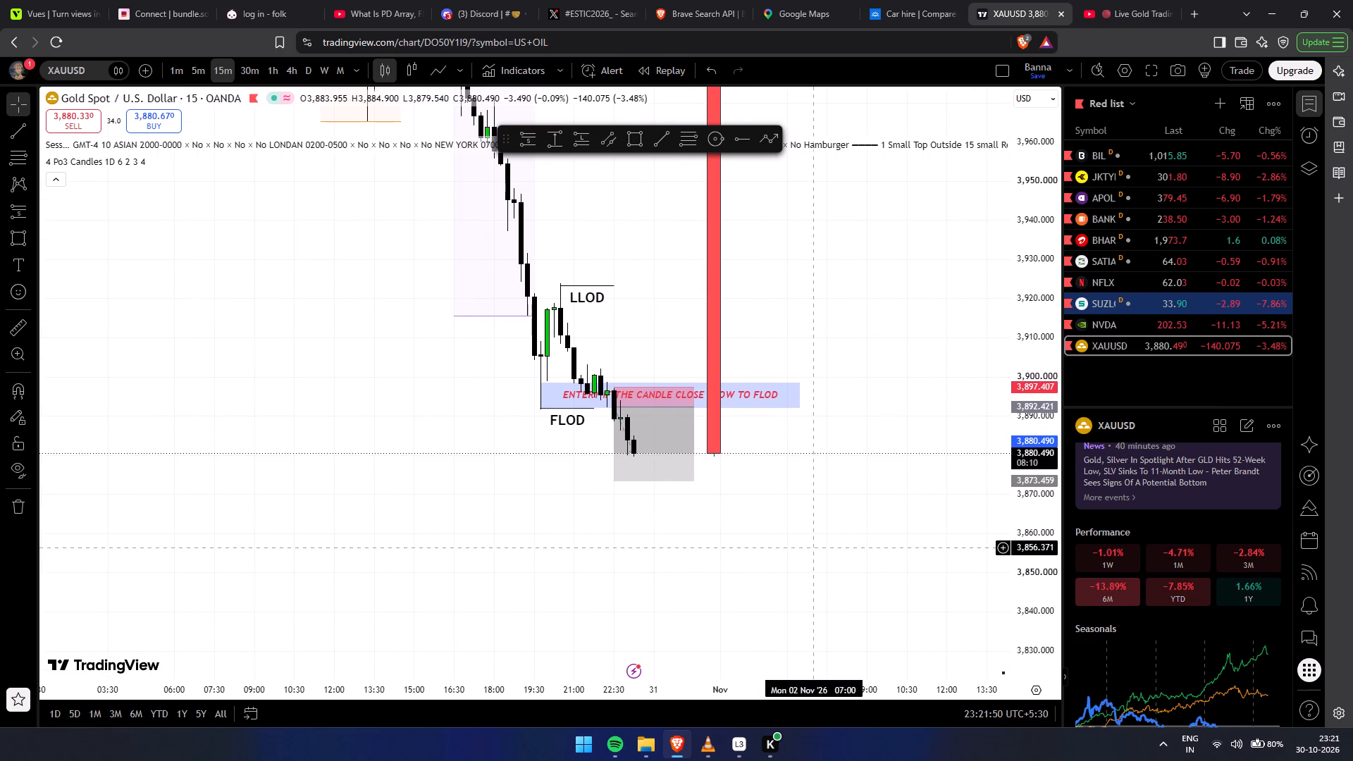
left_click_drag(793, 559, 664, 578)
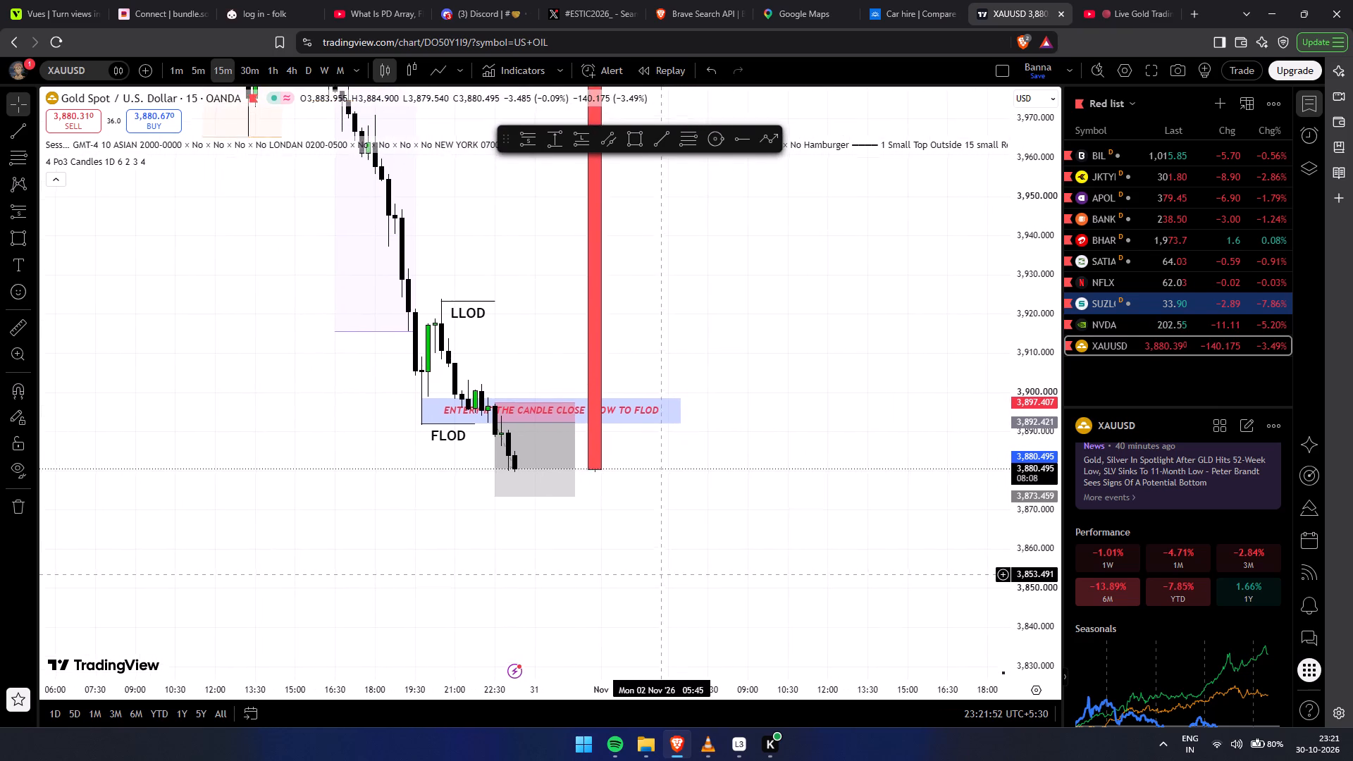
left_click_drag(664, 578, 787, 595)
left_click_drag(1013, 268, 1038, 368)
left_click(887, 489)
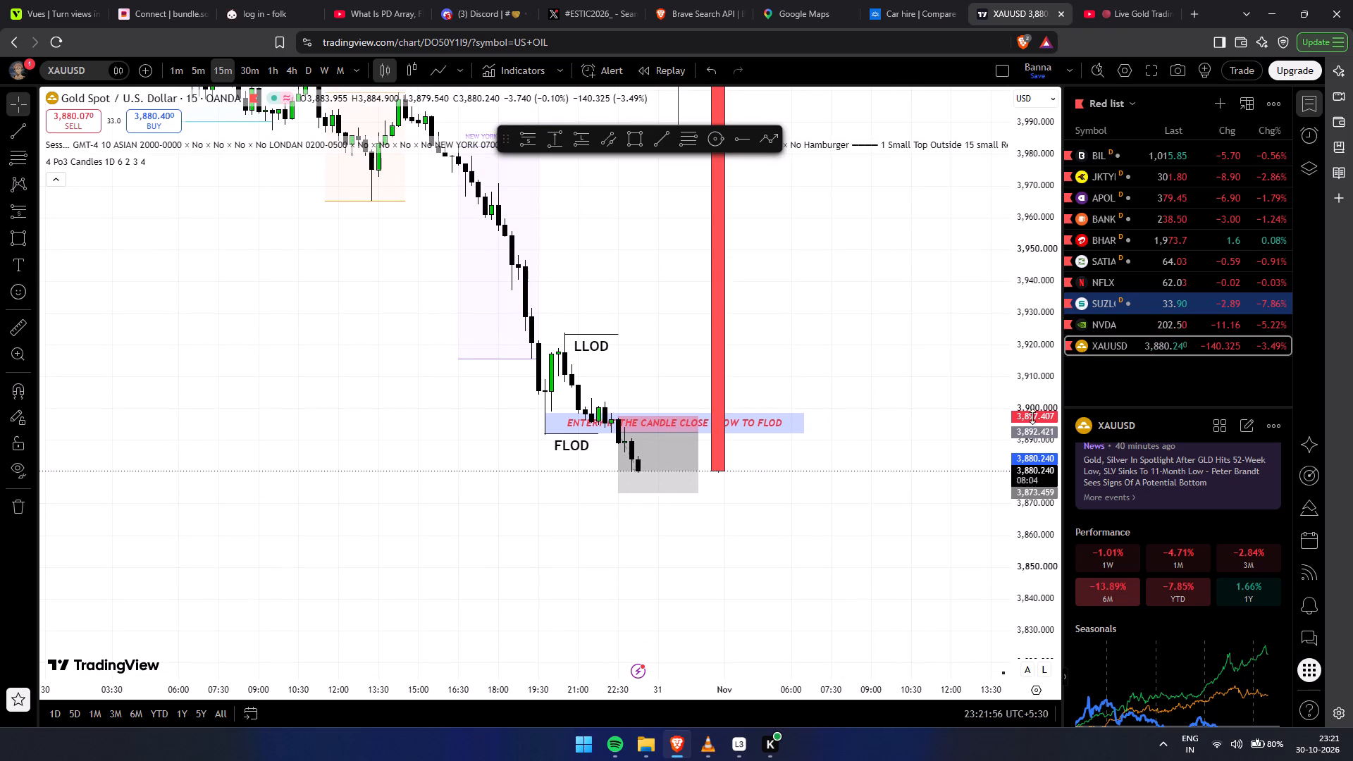
left_click_drag(1023, 406, 1008, 306)
scroll(944, 542, "up", 4)
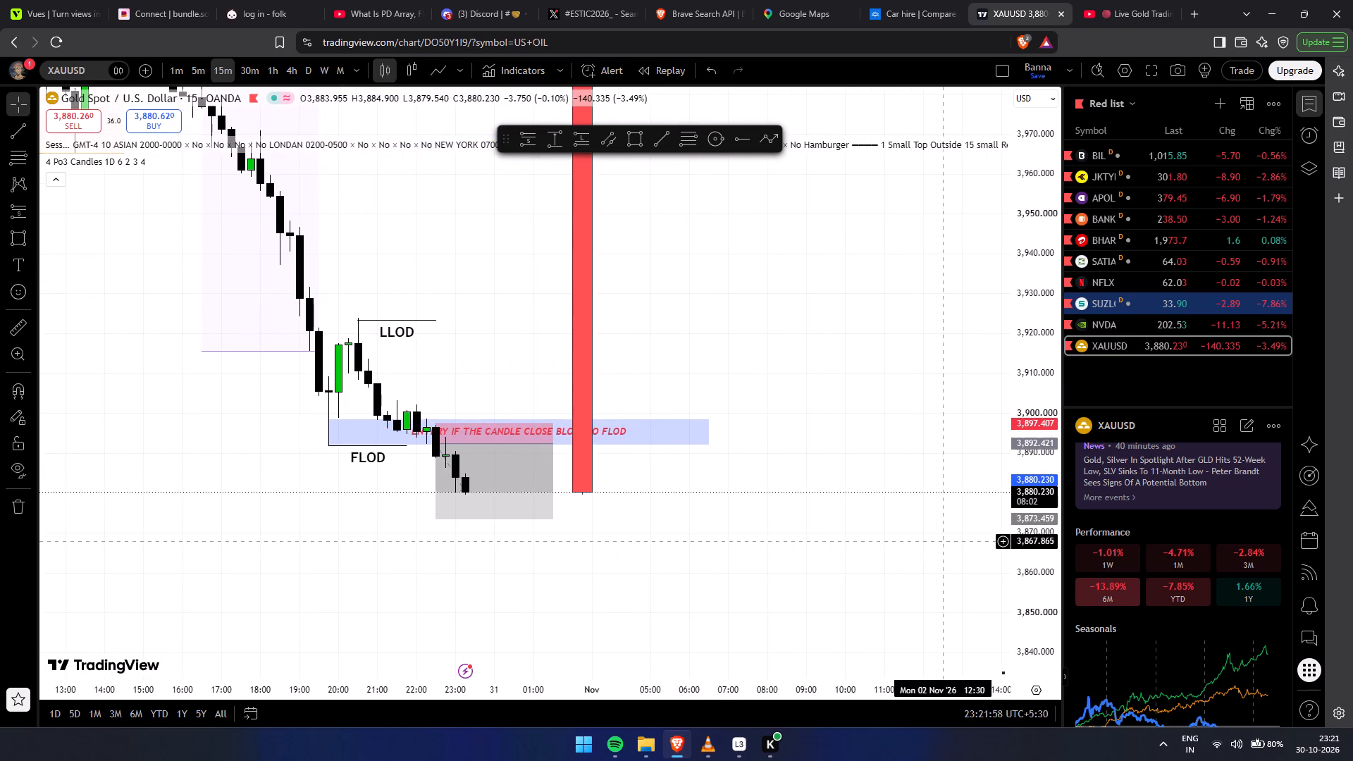
left_click_drag(1027, 400, 1023, 228)
left_click_drag(887, 464, 962, 347)
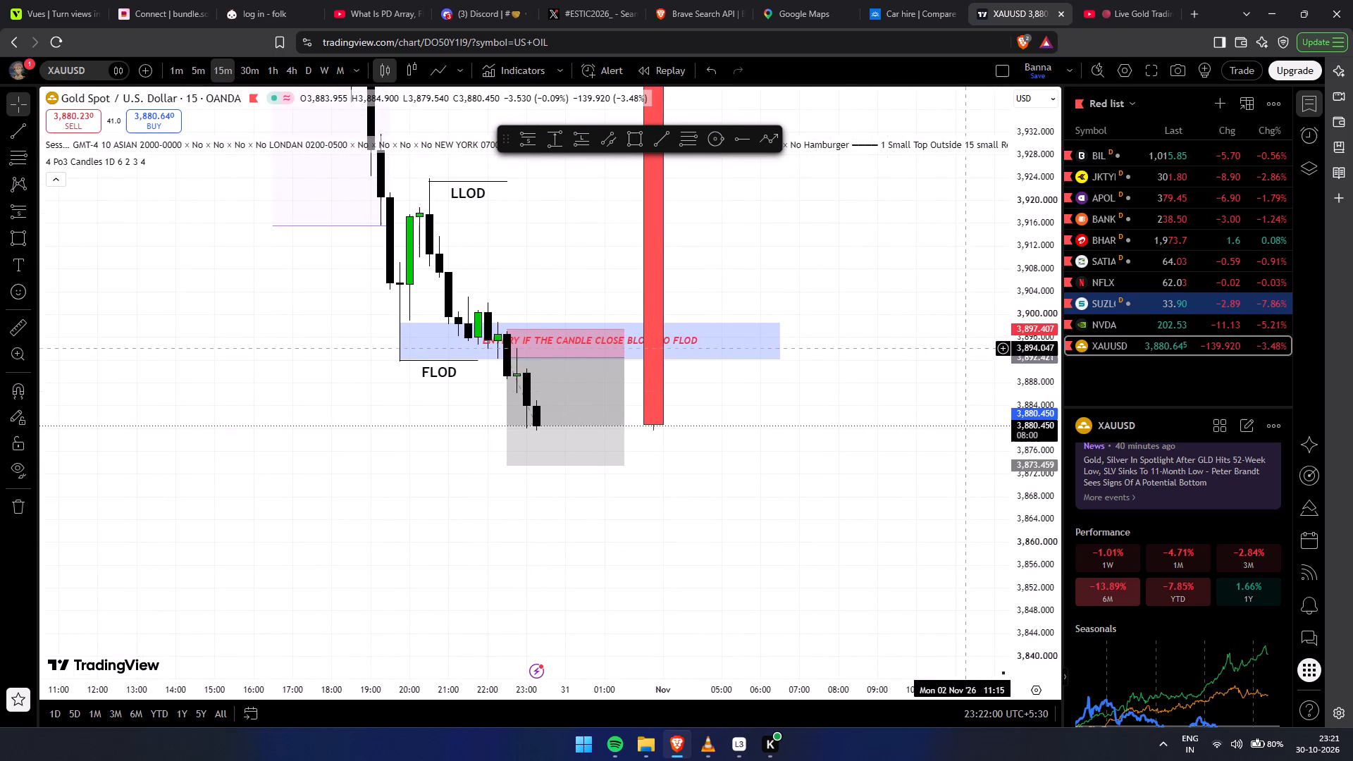
Examine the 15-minute gold decline across the Asian, London and New York sessions down to the FLOD entry zone.
left_click_drag(803, 436, 889, 528)
left_click_drag(1032, 195, 1057, 412)
scroll(879, 412, "down", 6)
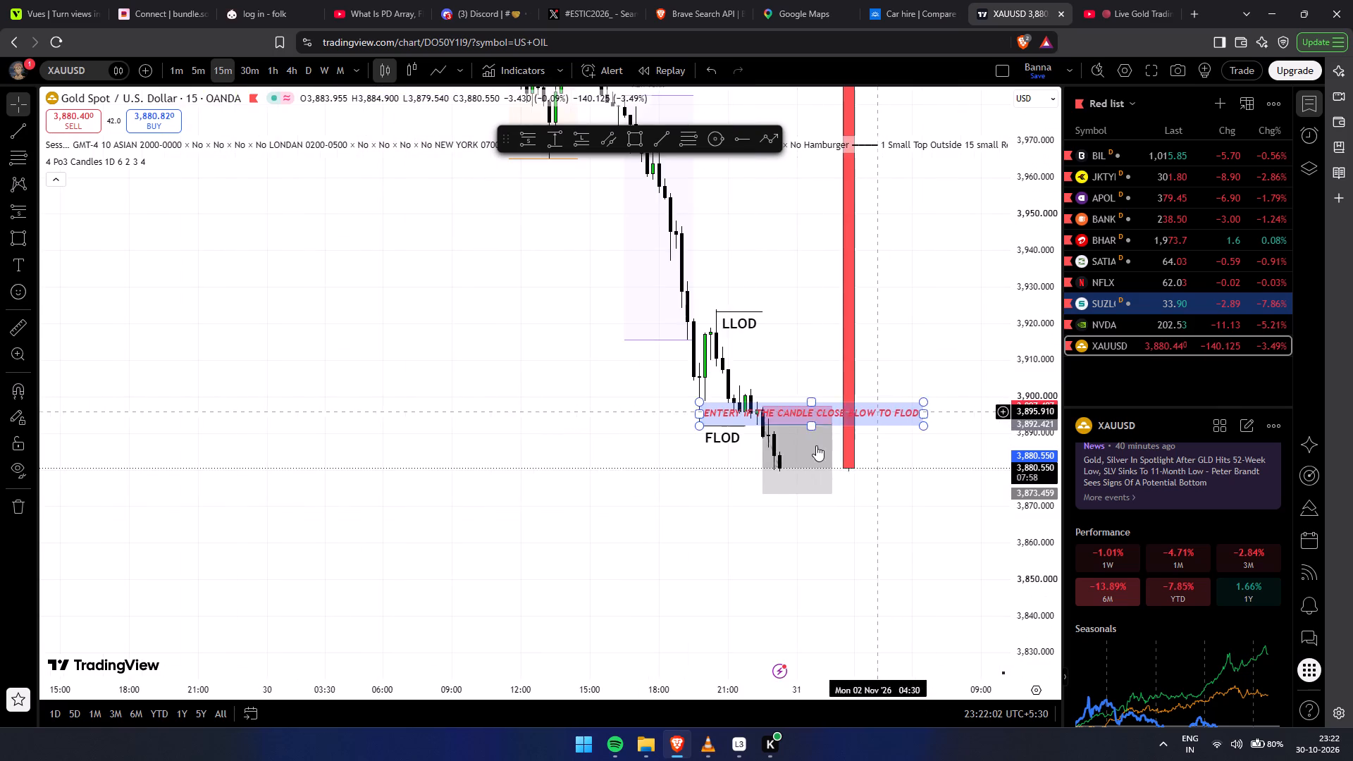
left_click_drag(562, 444, 607, 619)
left_click_drag(1039, 164, 1036, 488)
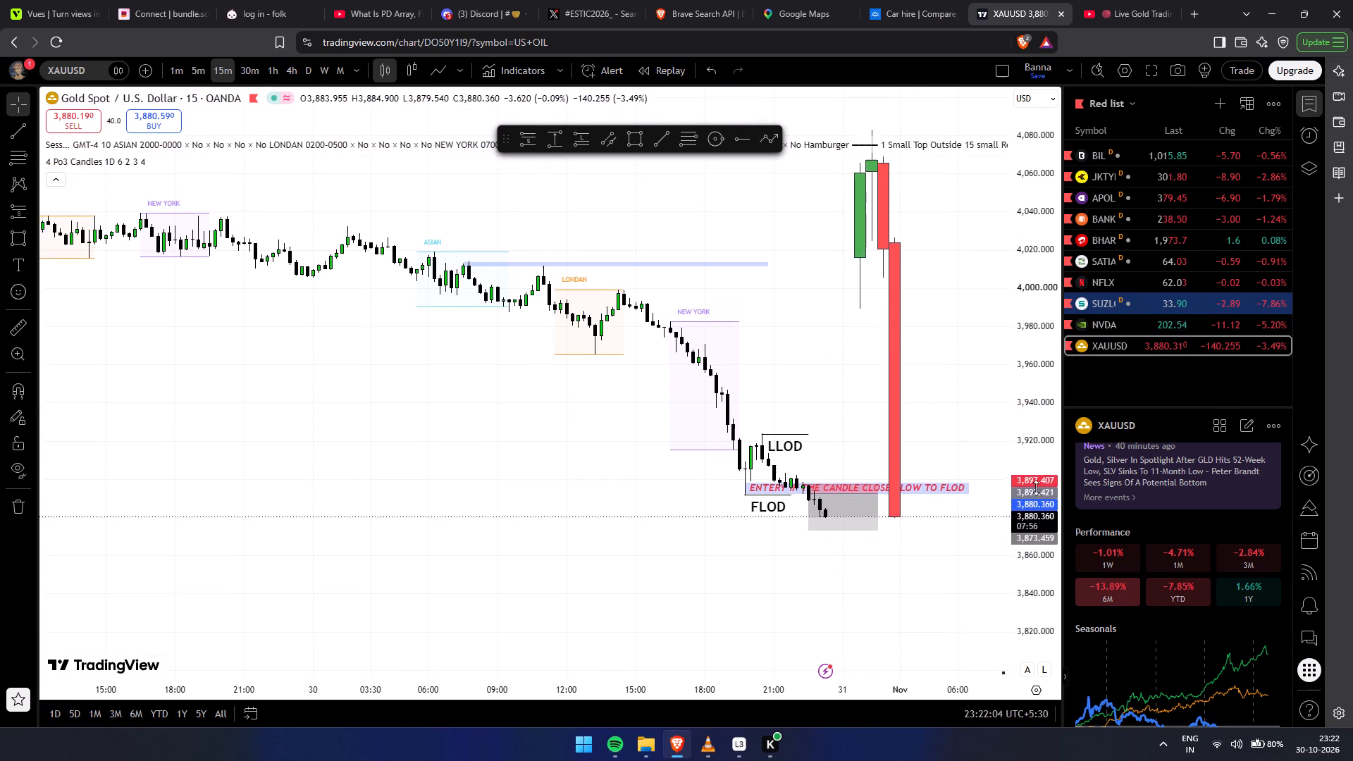
left_click_drag(1036, 488, 1036, 502)
scroll(741, 448, "down", 4)
left_click_drag(681, 459, 584, 550)
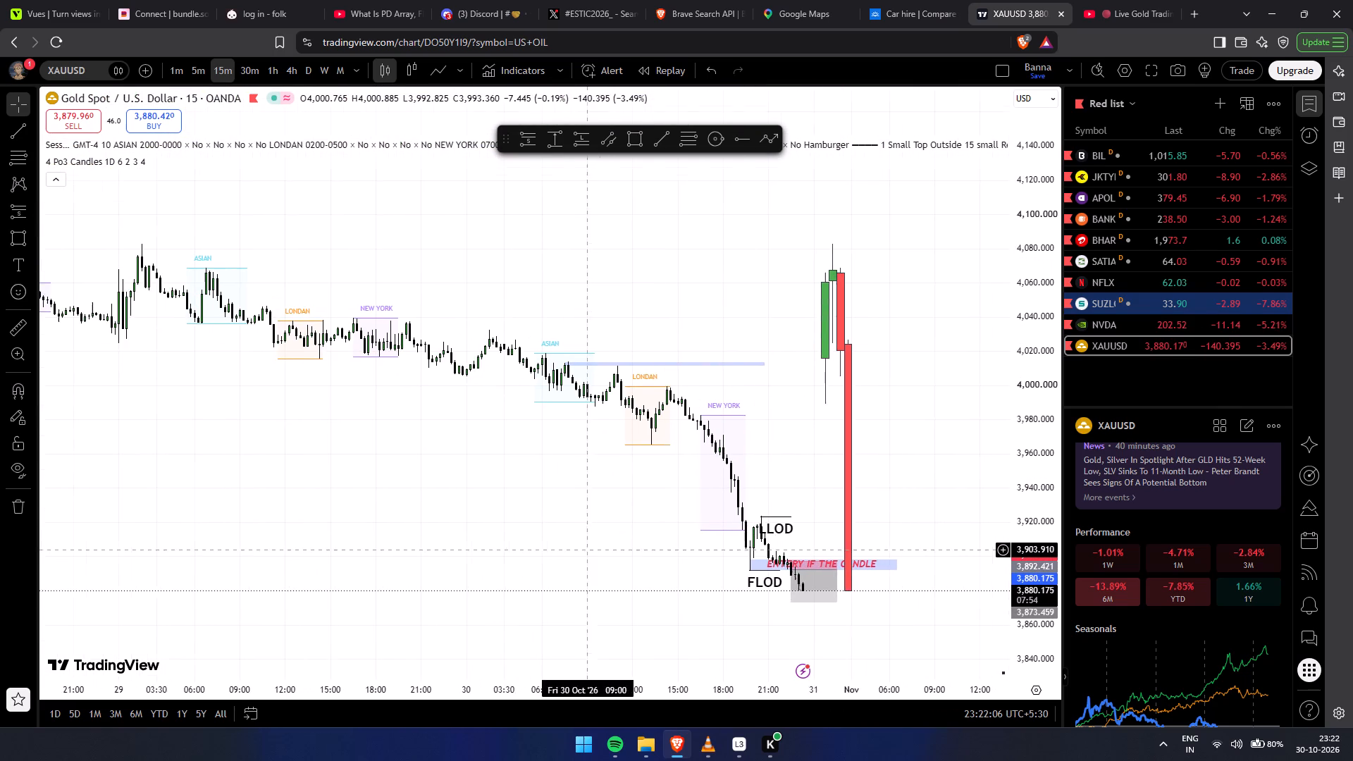
left_click_drag(584, 550, 652, 528)
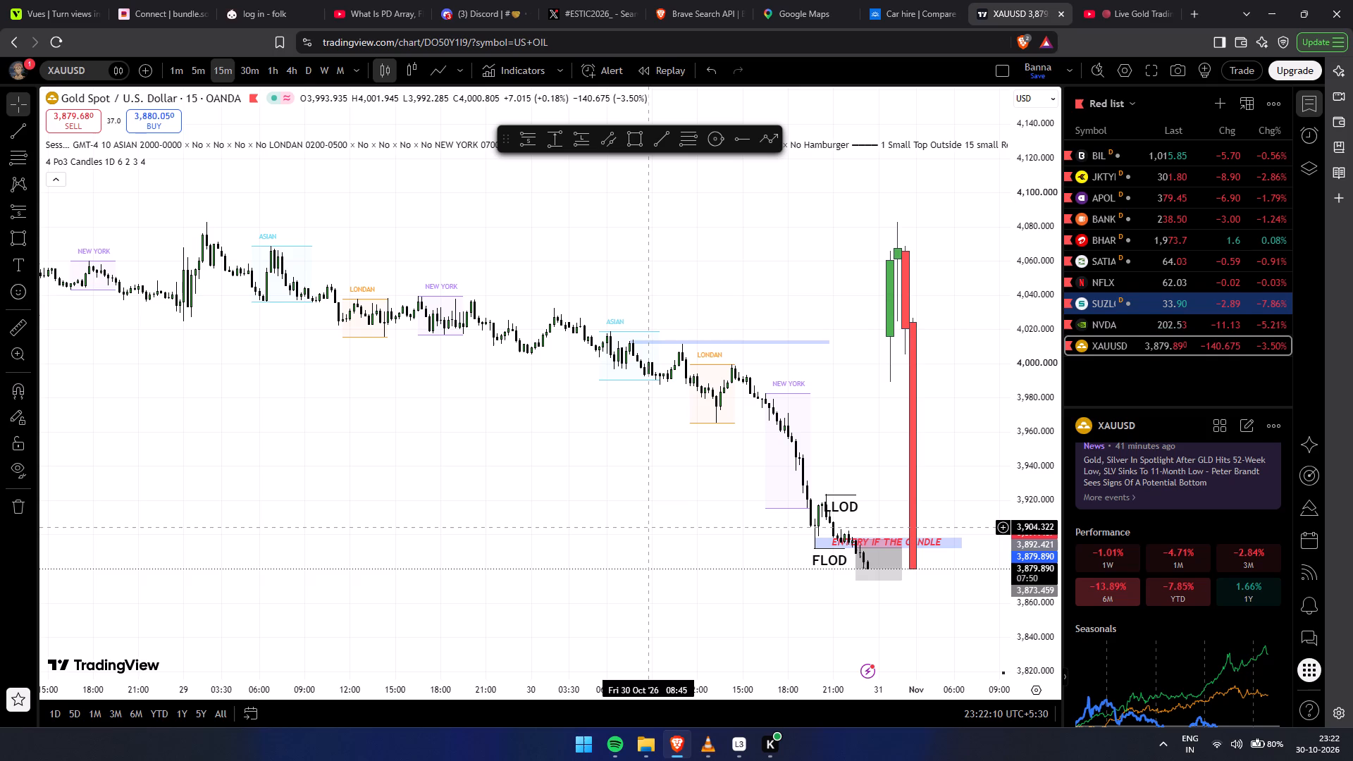
left_click_drag(636, 531, 550, 496)
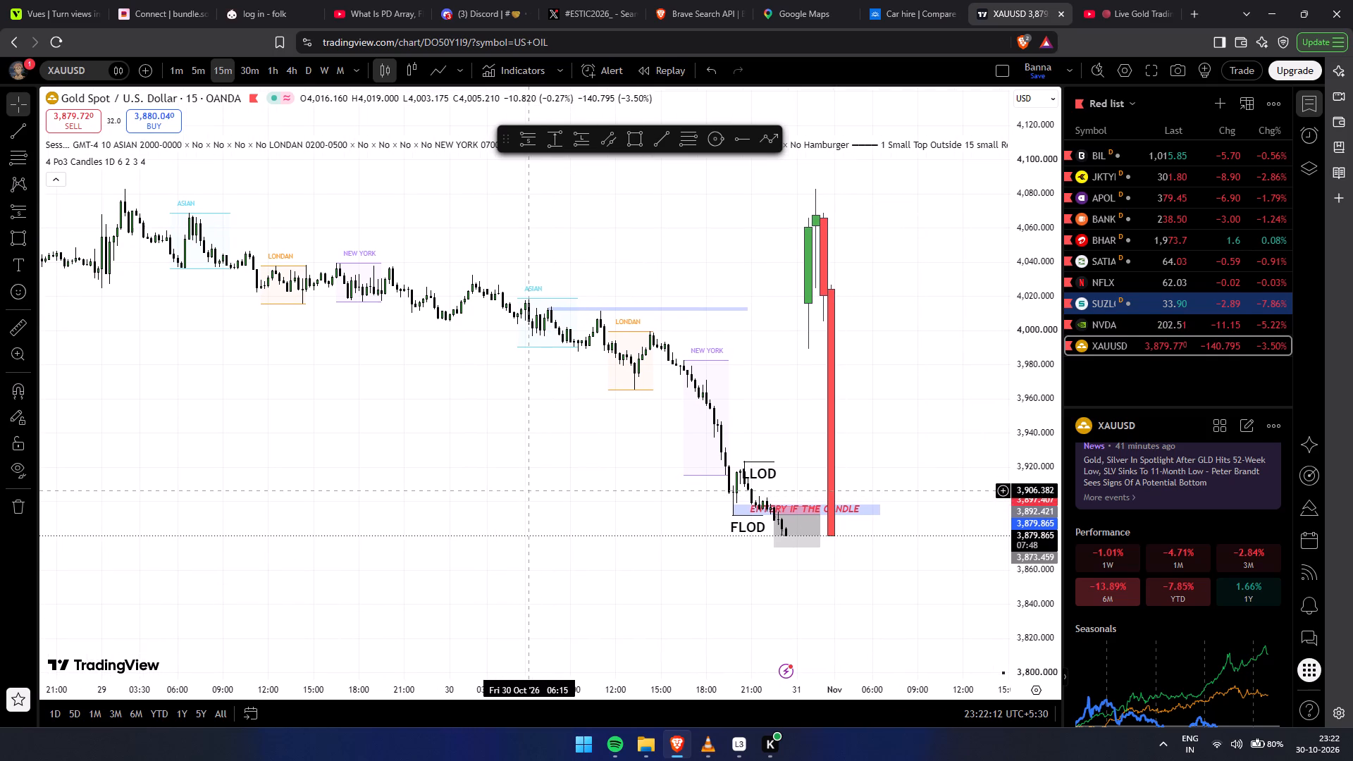
left_click_drag(500, 481, 402, 455)
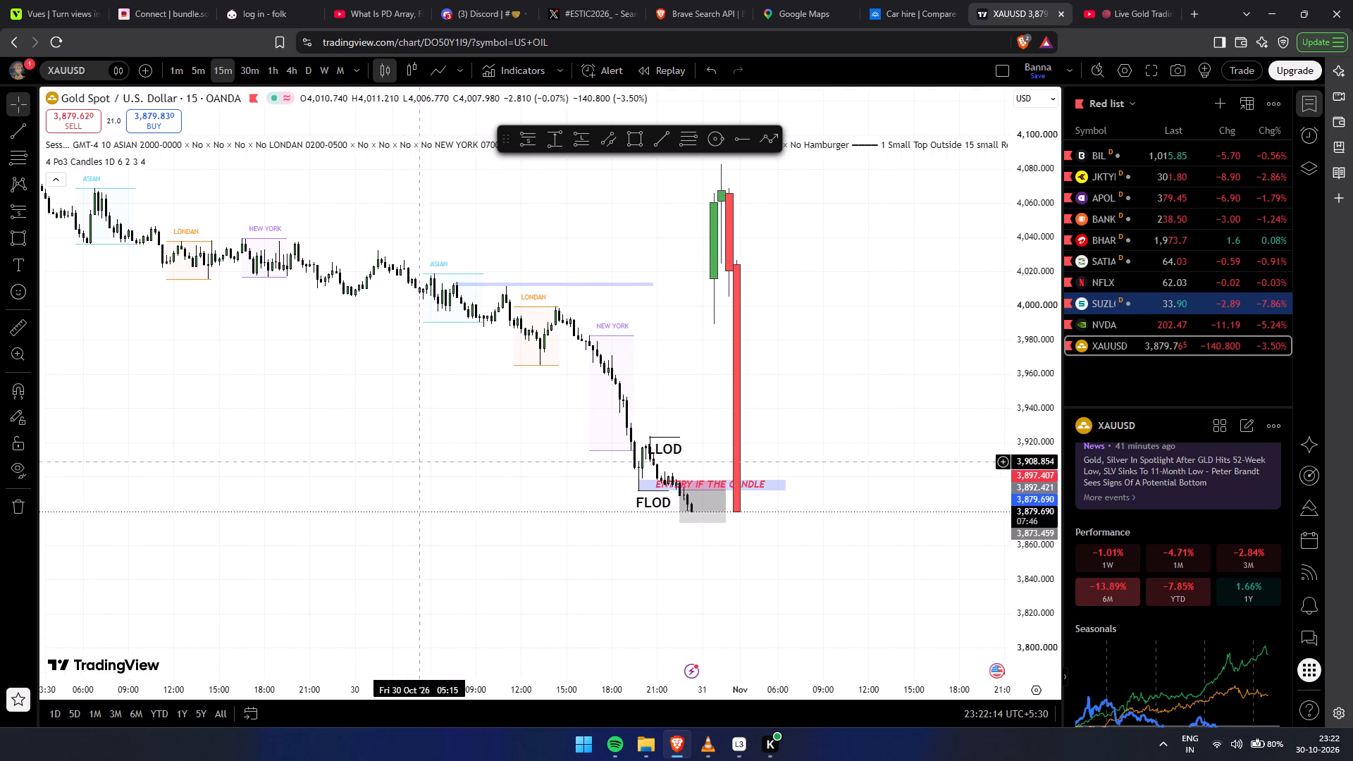
left_click_drag(471, 504, 600, 482)
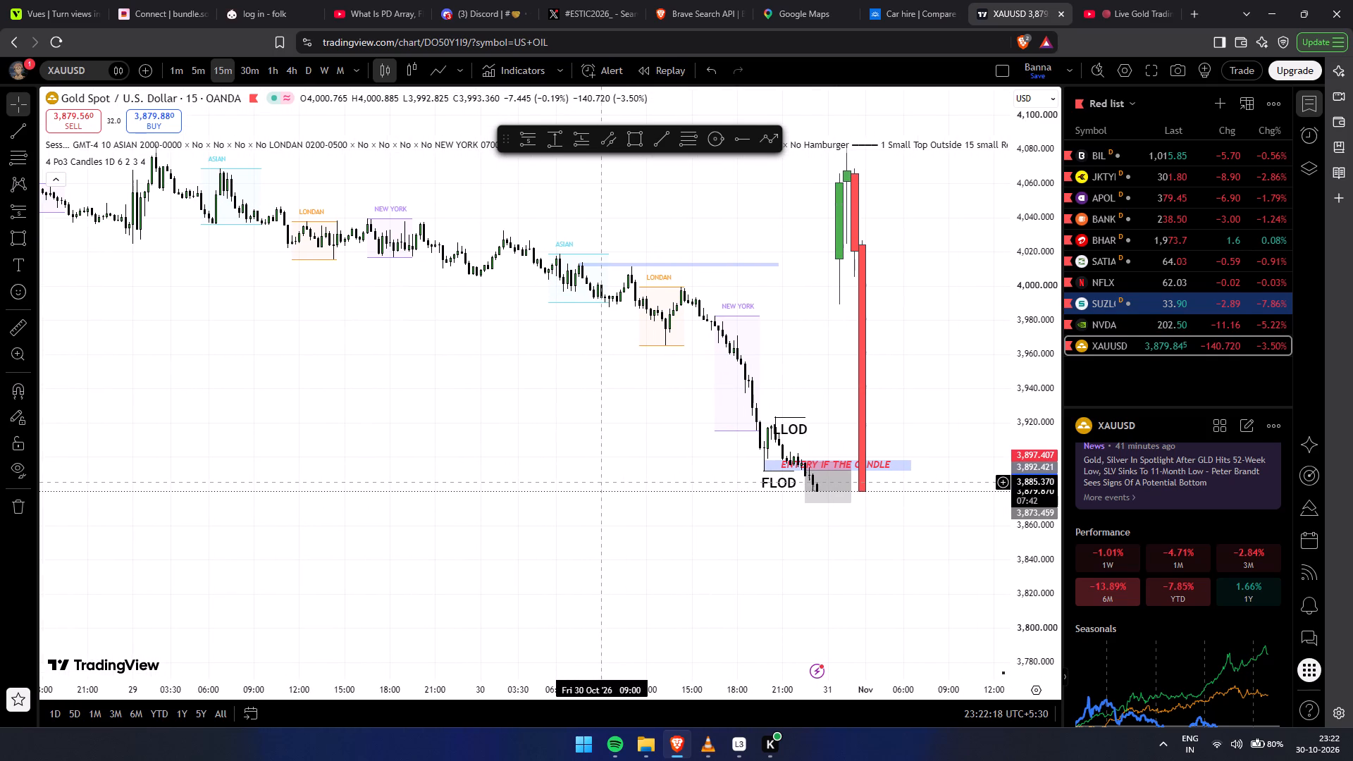
left_click_drag(600, 482, 519, 482)
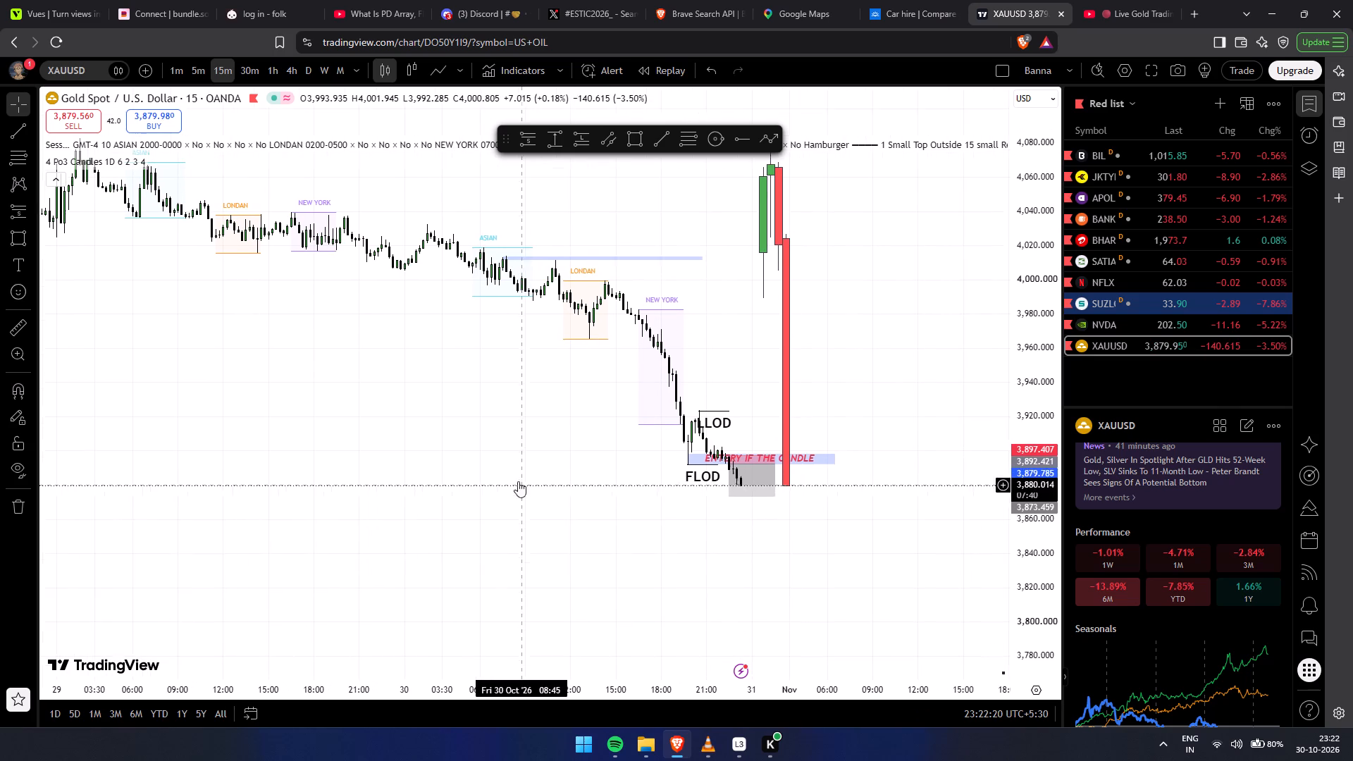
Examine the 15-minute candles between the LLOD and FLOD levels and inside the short position up close.
left_click_drag(1034, 519, 969, 248)
left_click_drag(829, 545, 736, 430)
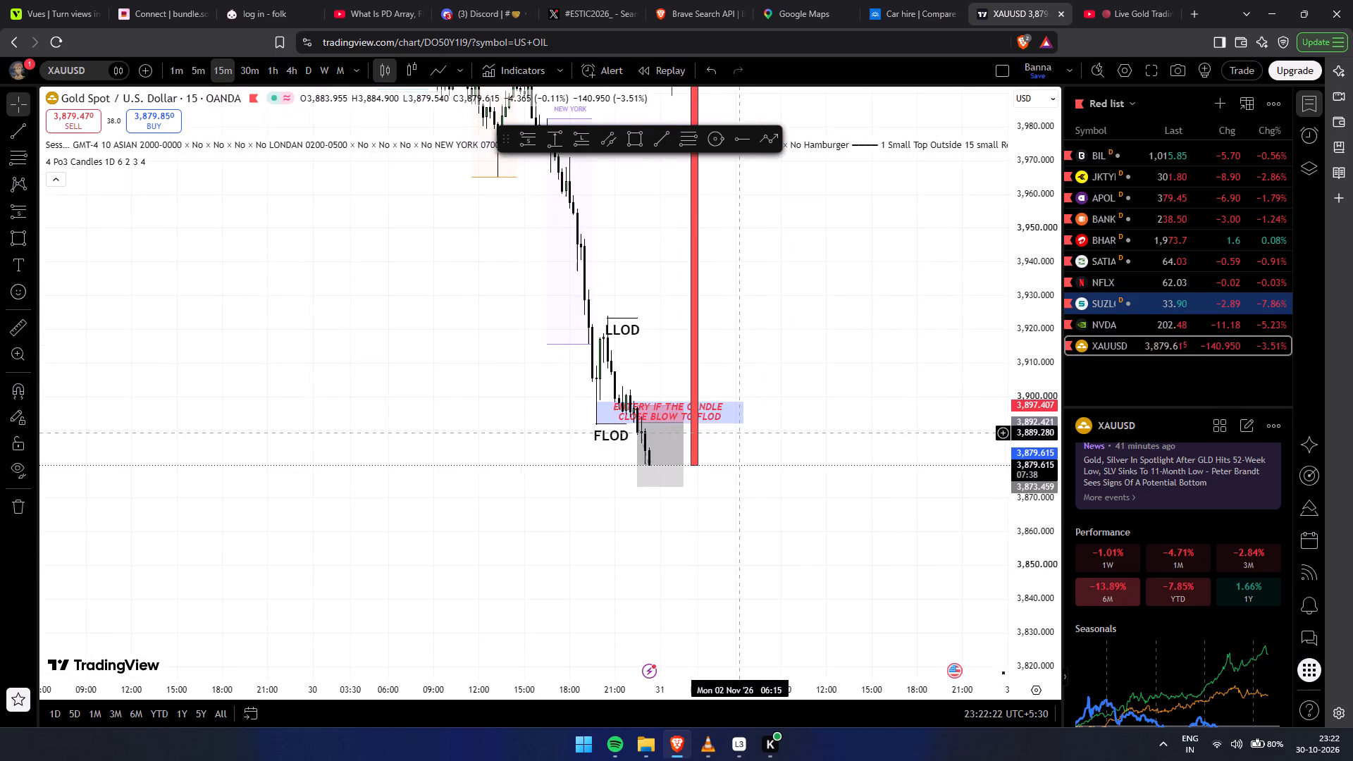
left_click_drag(736, 430, 735, 430)
scroll(794, 490, "up", 4)
left_click_drag(455, 514, 634, 526)
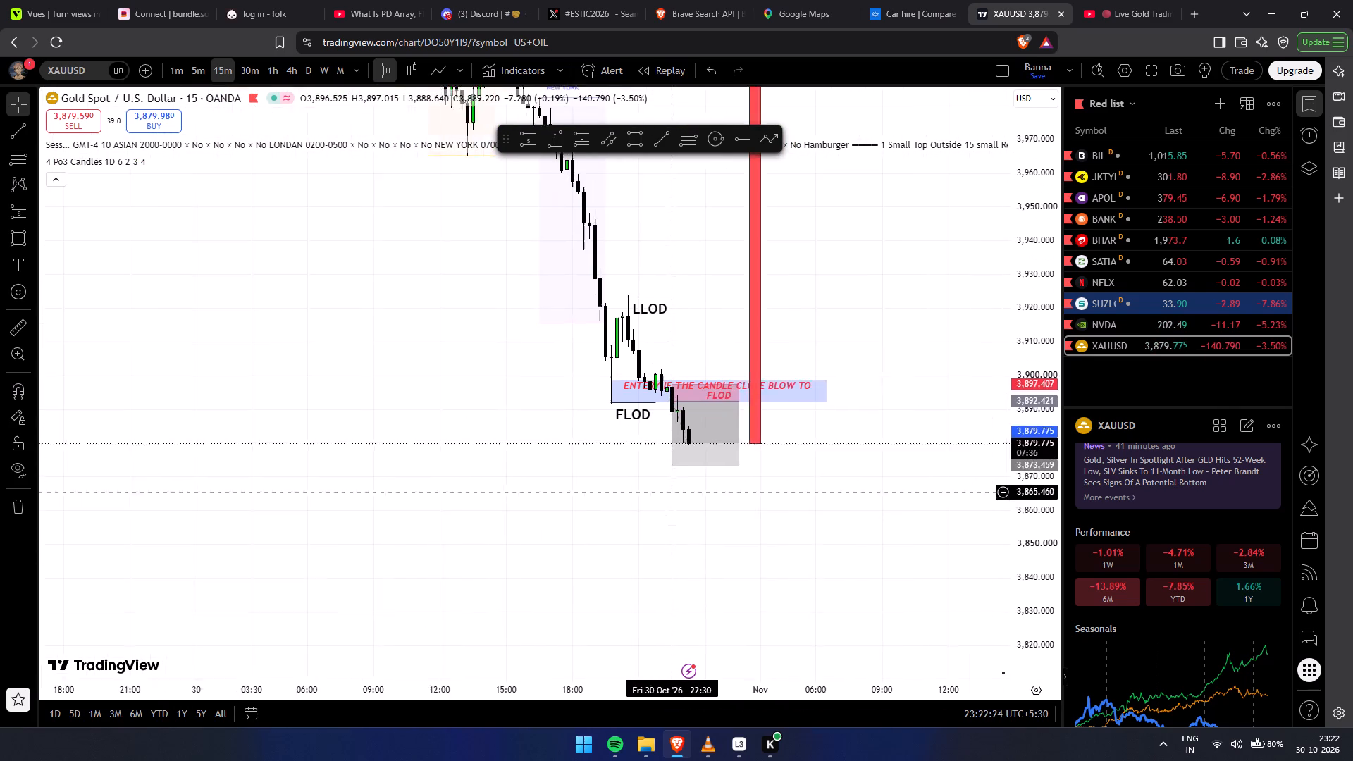
left_click_drag(634, 526, 619, 533)
left_click_drag(1027, 550, 989, 315)
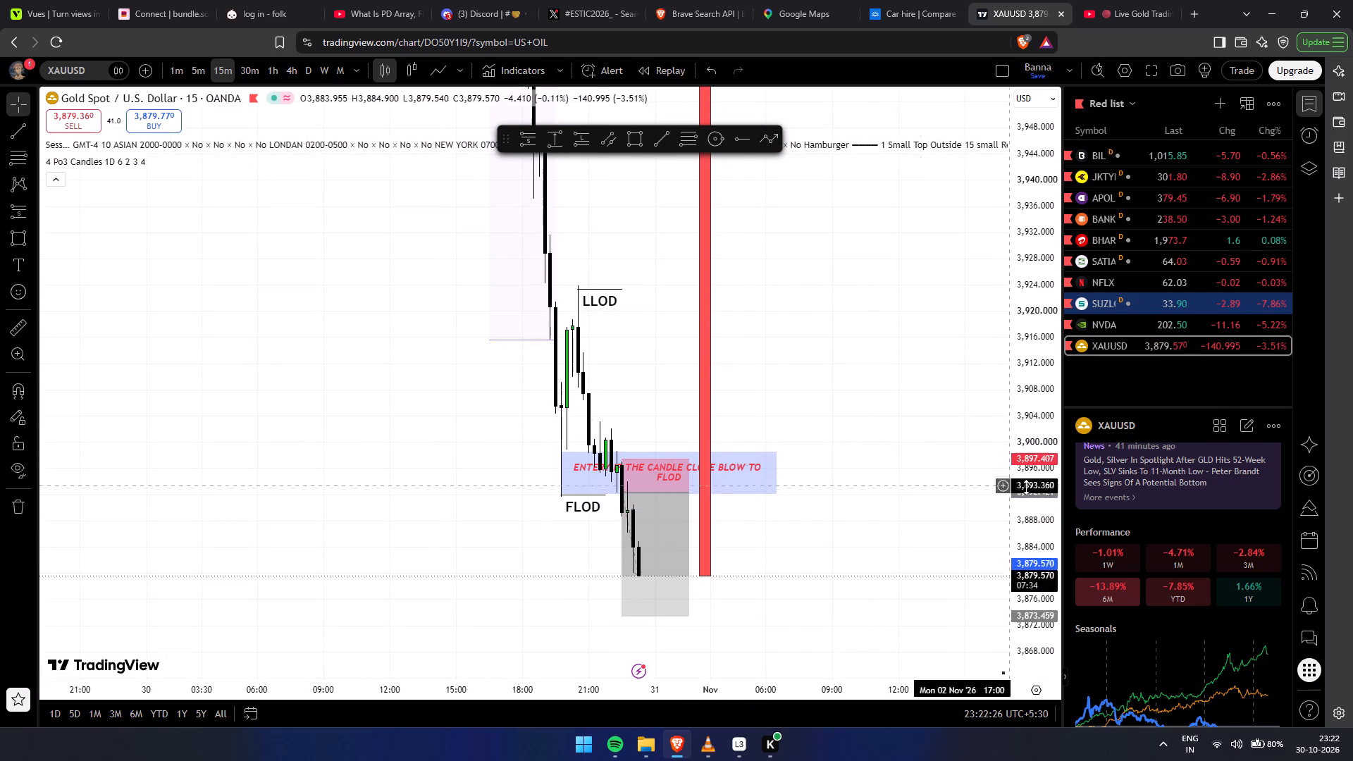
left_click_drag(1038, 533, 1018, 373)
scroll(865, 529, "up", 5)
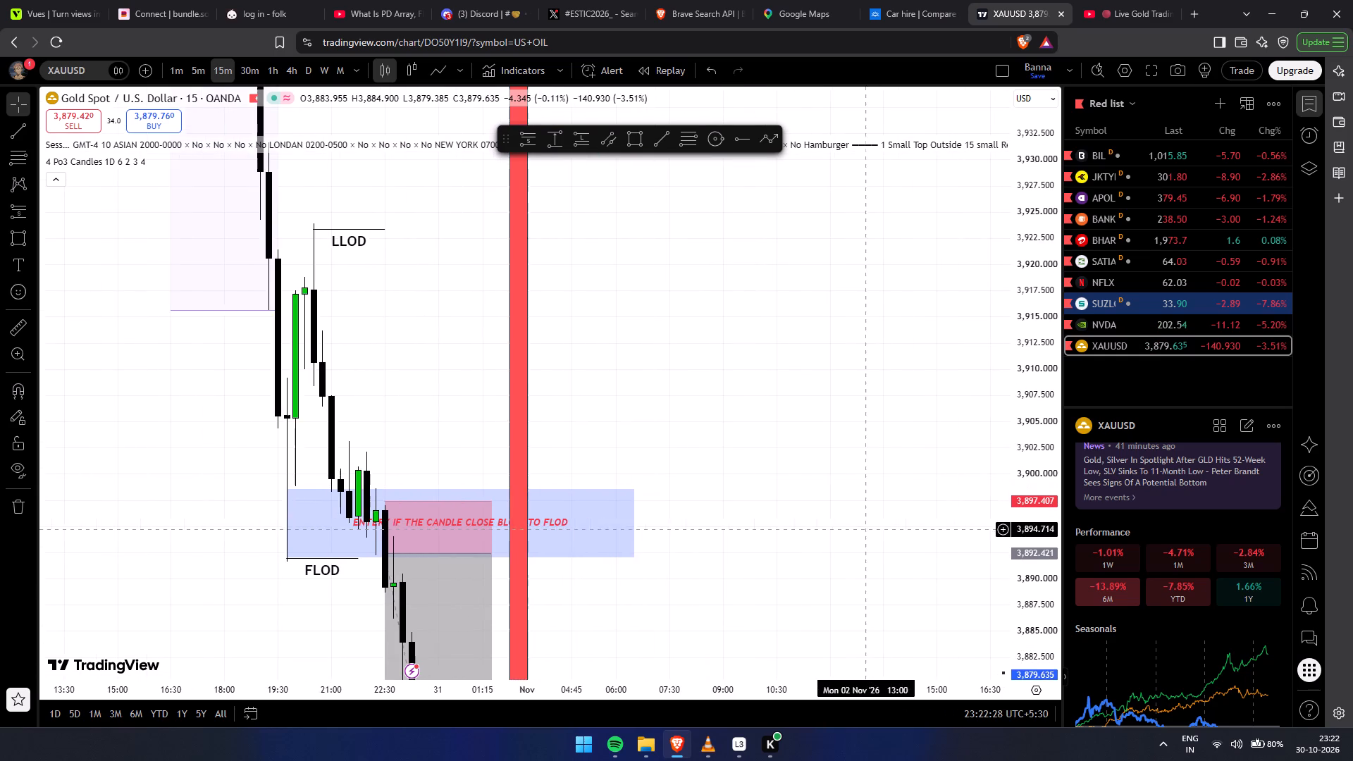
left_click_drag(742, 631, 939, 335)
left_click_drag(1028, 267, 1032, 557)
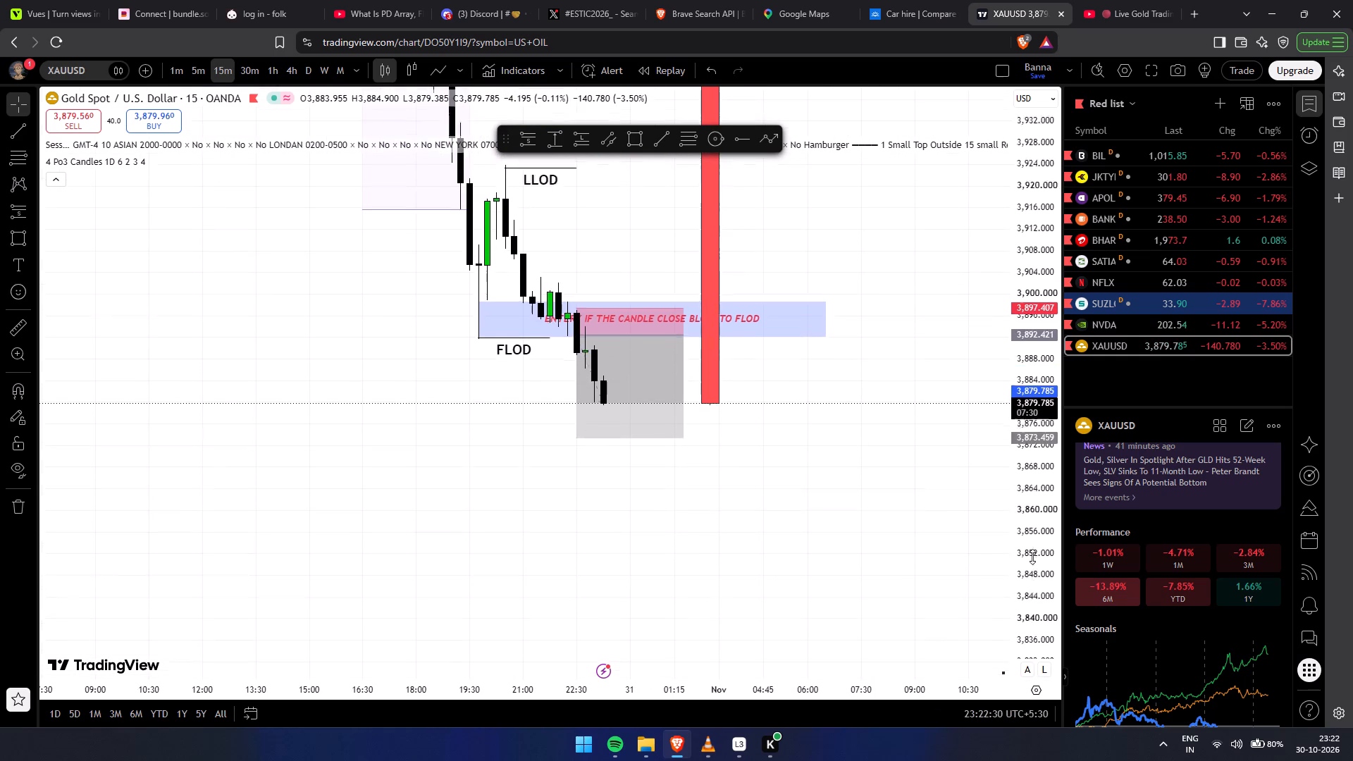
left_click_drag(1032, 557, 1034, 638)
scroll(676, 593, "down", 5)
left_click_drag(668, 569, 762, 677)
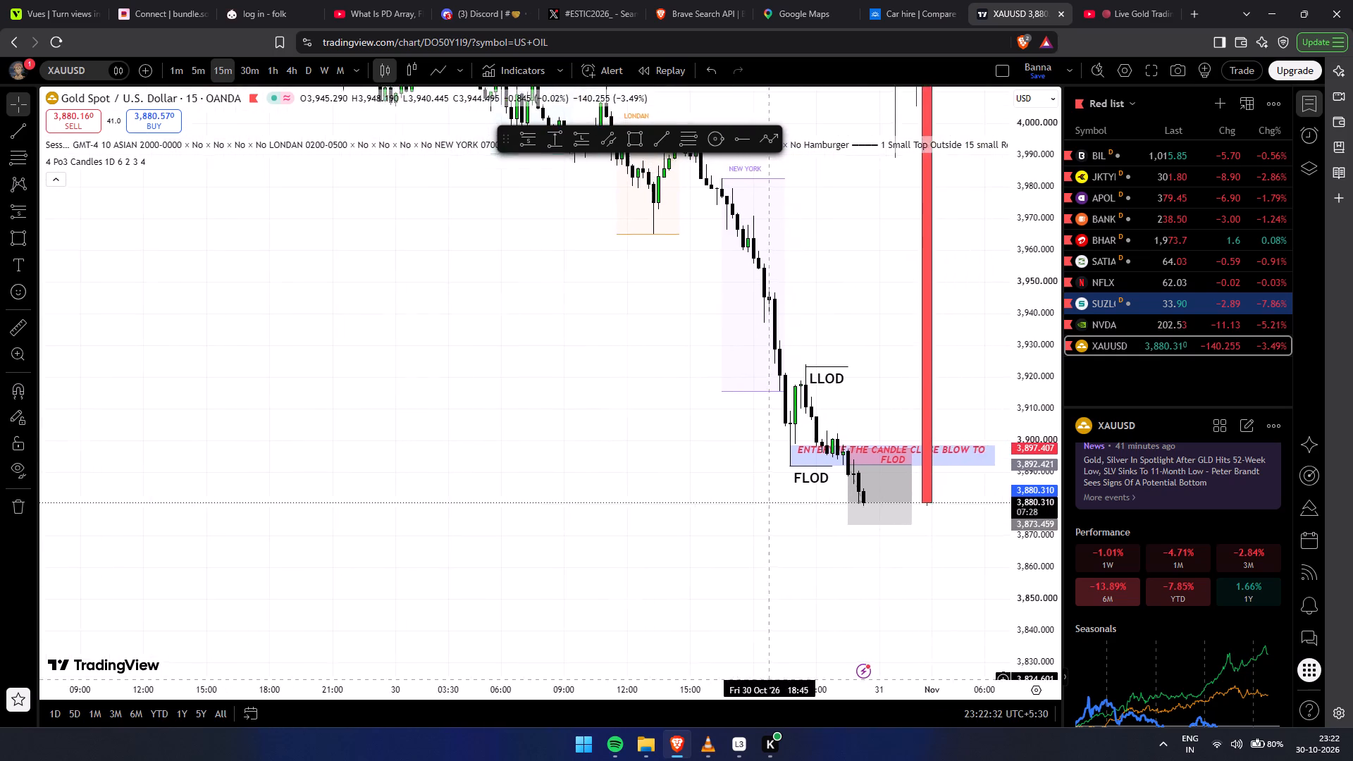
left_click_drag(762, 677, 705, 652)
scroll(248, 80, "down", 1)
Switch the gold chart to the 30-minute timeframe and examine the candles around LLOD, FLOD and the short position.
left_click(248, 65)
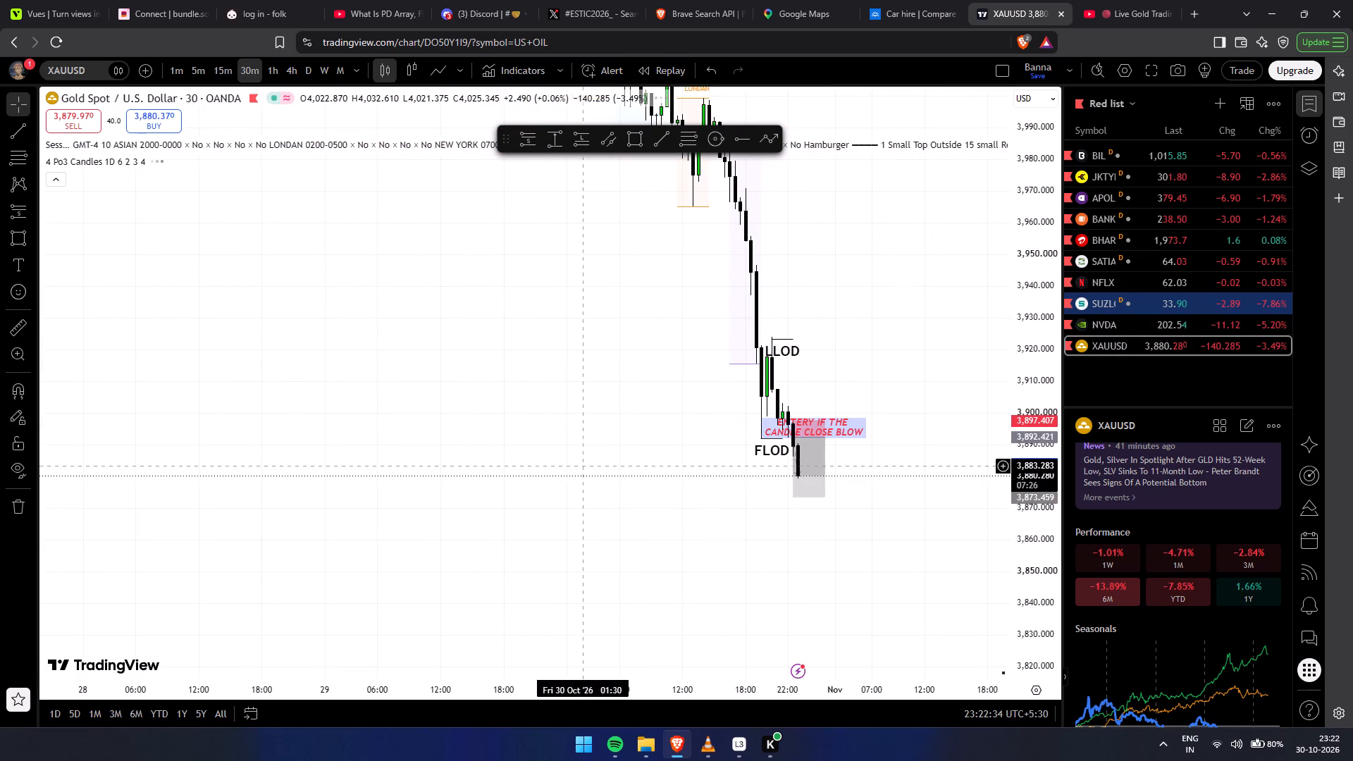
left_click_drag(584, 466, 492, 505)
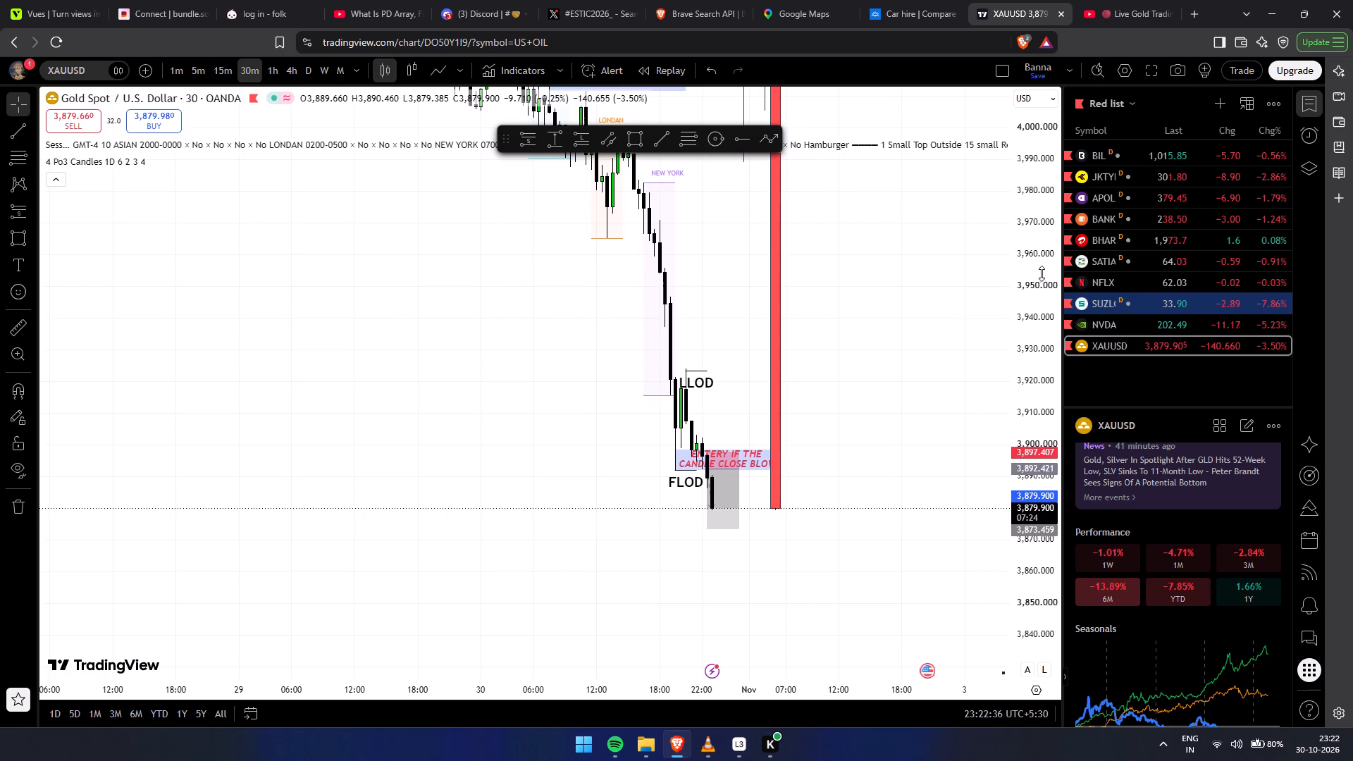
left_click_drag(1040, 274, 1038, 547)
scroll(714, 558, "up", 6)
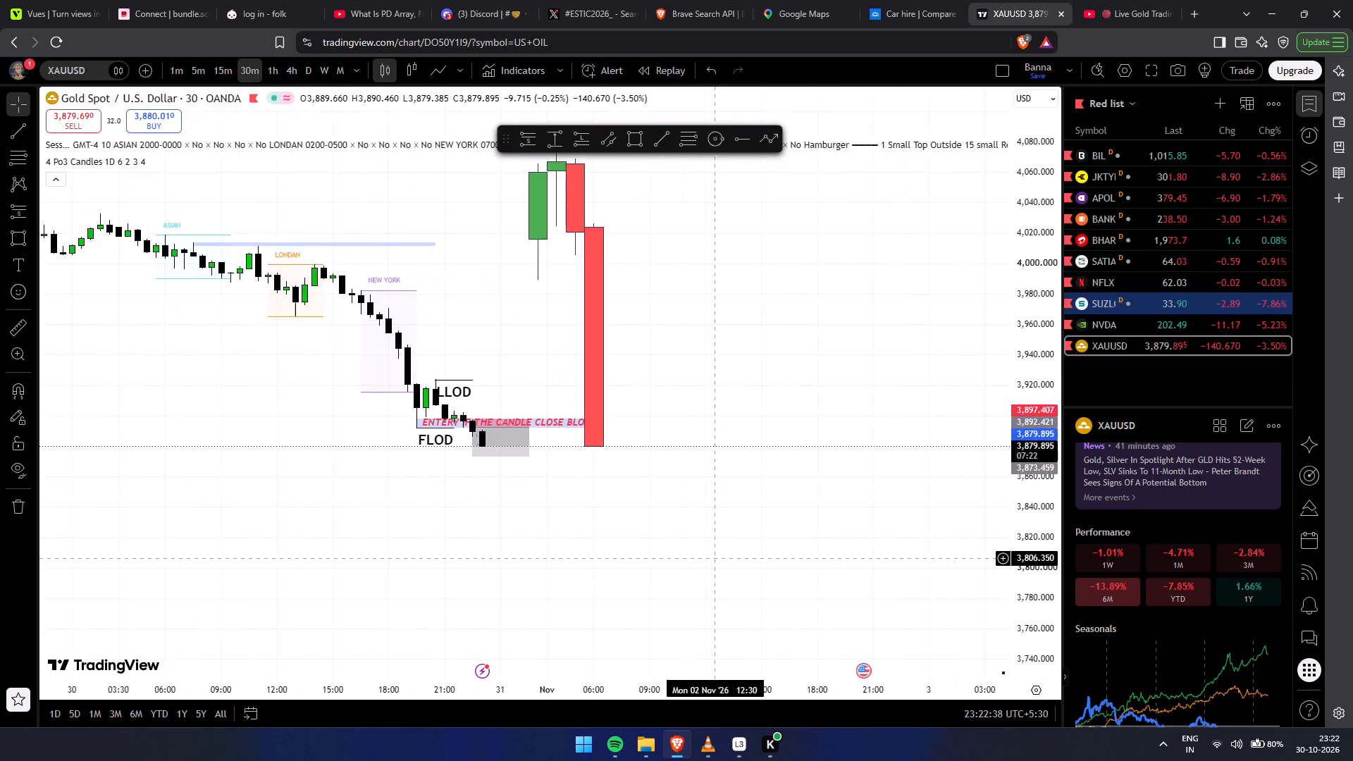
left_click_drag(643, 561, 906, 480)
left_click_drag(1058, 534, 1021, 295)
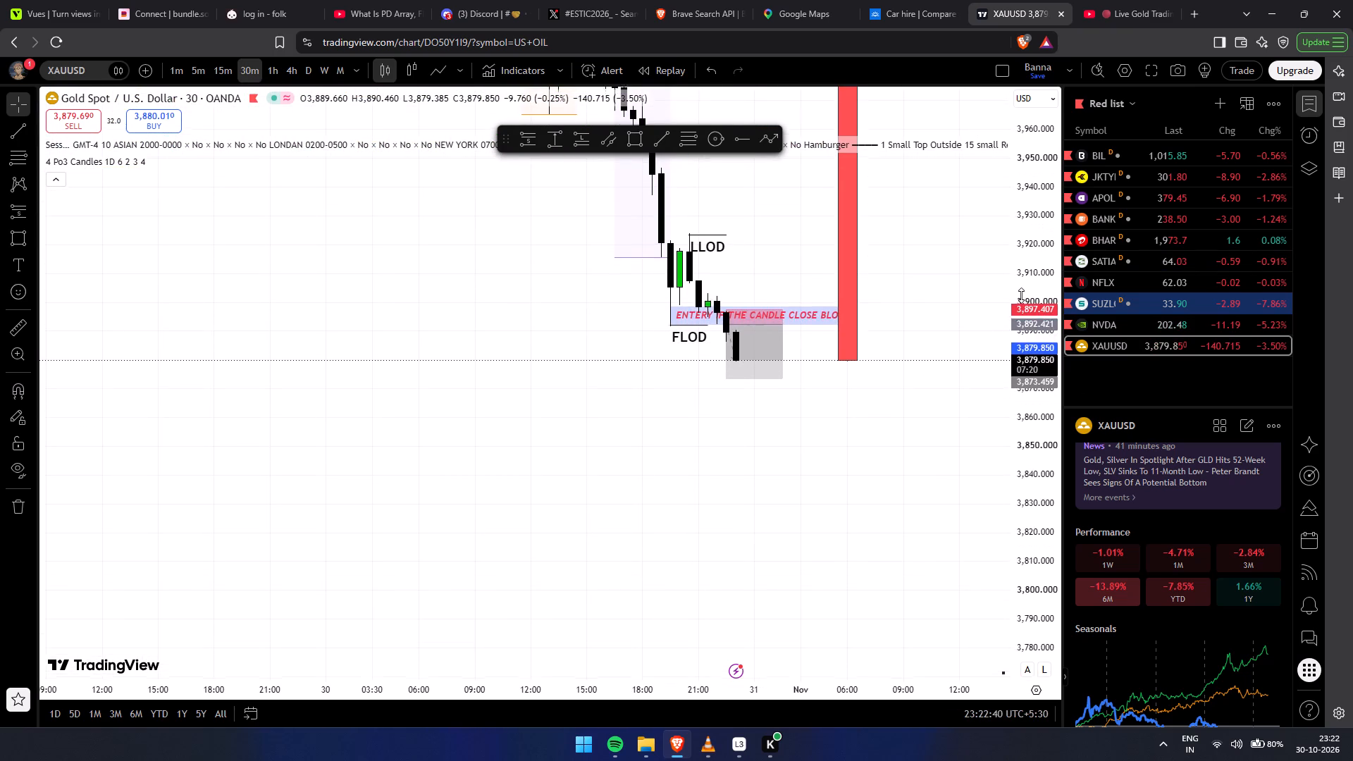
left_click_drag(1021, 295, 1021, 295)
left_click_drag(815, 429, 959, 524)
scroll(685, 567, "down", 8)
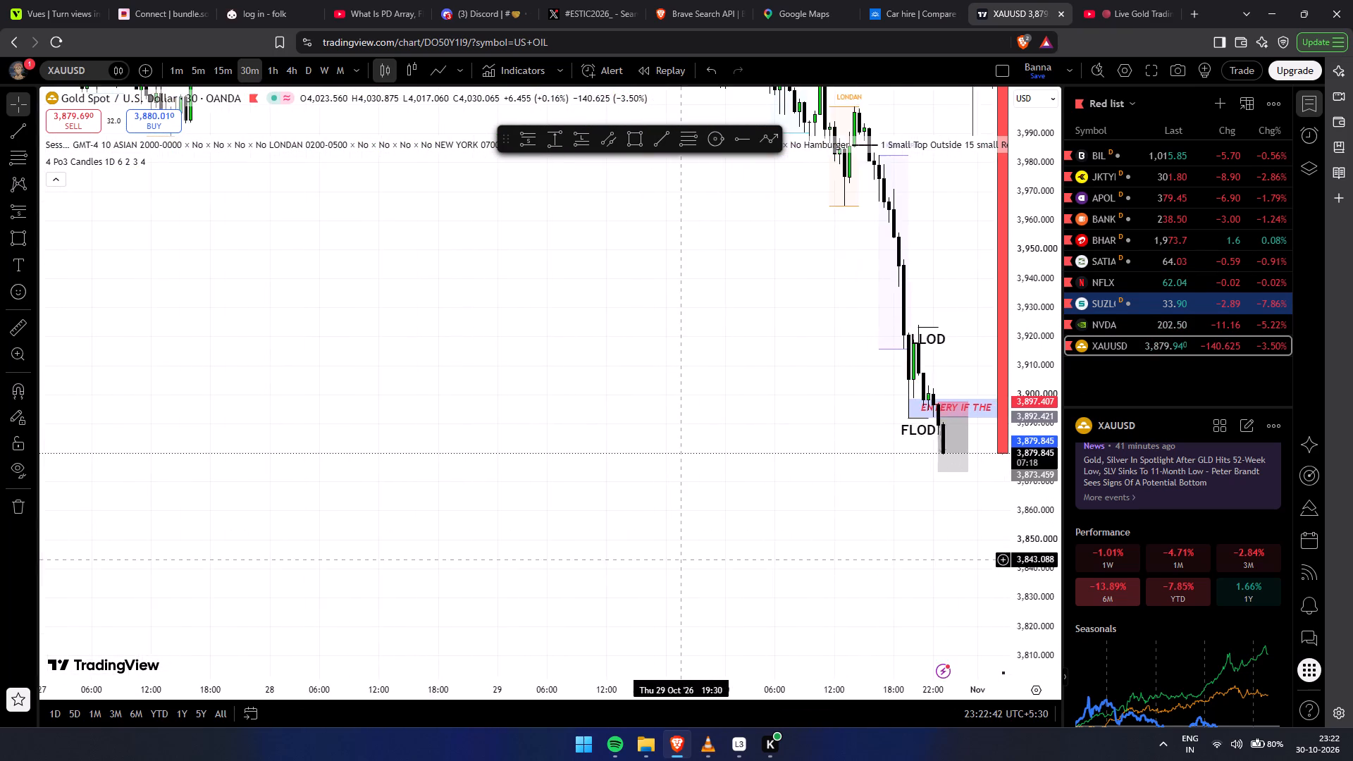
Examine the wider 30-minute gold price action from 23 October through the session ranges down to the short position.
scroll(681, 559, "down", 3)
left_click_drag(1037, 264, 1054, 562)
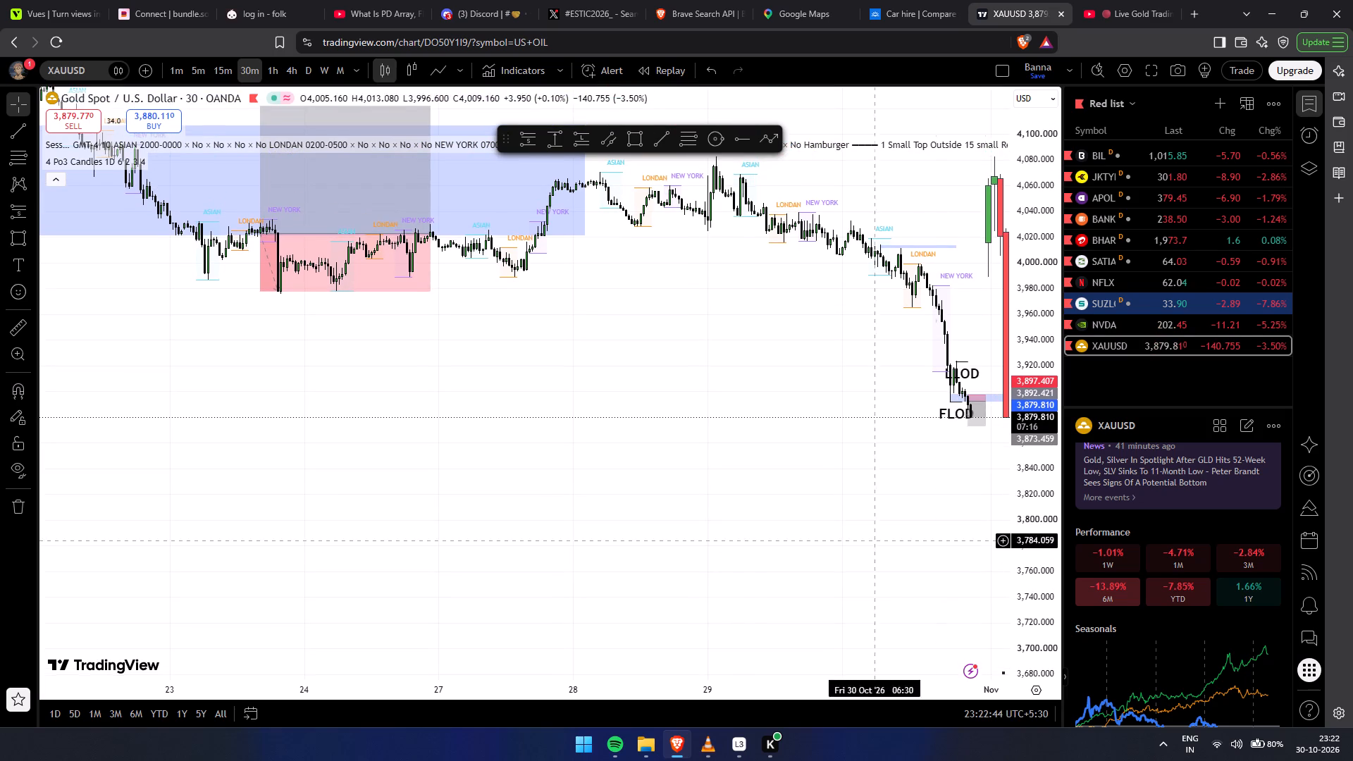
left_click_drag(737, 519, 659, 538)
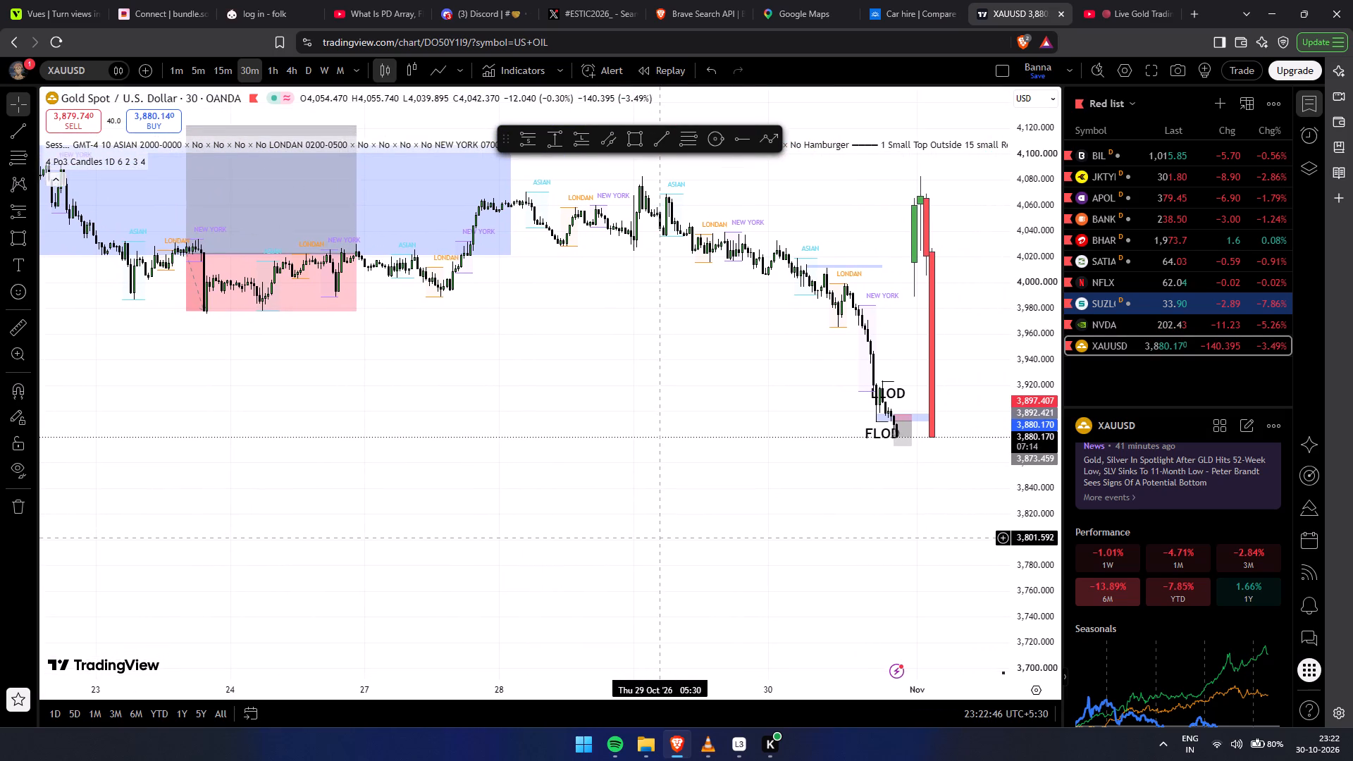
left_click_drag(659, 538, 542, 536)
left_click_drag(1037, 555, 1006, 385)
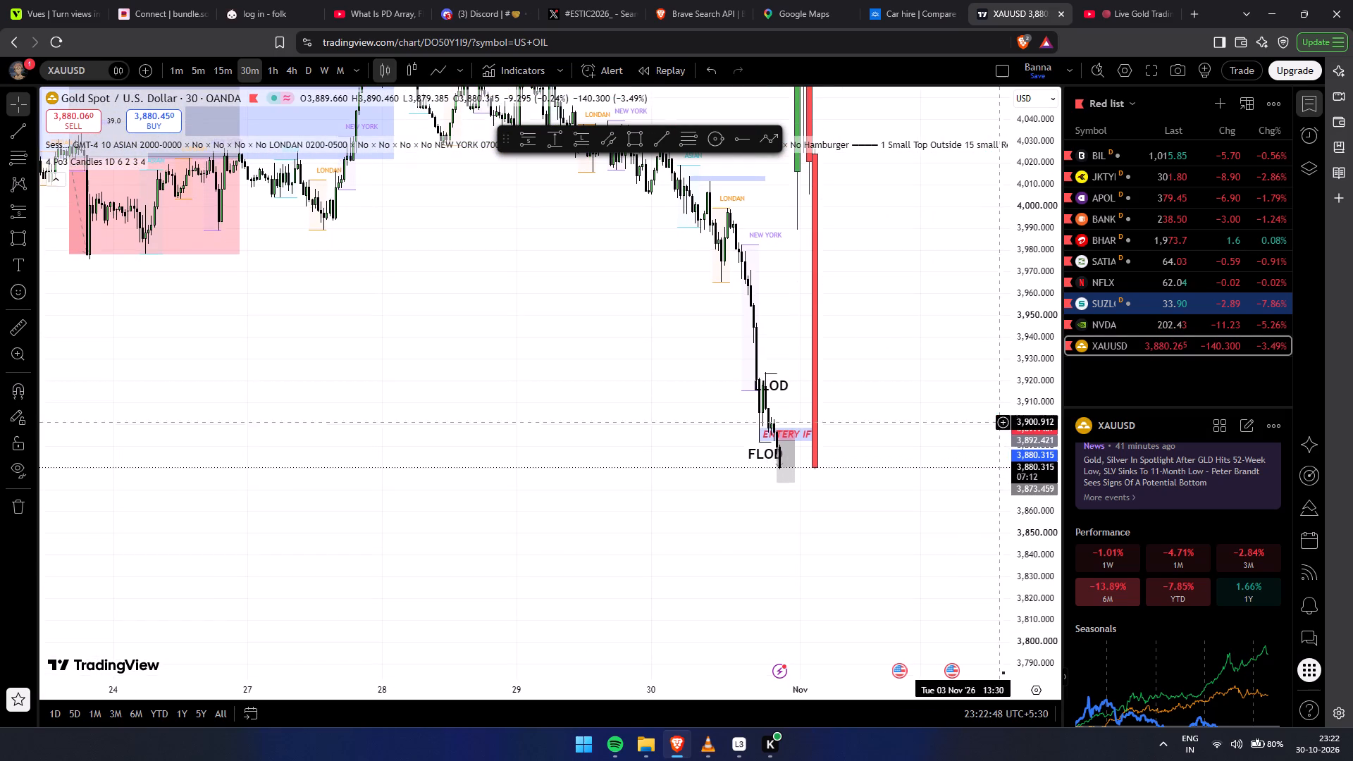
scroll(971, 495, "up", 3)
left_click_drag(956, 495, 972, 483)
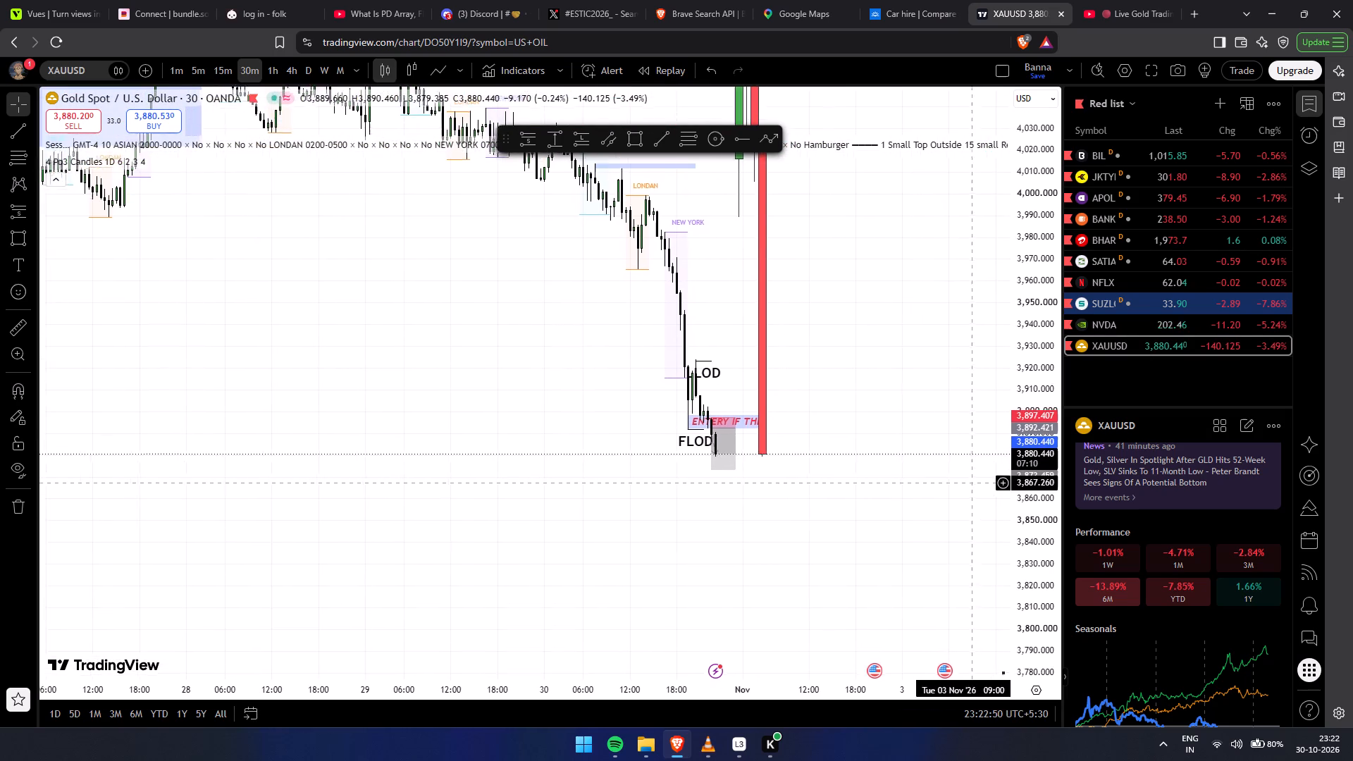
left_click_drag(972, 483, 988, 468)
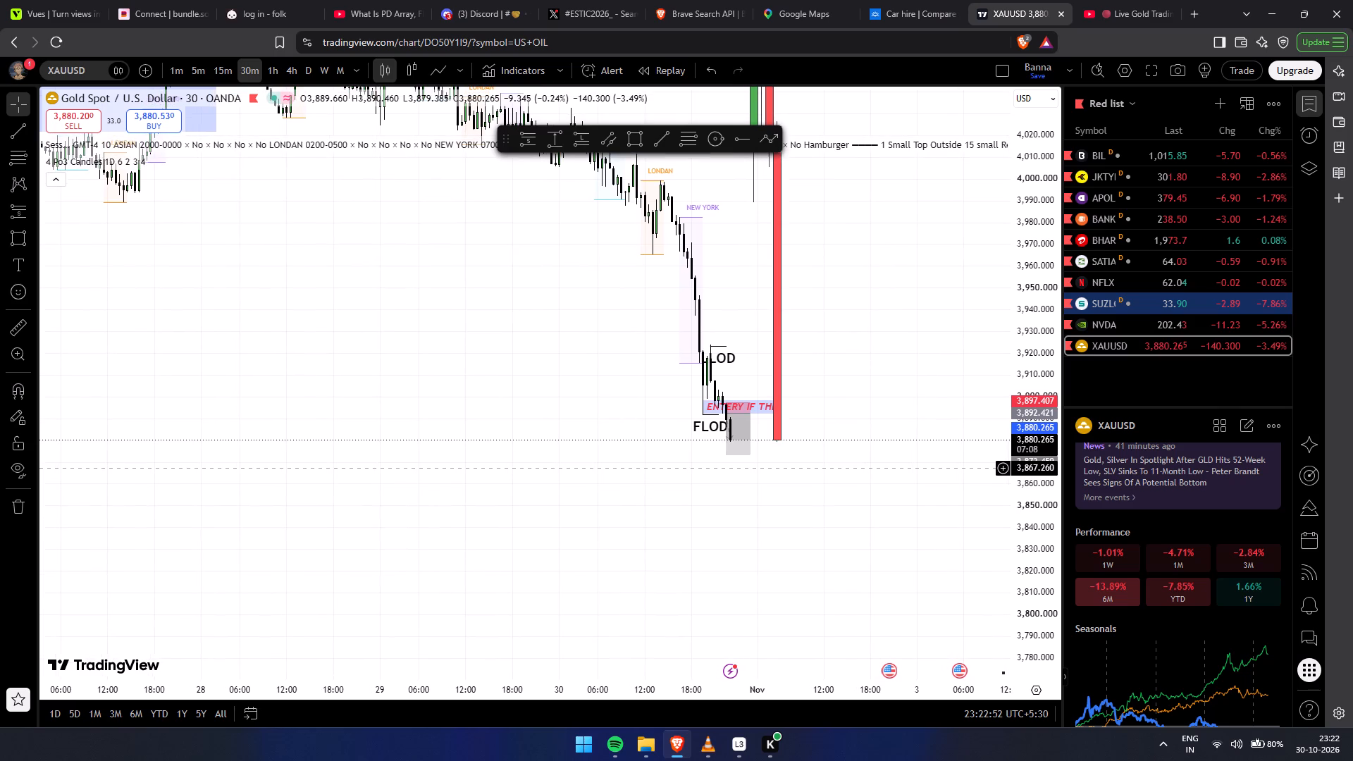
left_click_drag(988, 468, 989, 468)
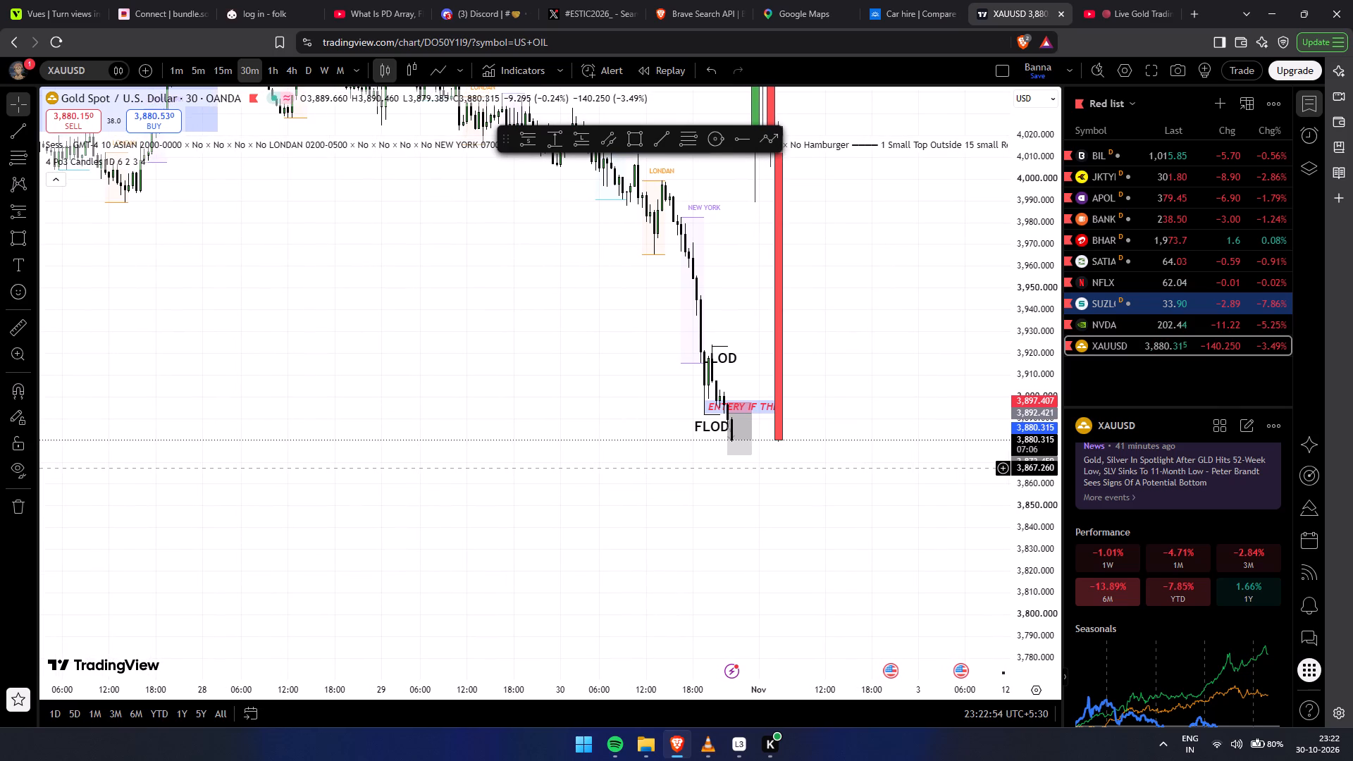
left_click_drag(989, 468, 1013, 469)
left_click_drag(1013, 469, 1014, 311)
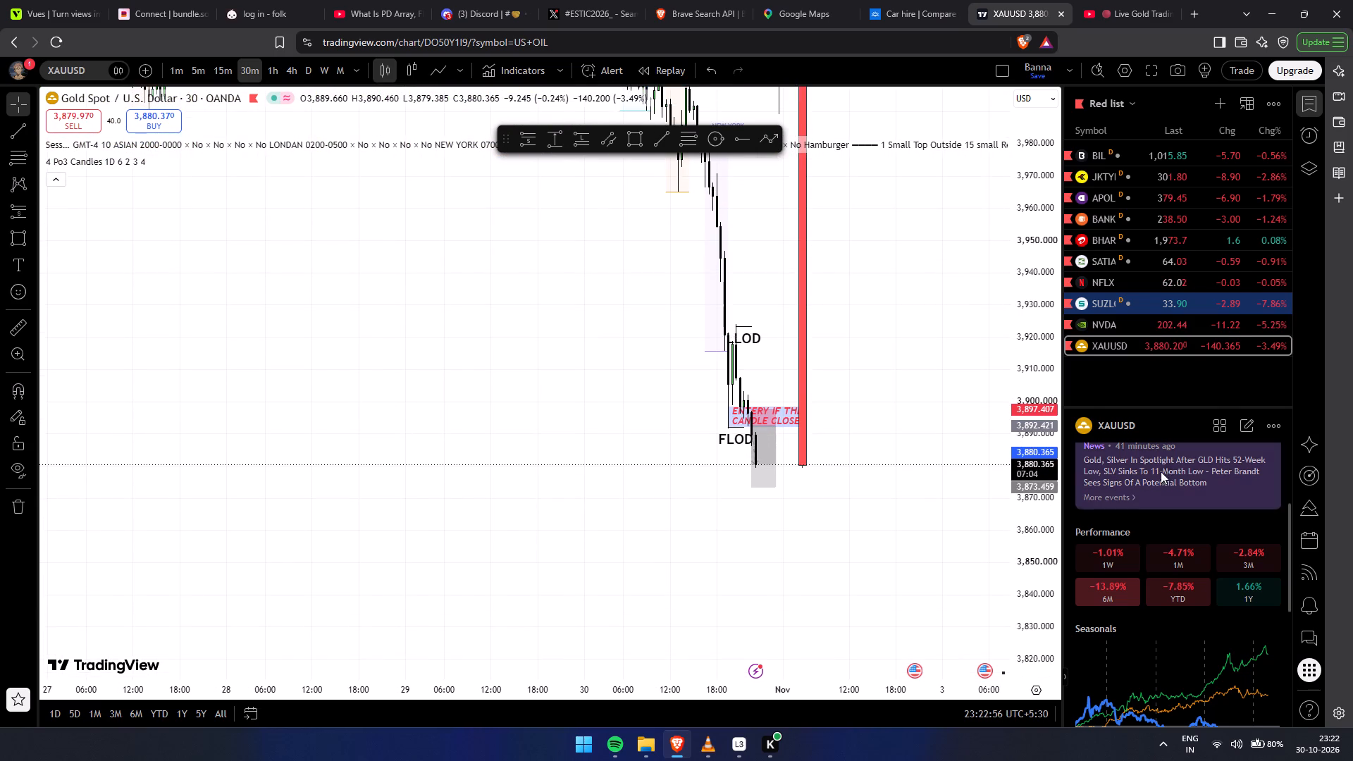
scroll(904, 453, "up", 5)
left_click_drag(1021, 449, 1039, 295)
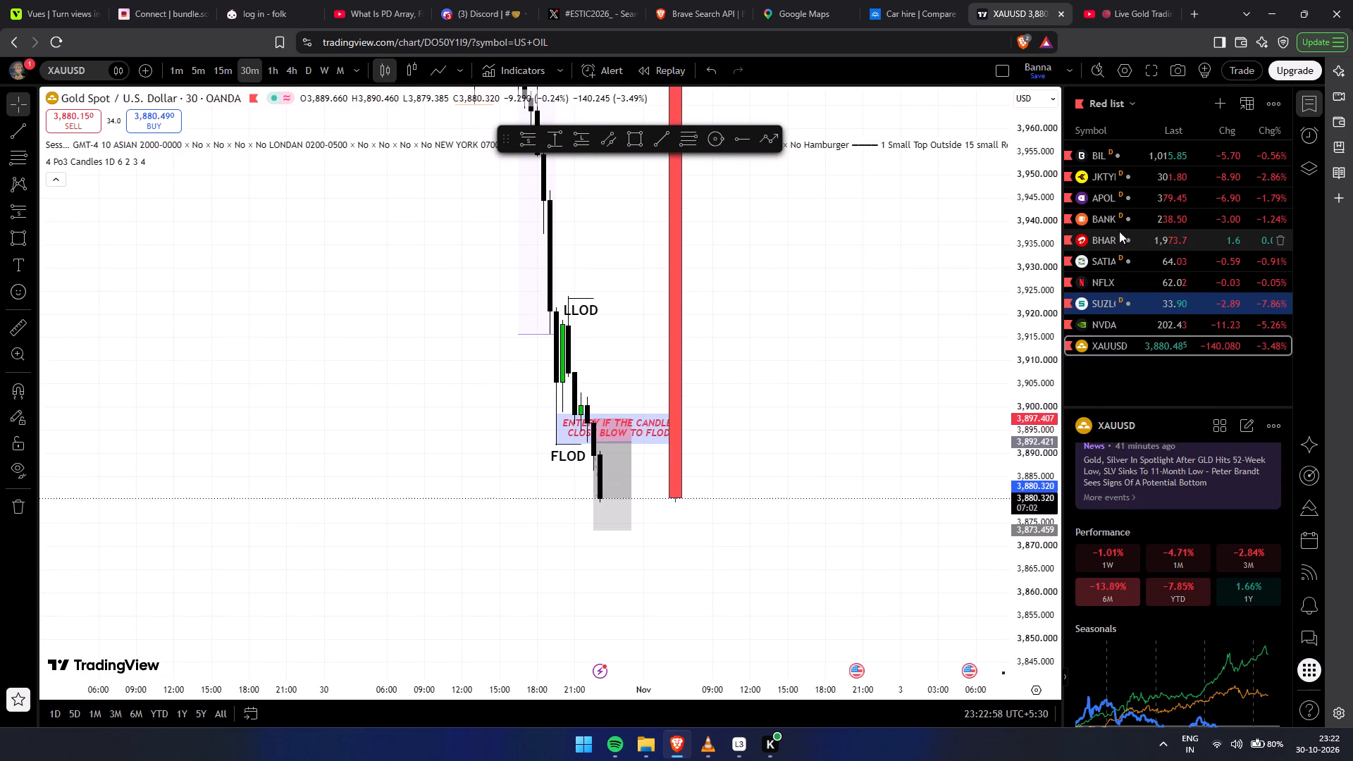
Search for USOIL and add the WTI Crude Oil commodity CFD from TradingView to the Red list watchlist.
scroll(1119, 230, "down", 4)
scroll(1120, 223, "up", 6)
left_click(1222, 106)
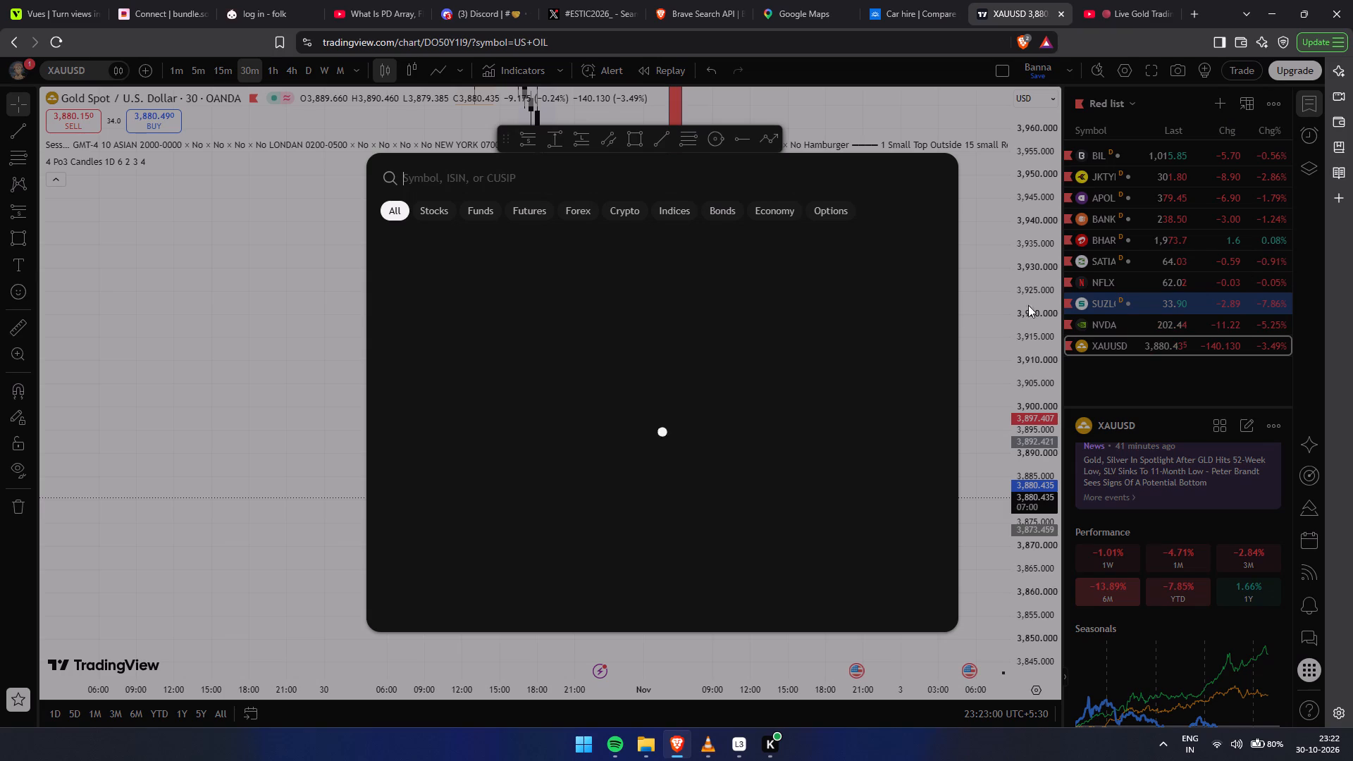
type("UA")
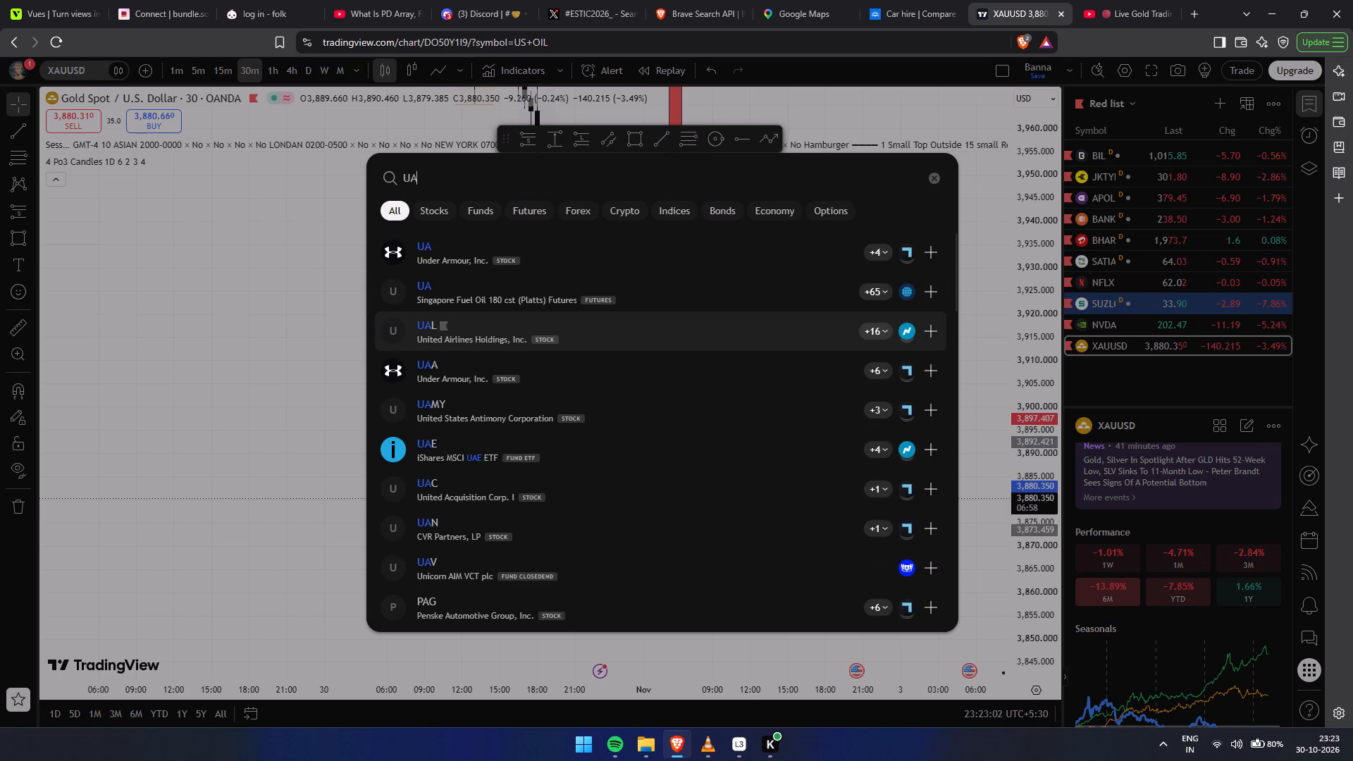
key("BackSpace")
type("SOIL")
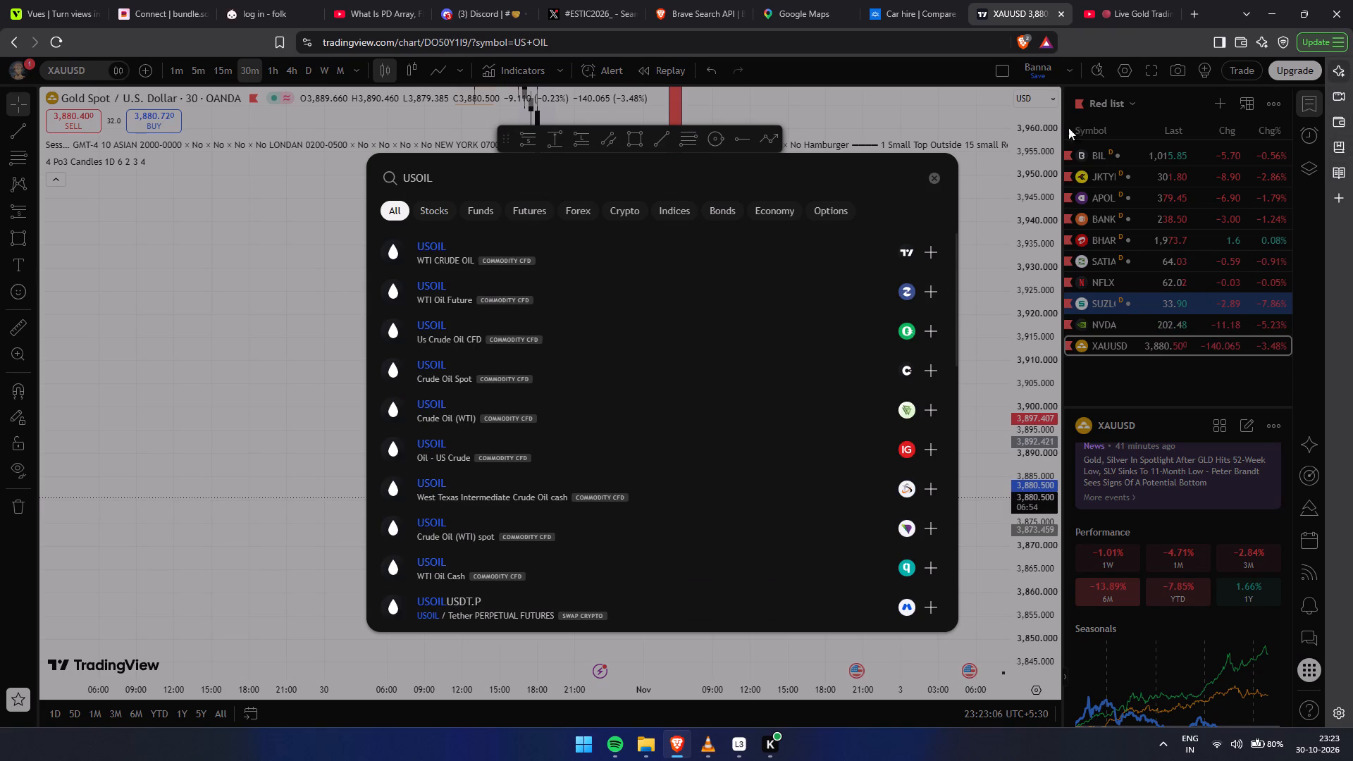
left_click(933, 258)
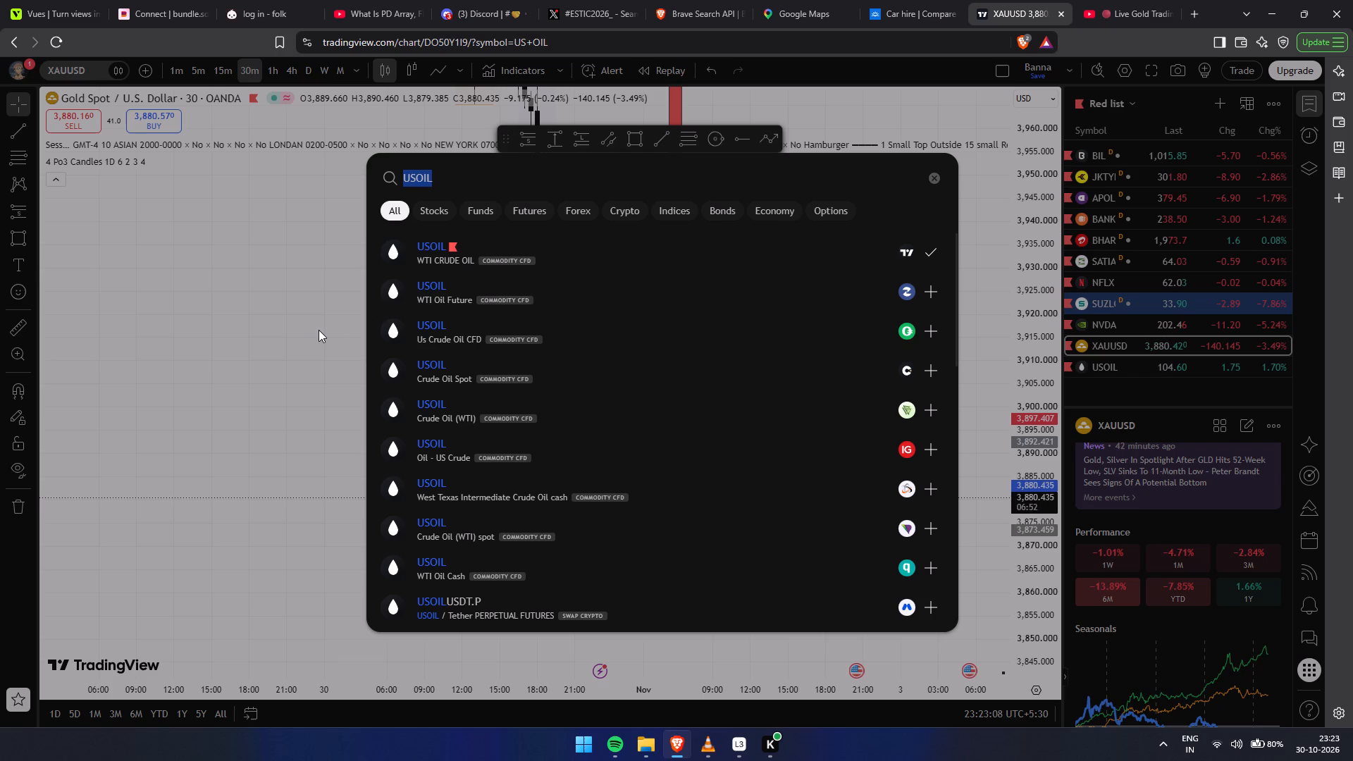
left_click(921, 258)
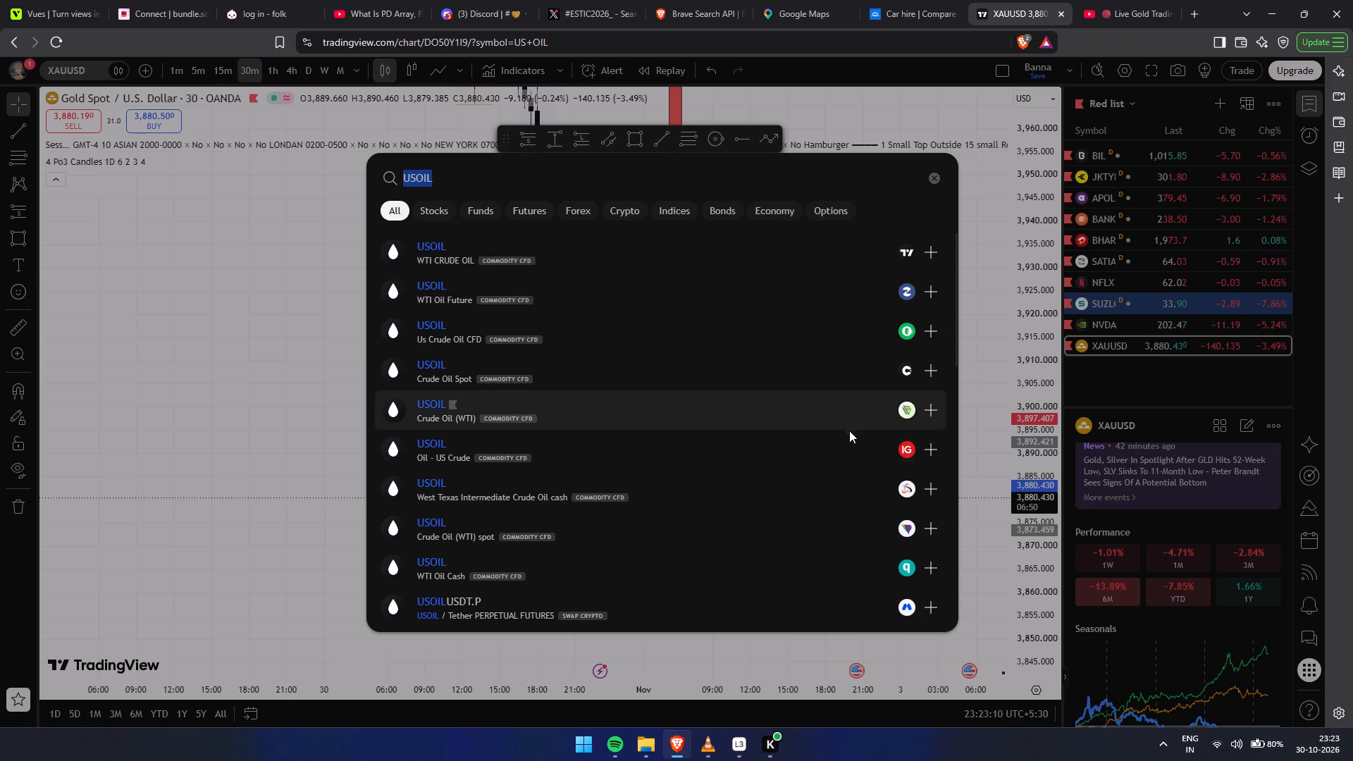
scroll(867, 444, "down", 2)
scroll(935, 546, "down", 2)
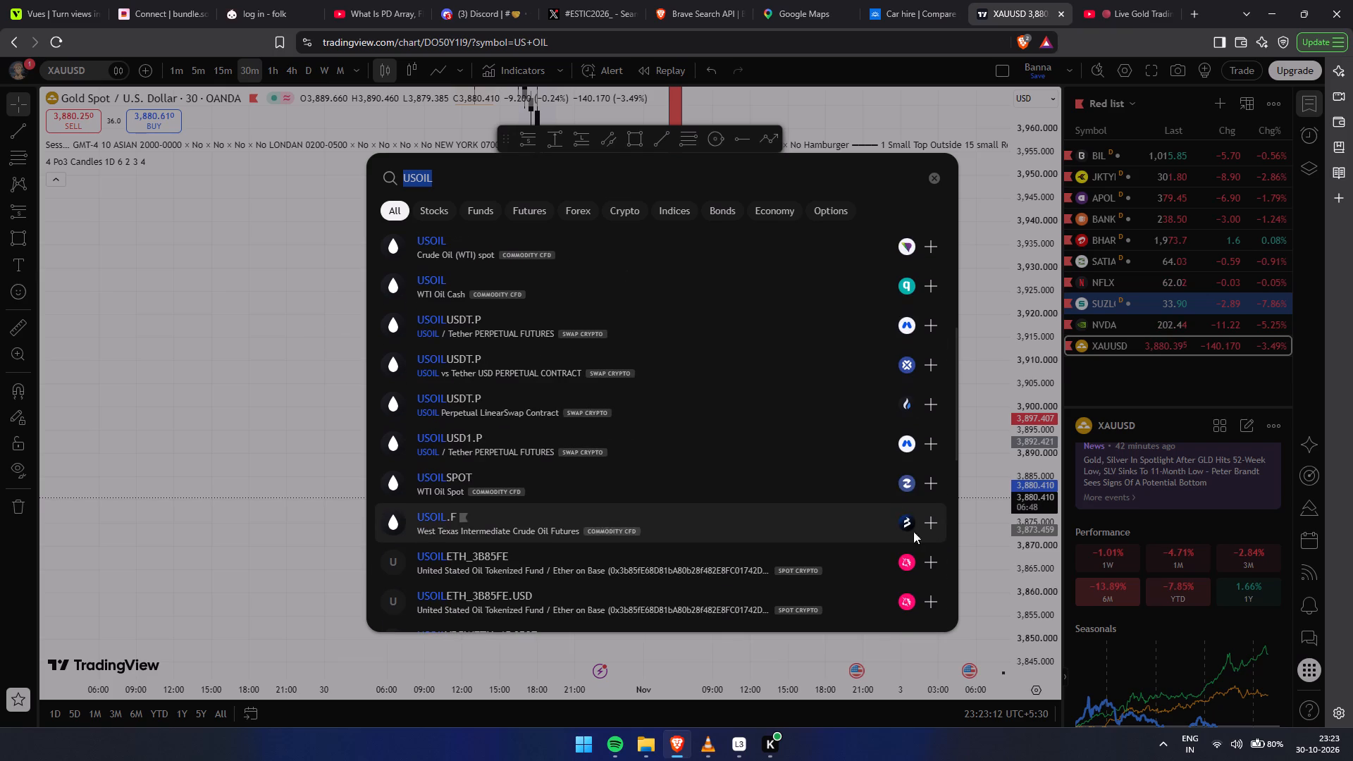
scroll(672, 392, "down", 1)
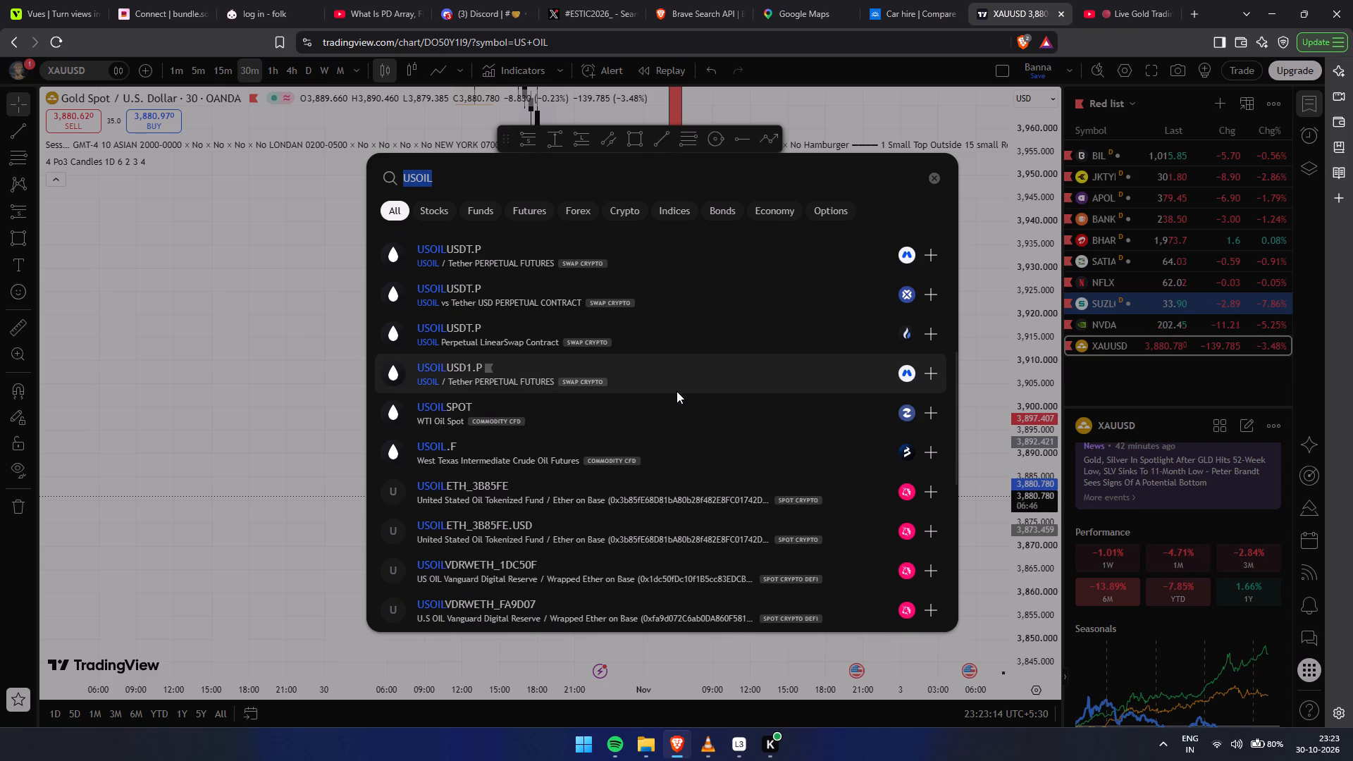
scroll(660, 455, "up", 14)
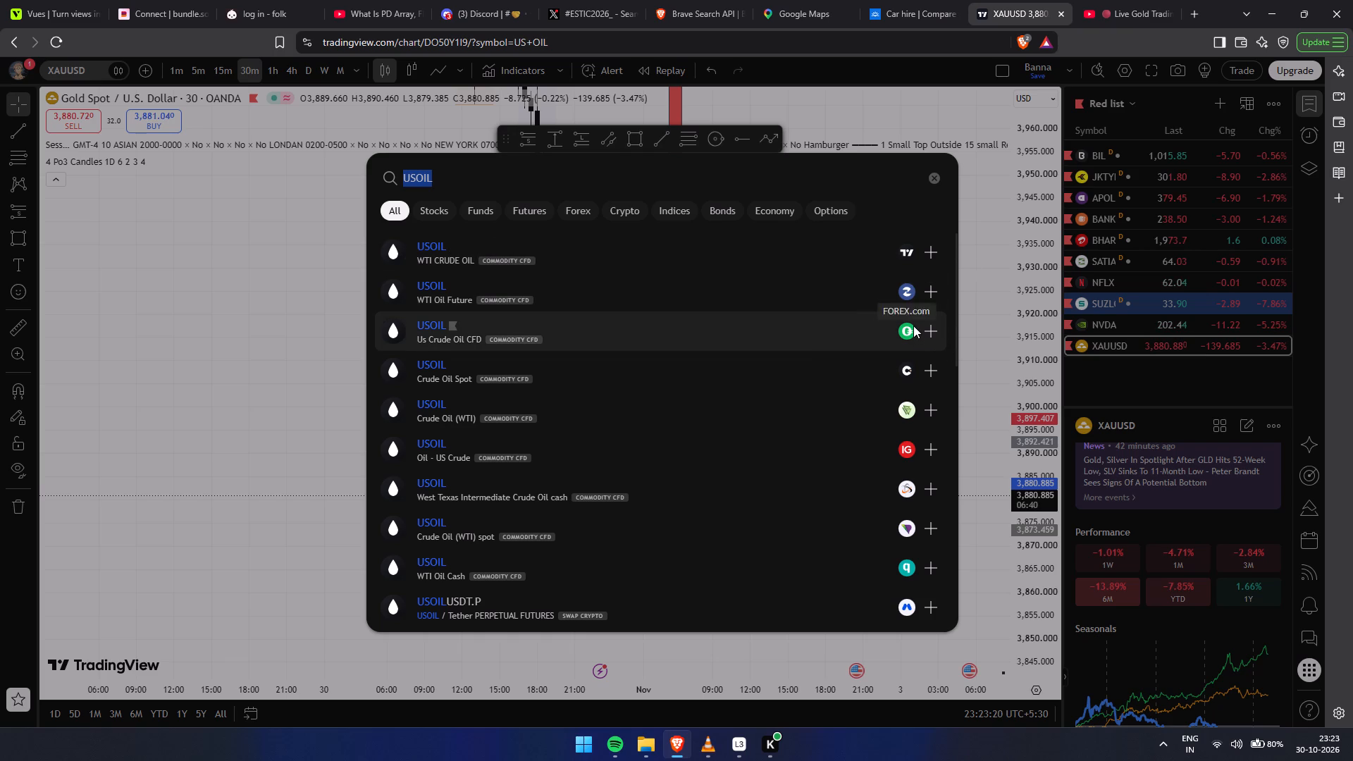
left_click(937, 248)
left_click(299, 414)
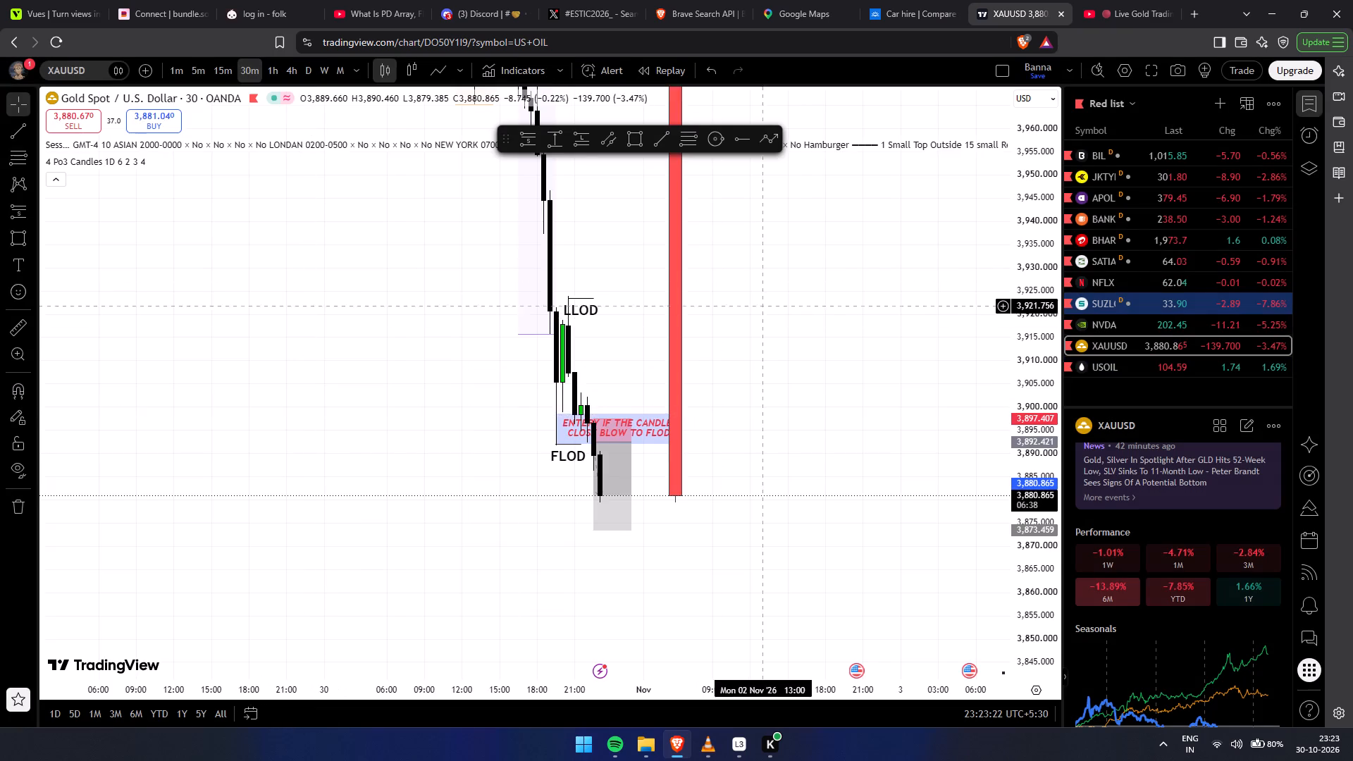
Switch the chart from gold to the USOIL symbol in the Red list.
scroll(767, 316, "down", 2)
left_click_drag(796, 349, 687, 276)
left_click(1121, 362)
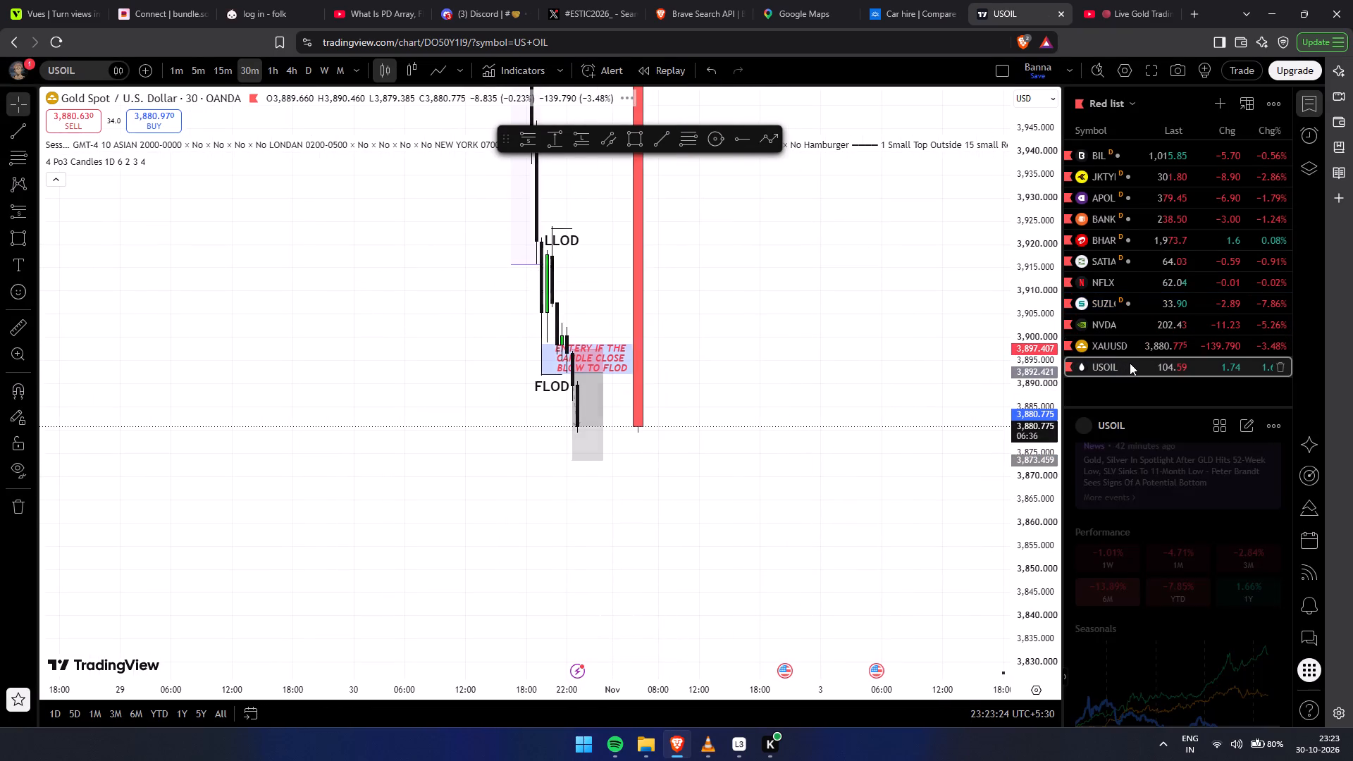
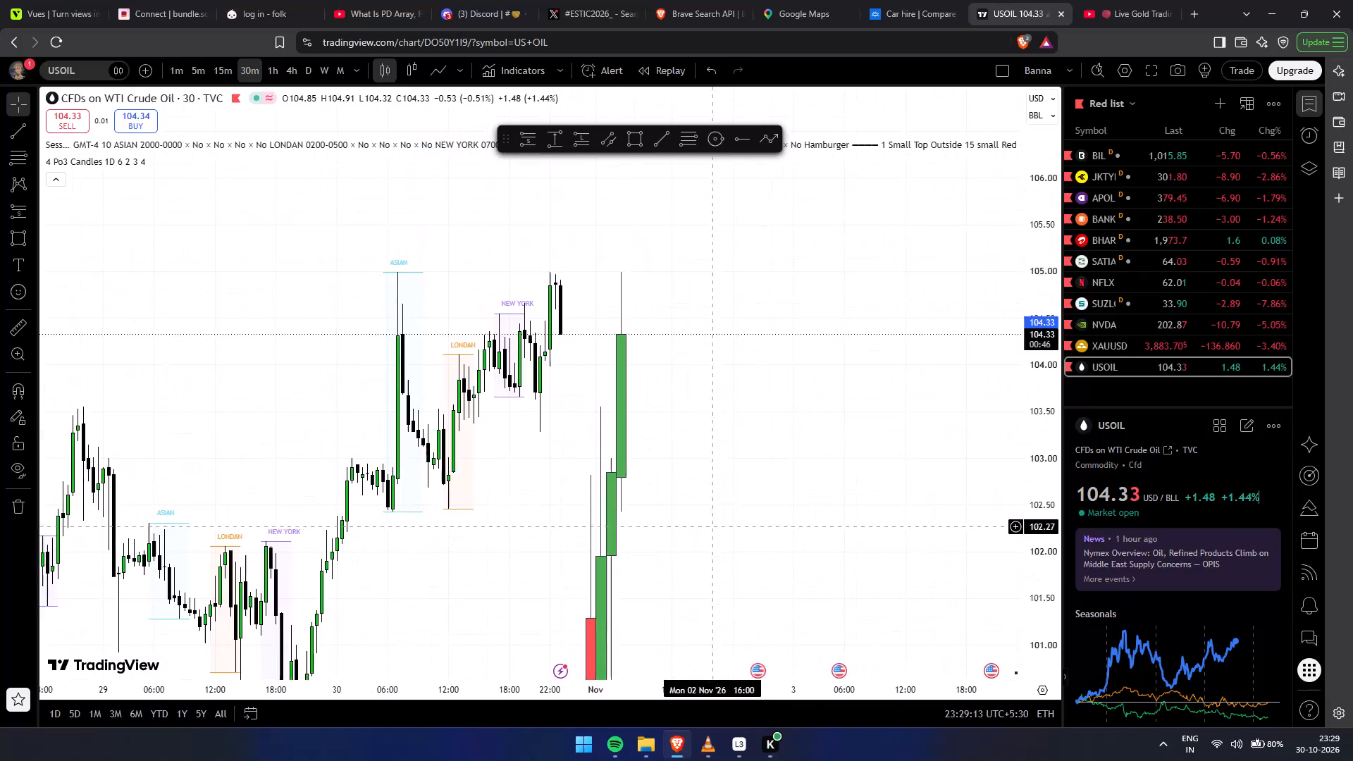
Examine the wider 30-minute USOIL price action from 24 October through the marked trading sessions to the latest candles.
left_click_drag(774, 481, 754, 416)
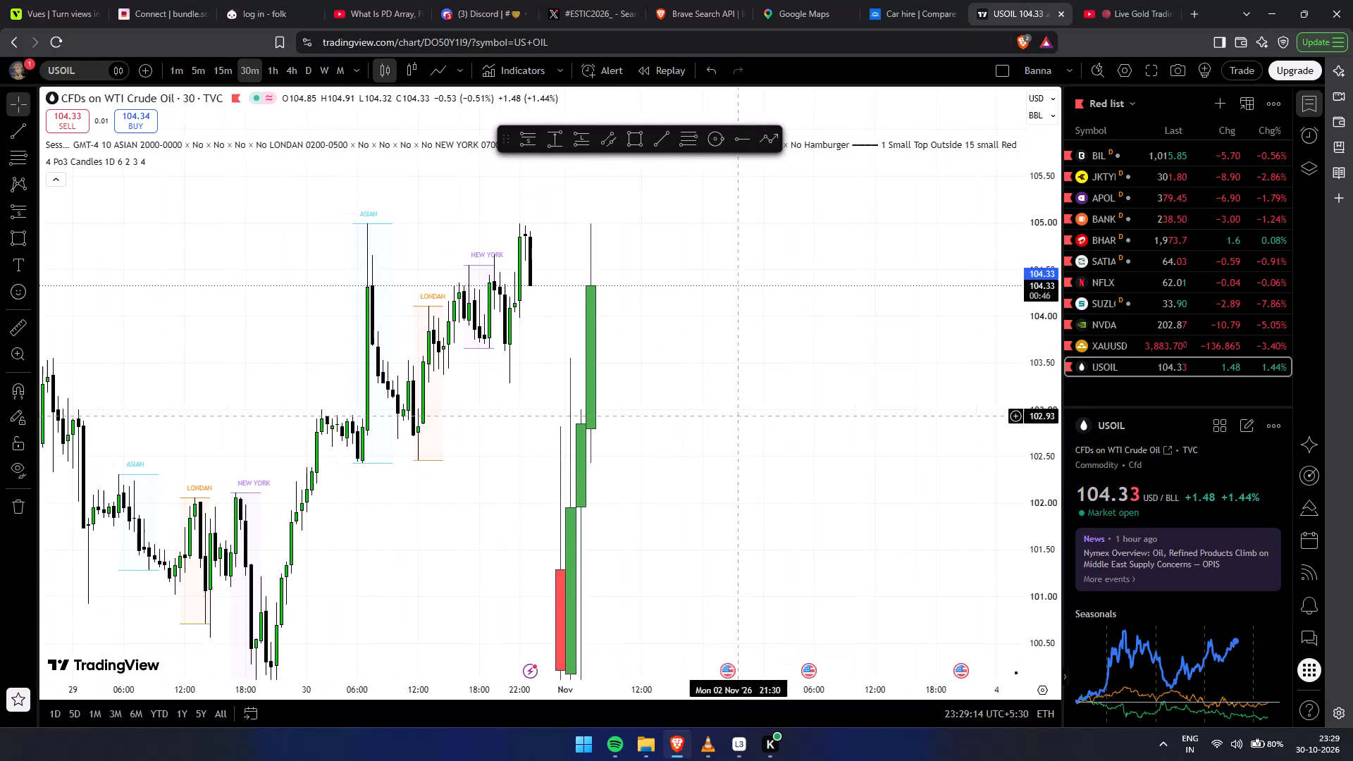
left_click_drag(1044, 365, 1073, 462)
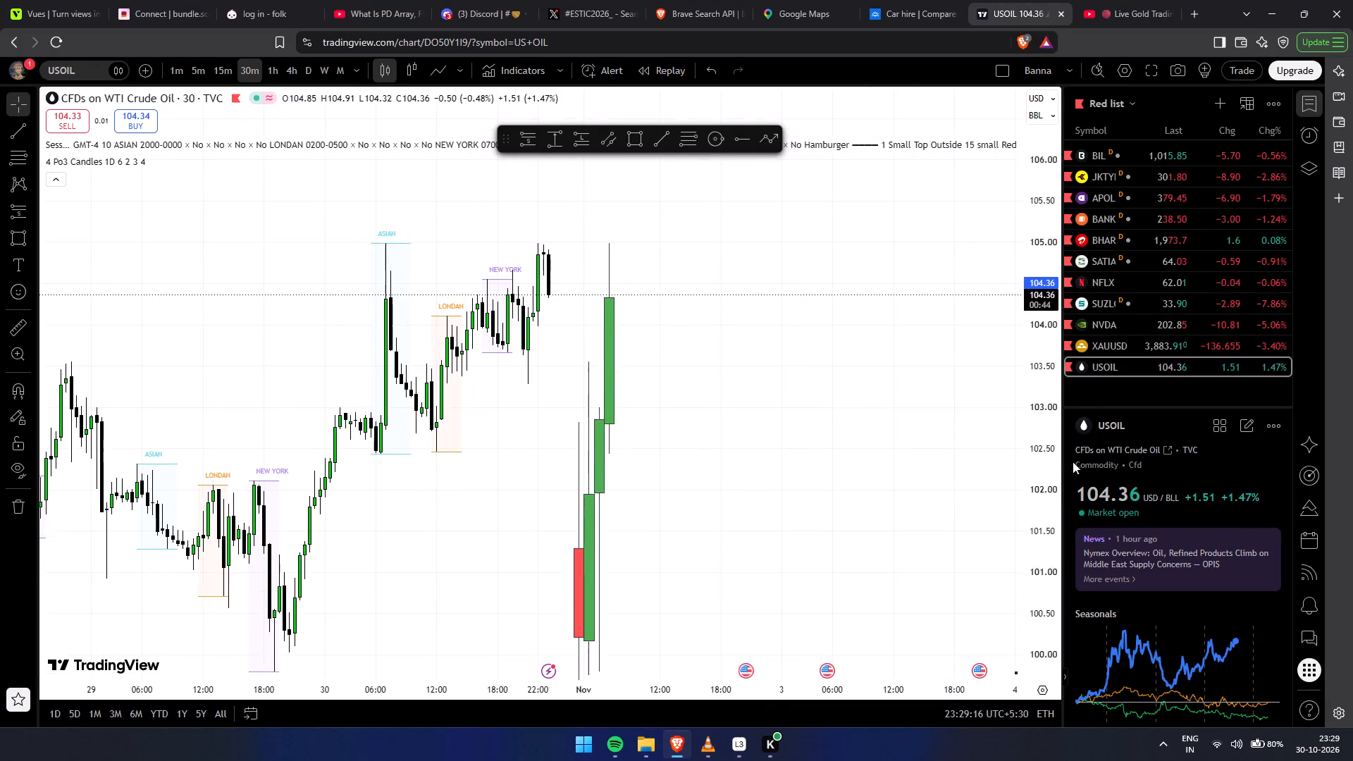
left_click_drag(1073, 462, 992, 593)
scroll(479, 600, "up", 4)
scroll(581, 548, "down", 4)
left_click_drag(441, 540, 505, 454)
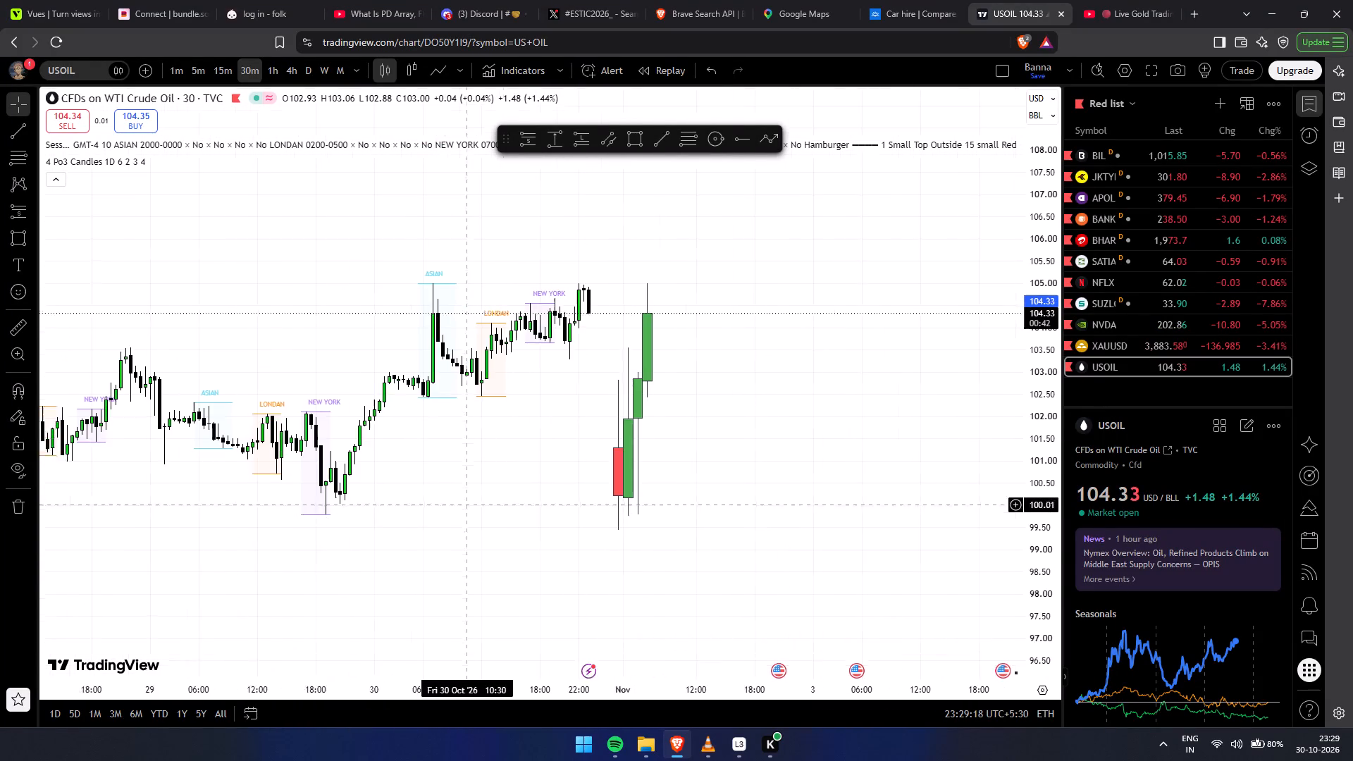
left_click_drag(505, 454, 533, 427)
scroll(586, 242, "down", 4)
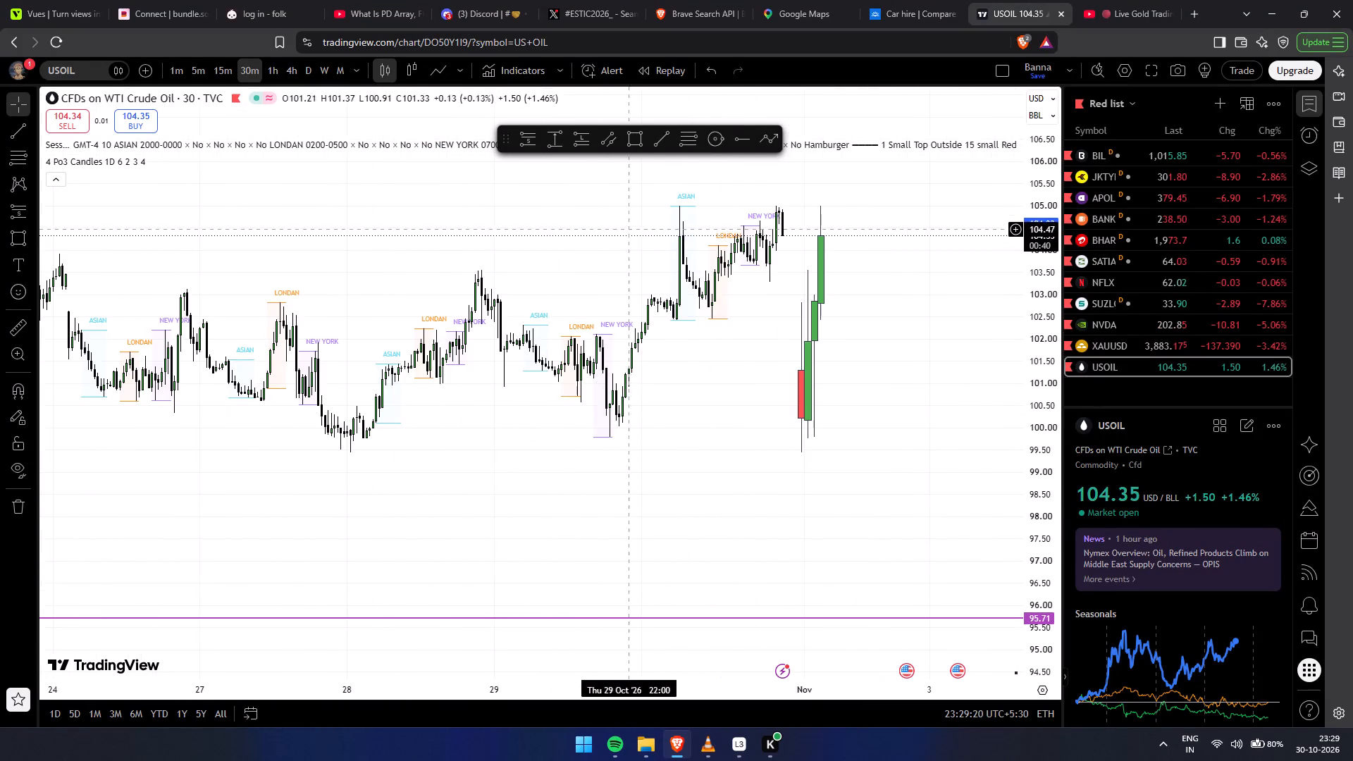
left_click_drag(698, 380, 657, 421)
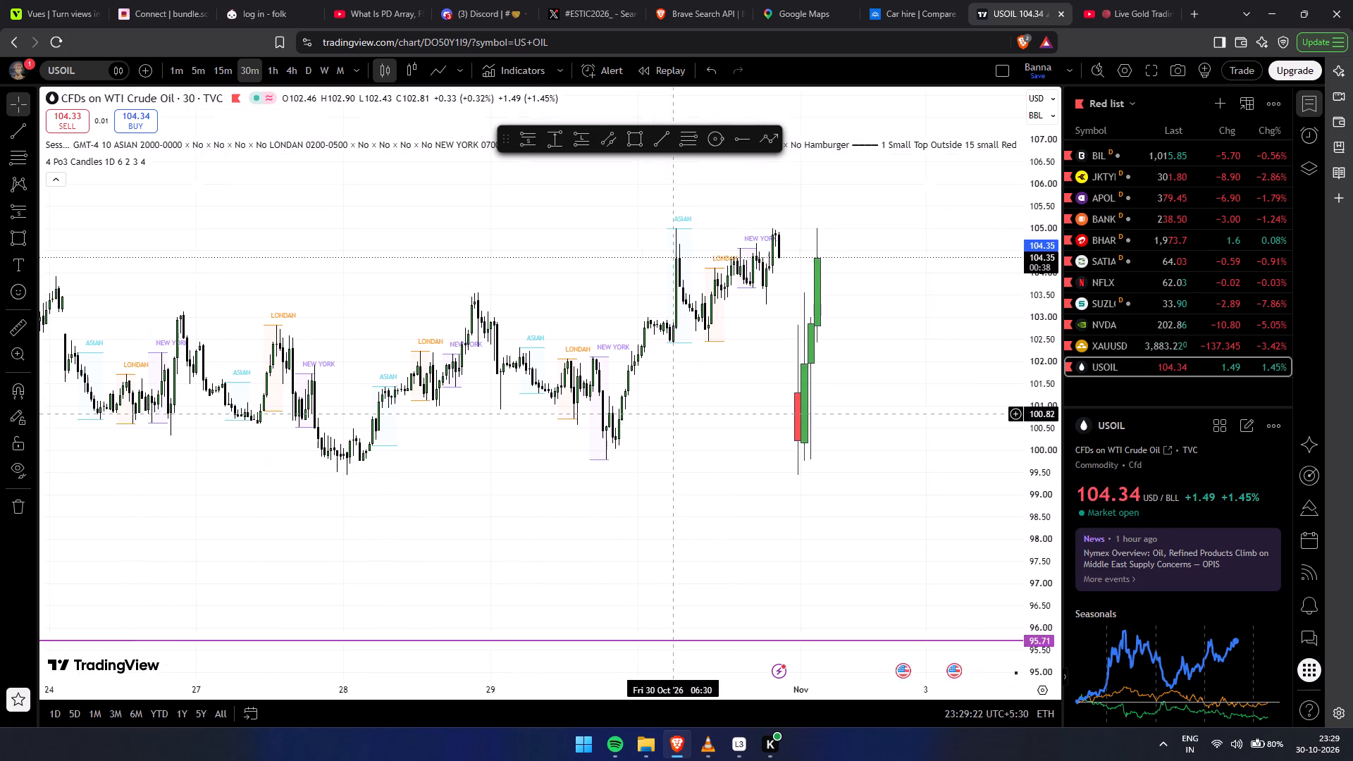
left_click_drag(657, 421, 643, 452)
left_click_drag(1038, 543, 1050, 333)
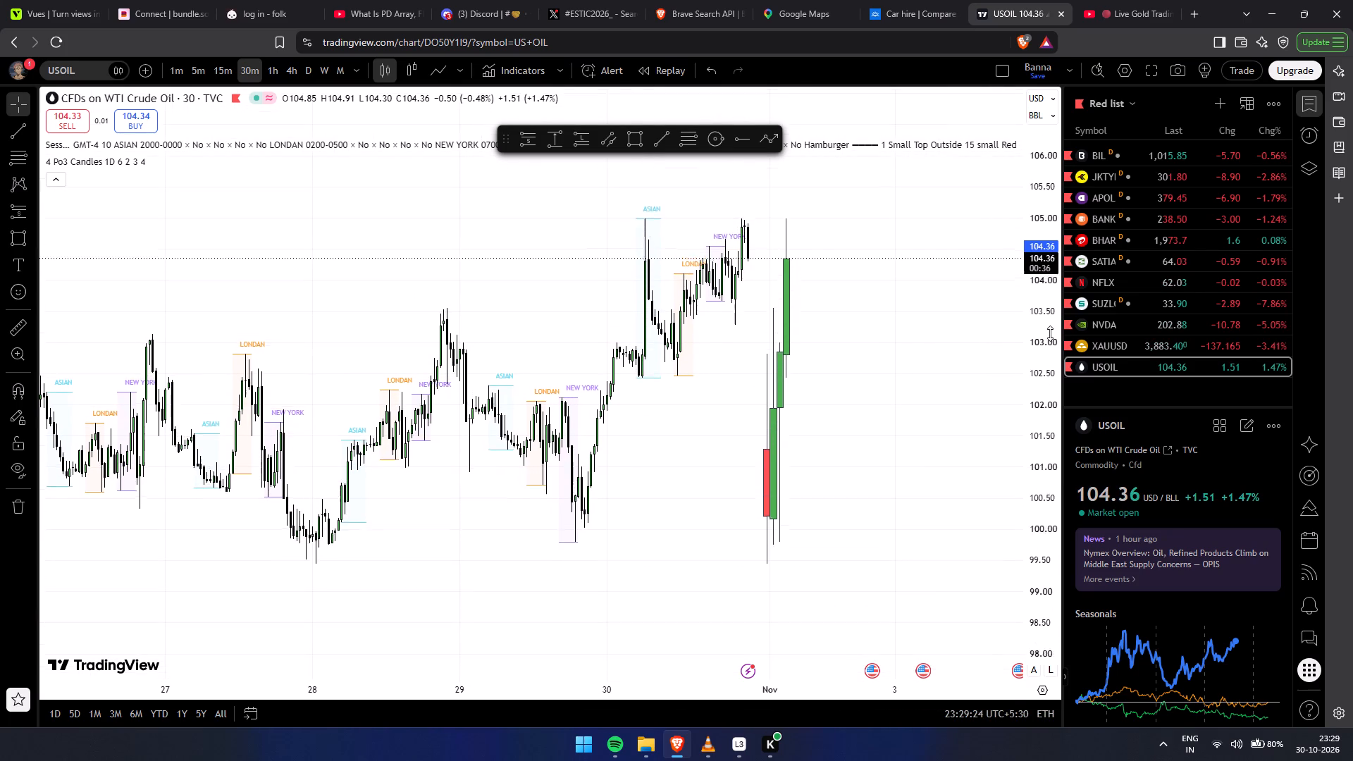
left_click_drag(1050, 333, 1064, 92)
left_click_drag(1030, 562, 942, 307)
Examine the 30-minute USOIL candles of 30 October through the Asian, London and New York sessions up close.
scroll(744, 422, "up", 3)
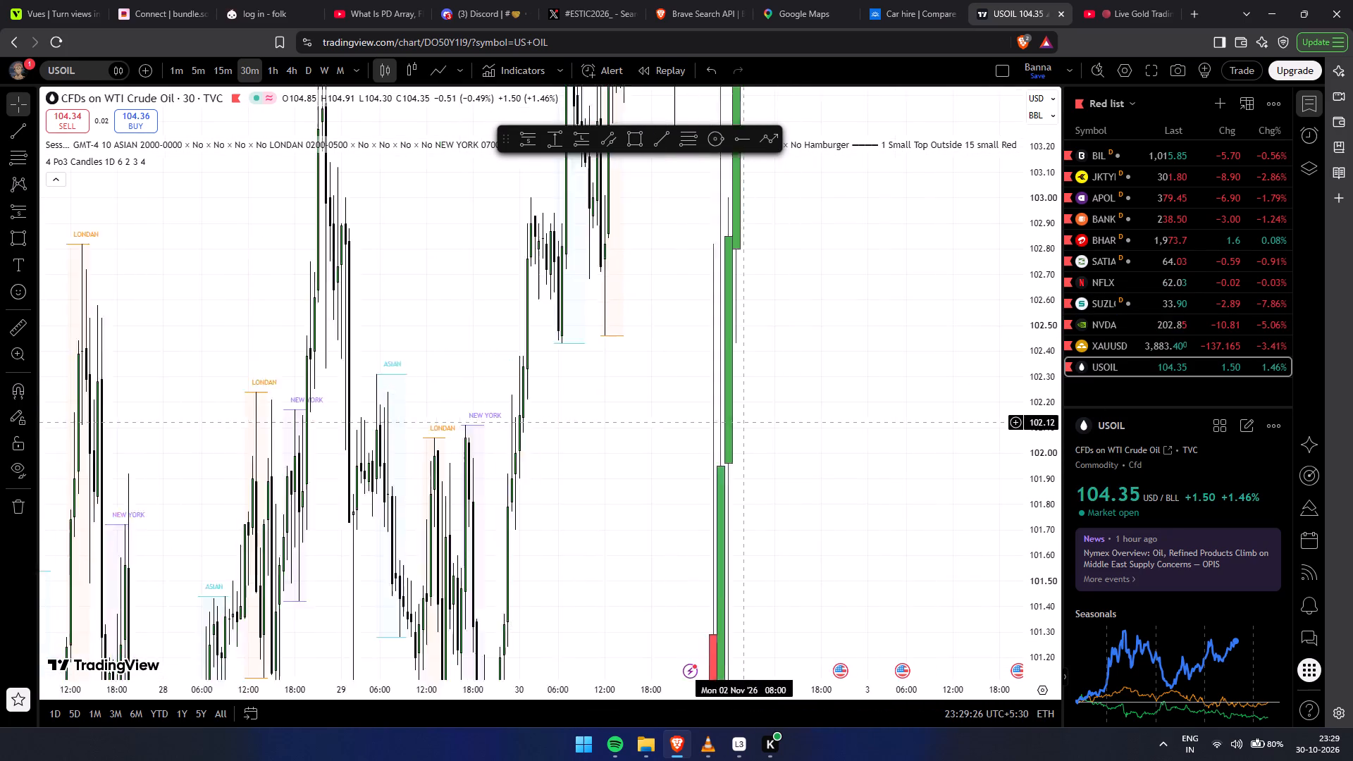
scroll(743, 422, "up", 2)
left_click_drag(559, 433, 801, 649)
left_click_drag(1052, 347, 1015, 574)
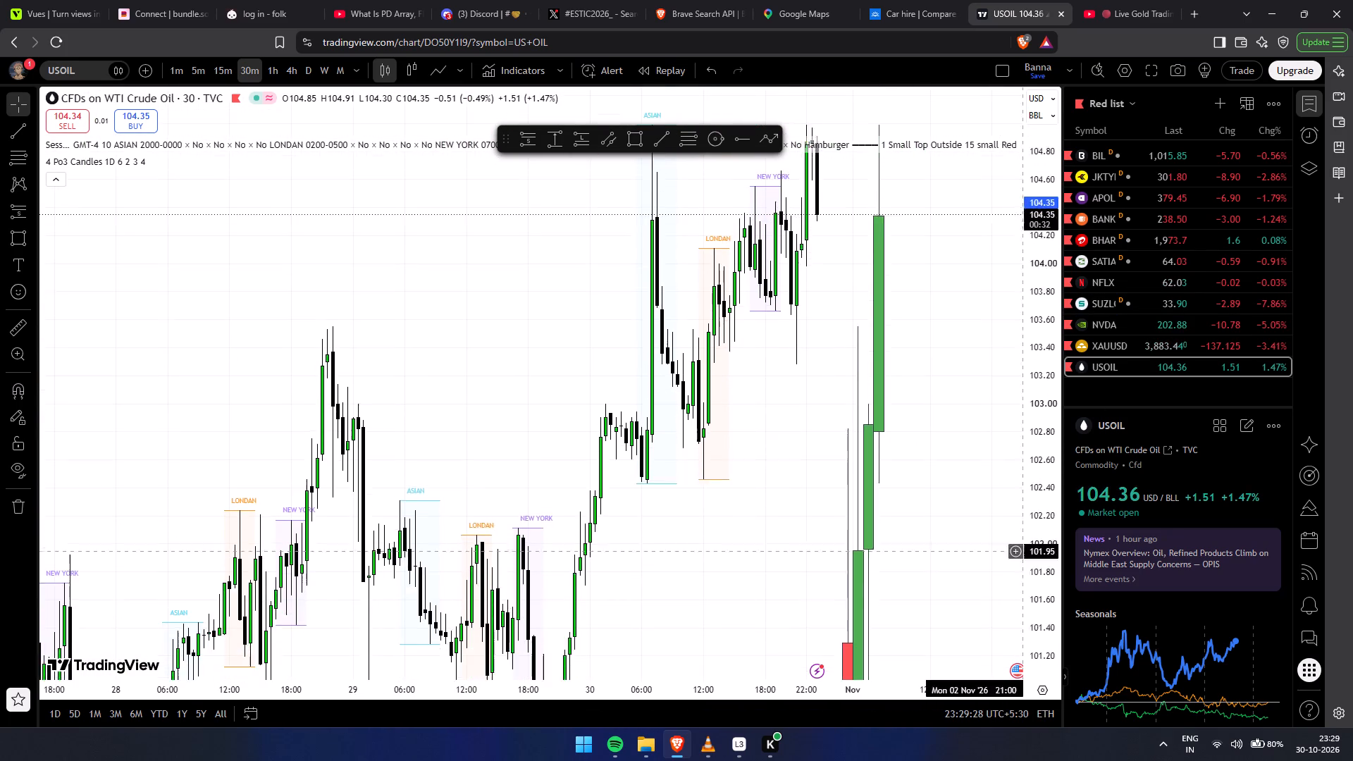
left_click_drag(1015, 574, 977, 631)
scroll(822, 410, "up", 6)
left_click_drag(516, 442, 700, 545)
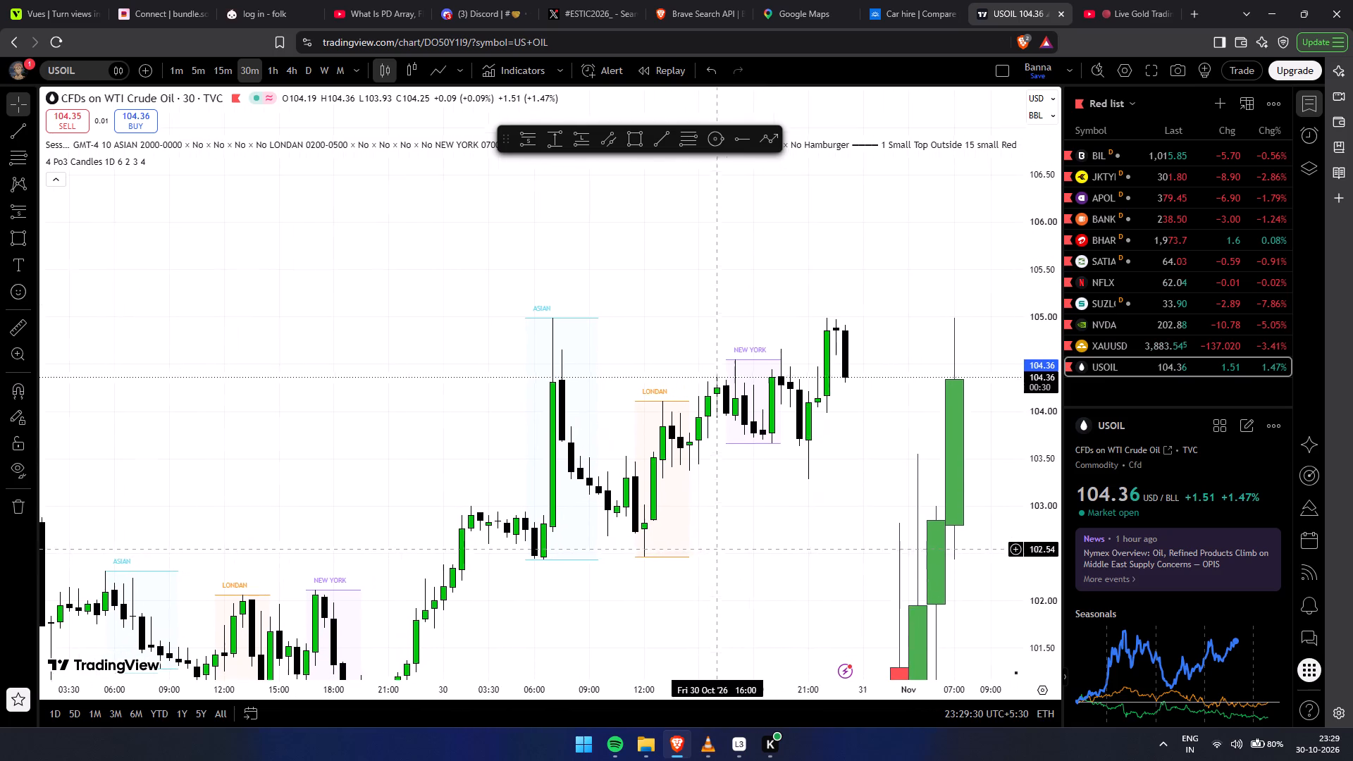
left_click_drag(700, 545, 670, 538)
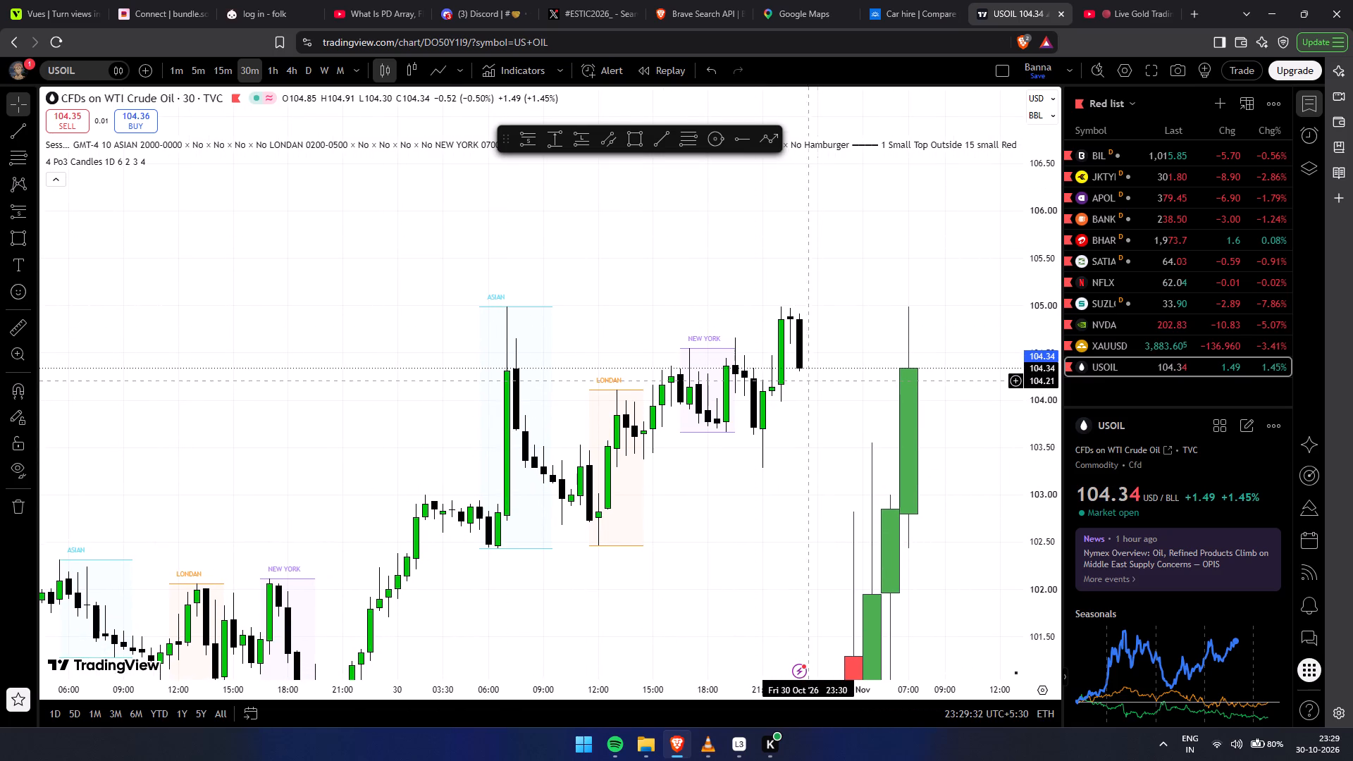
Switch the USOIL chart to the 15-minute timeframe and examine the 30 October session ranges and latest candles.
left_click(223, 58)
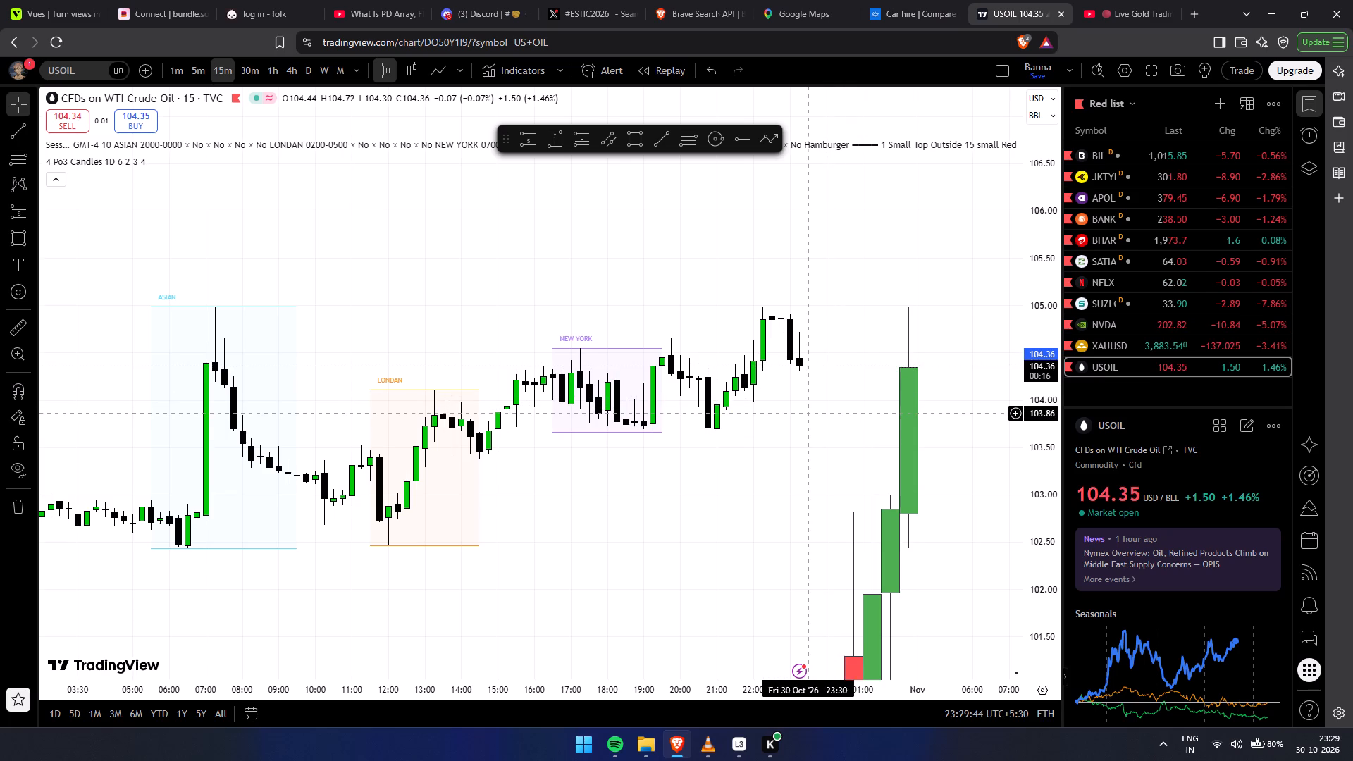
left_click_drag(693, 419, 703, 443)
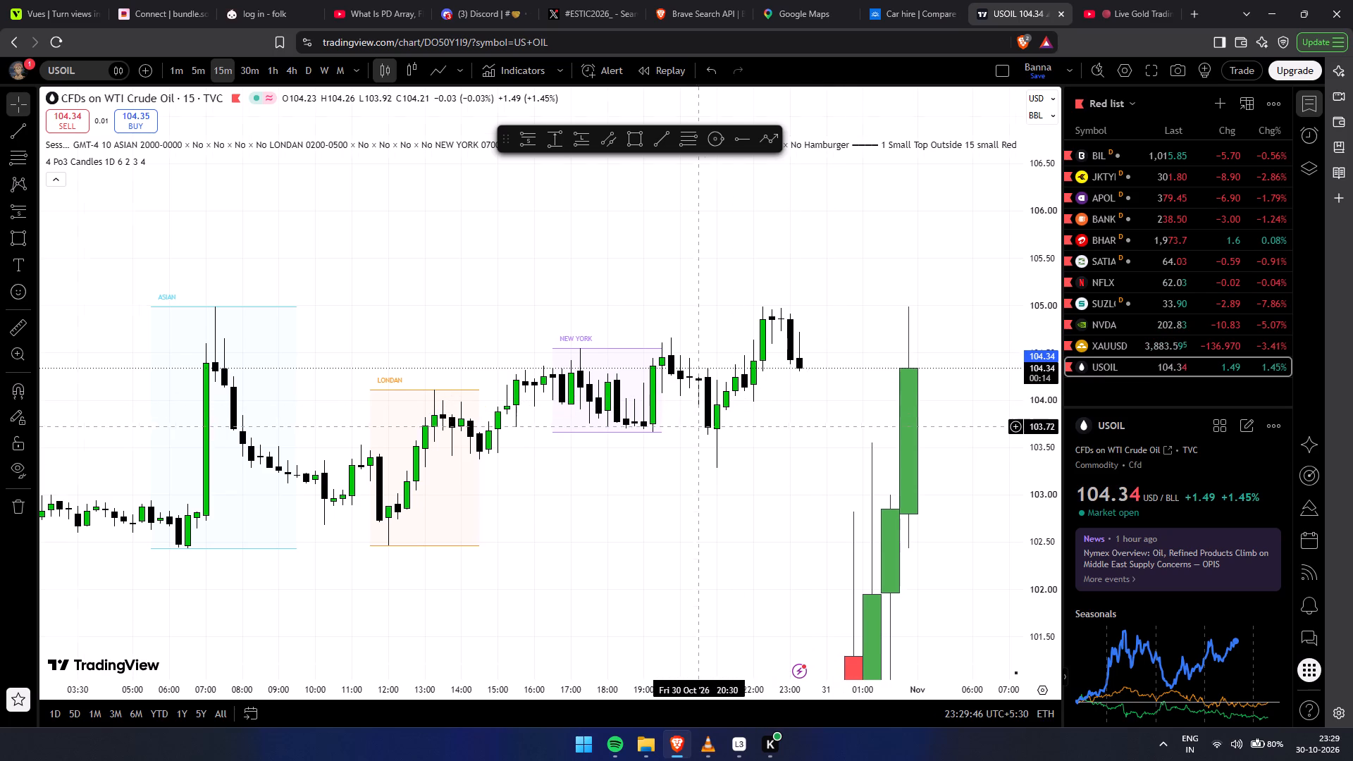
left_click_drag(703, 443, 624, 396)
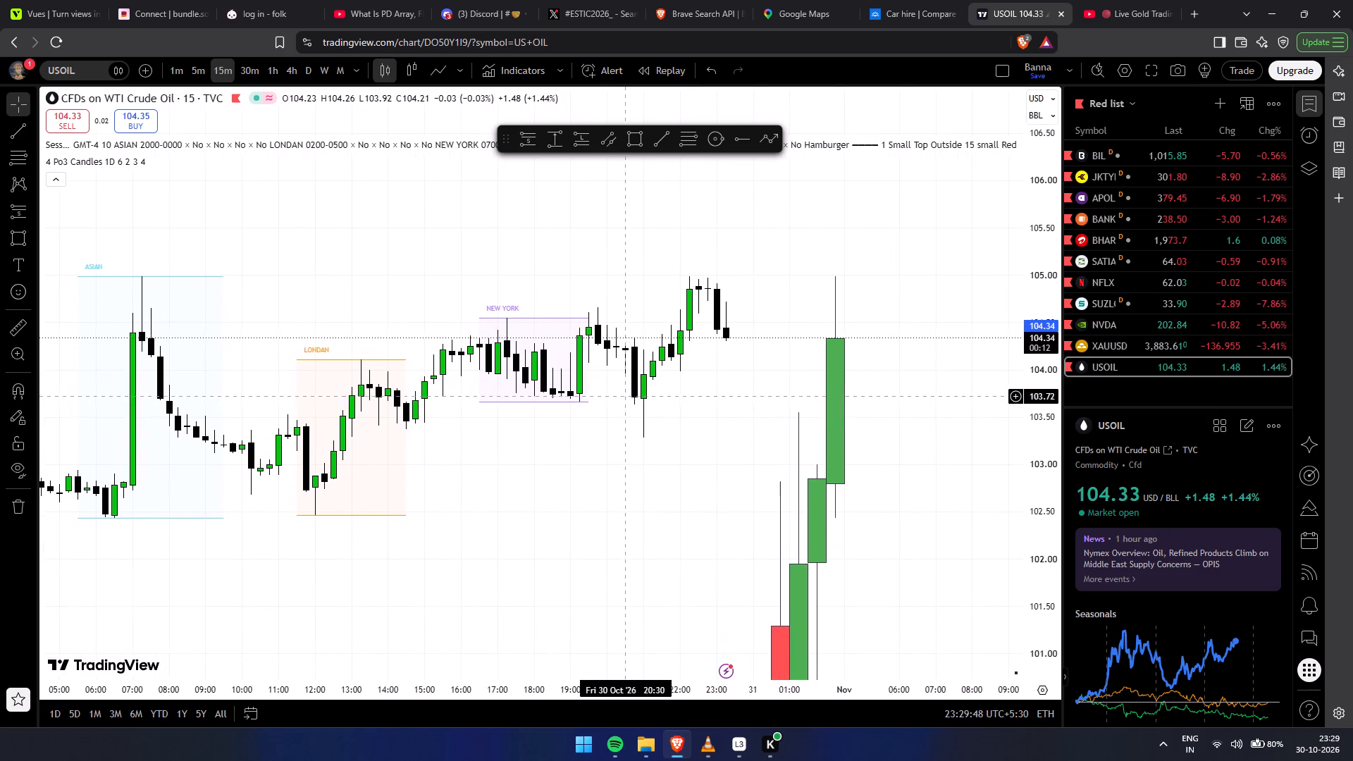
left_click_drag(624, 396, 620, 391)
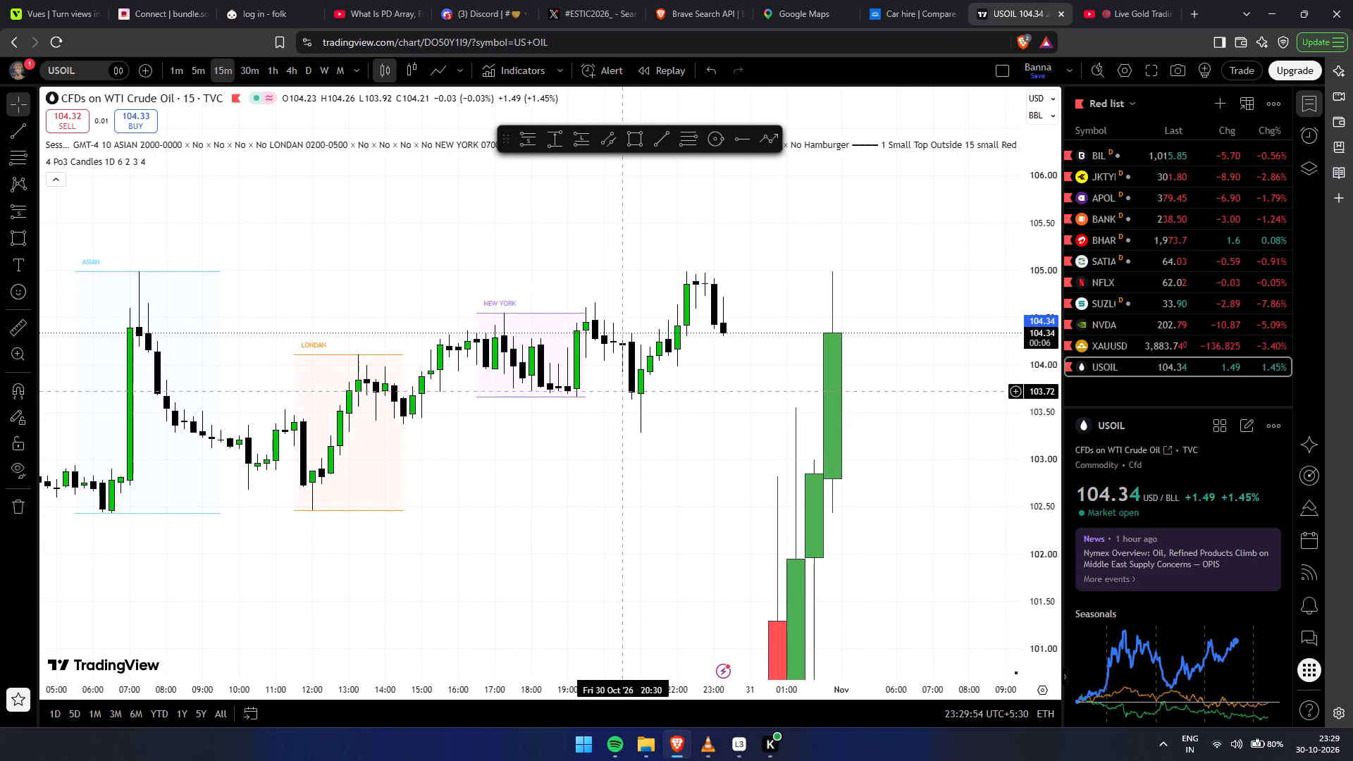
left_click_drag(688, 400, 767, 409)
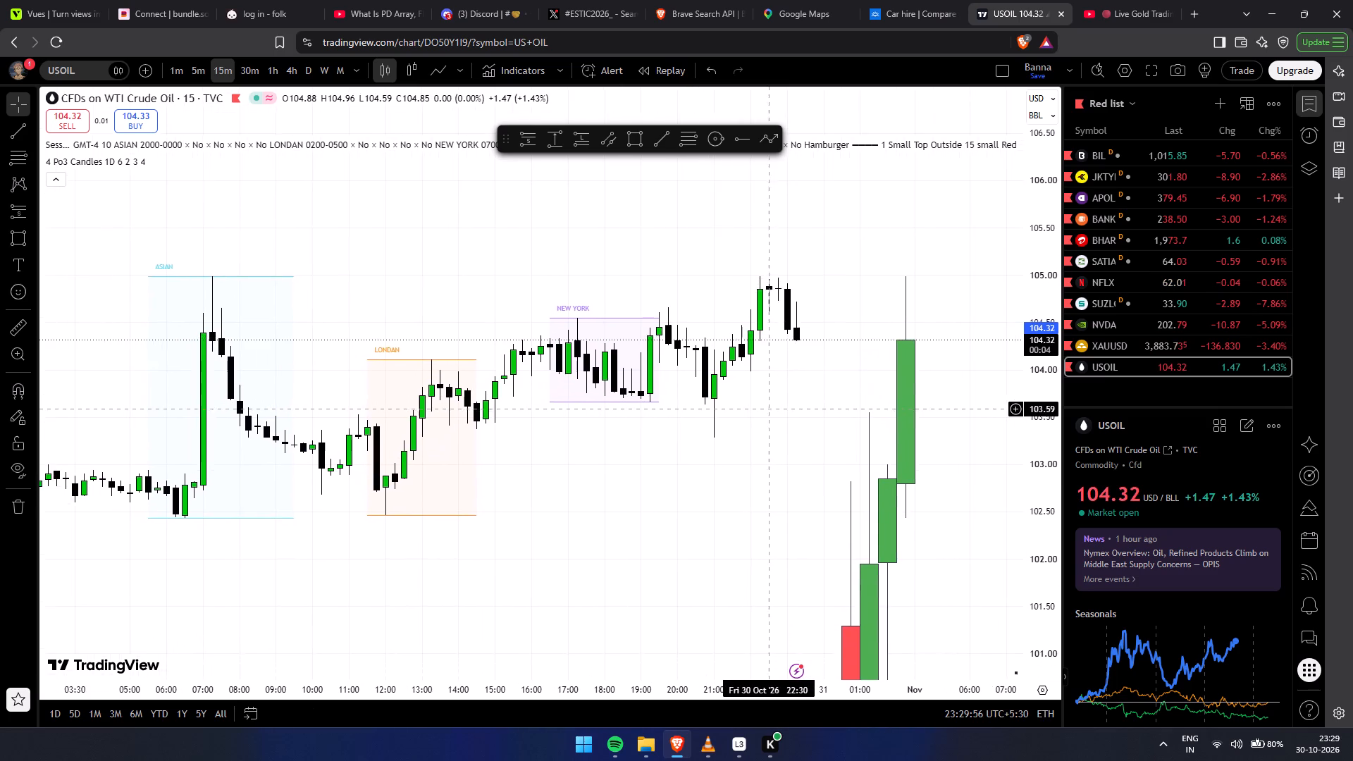
left_click_drag(767, 409, 774, 409)
scroll(778, 407, "down", 4)
left_click_drag(764, 410, 624, 338)
left_click_drag(1039, 209, 1043, 301)
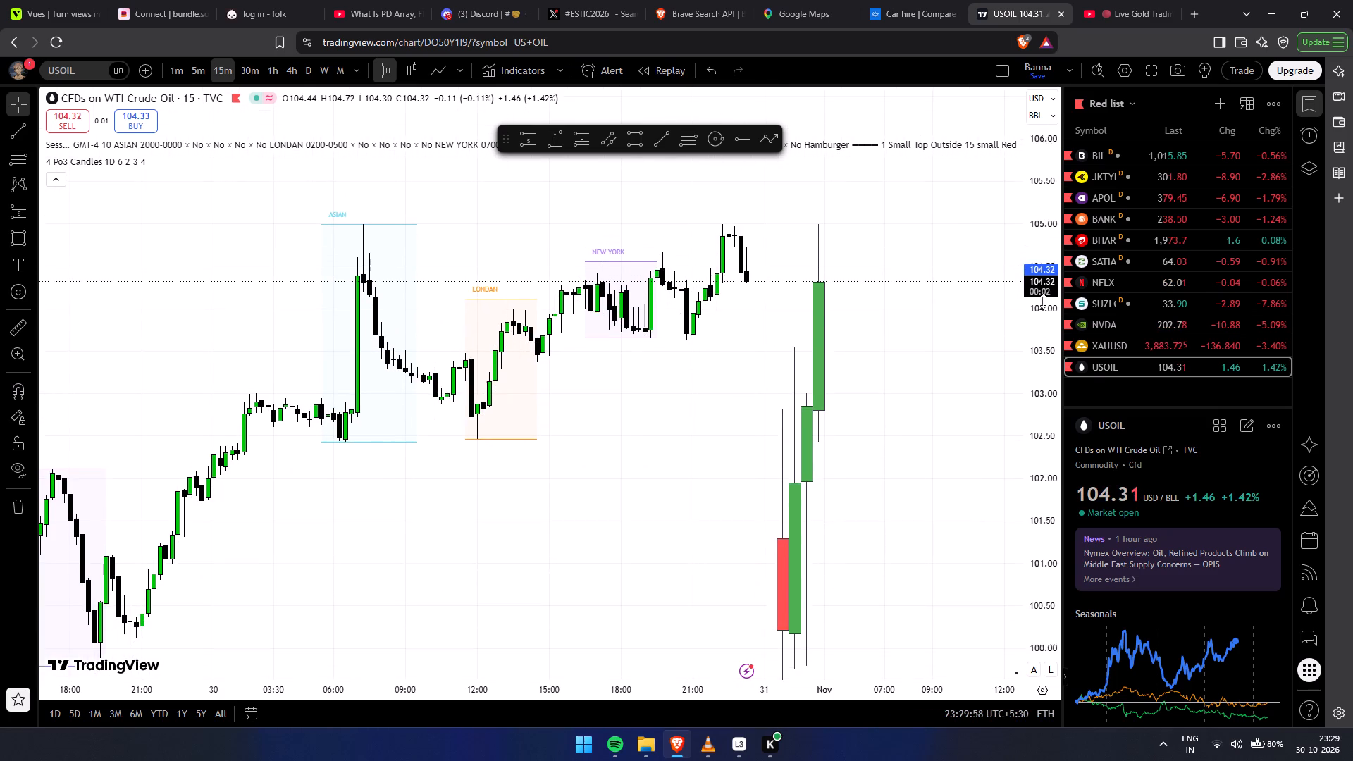
left_click_drag(1043, 301, 1043, 316)
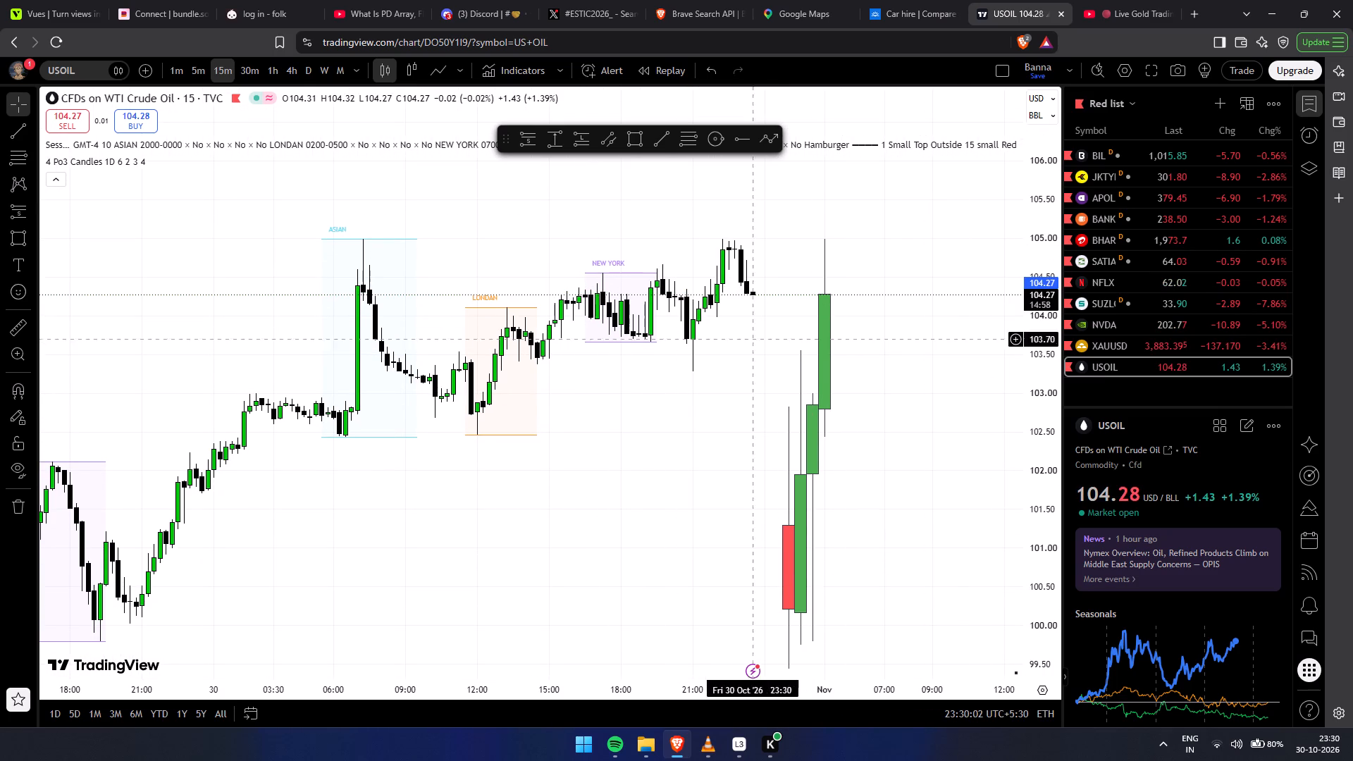
Draw a trend line from the London session high at about 104.08 up to about 105.23, above the latest swing high.
left_click_drag(750, 441, 651, 463)
left_click(663, 134)
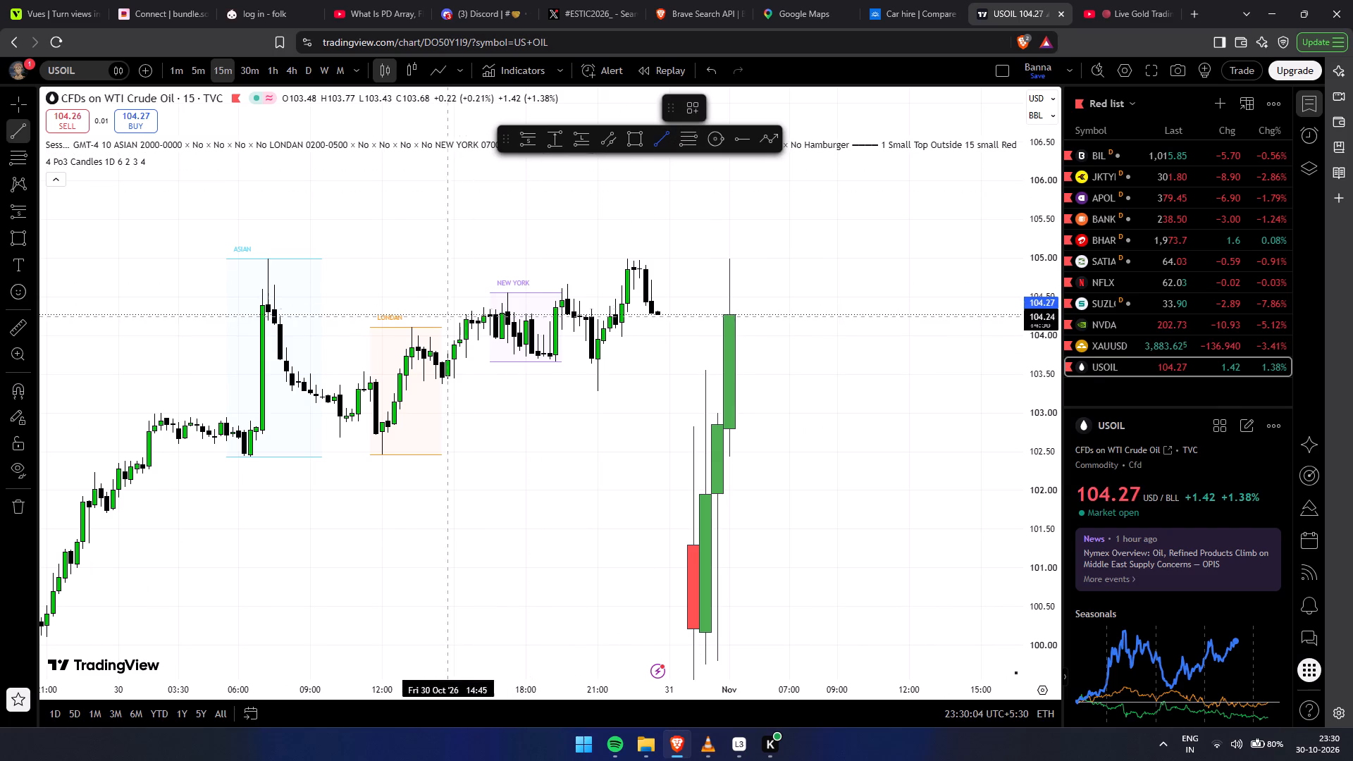
left_click(403, 329)
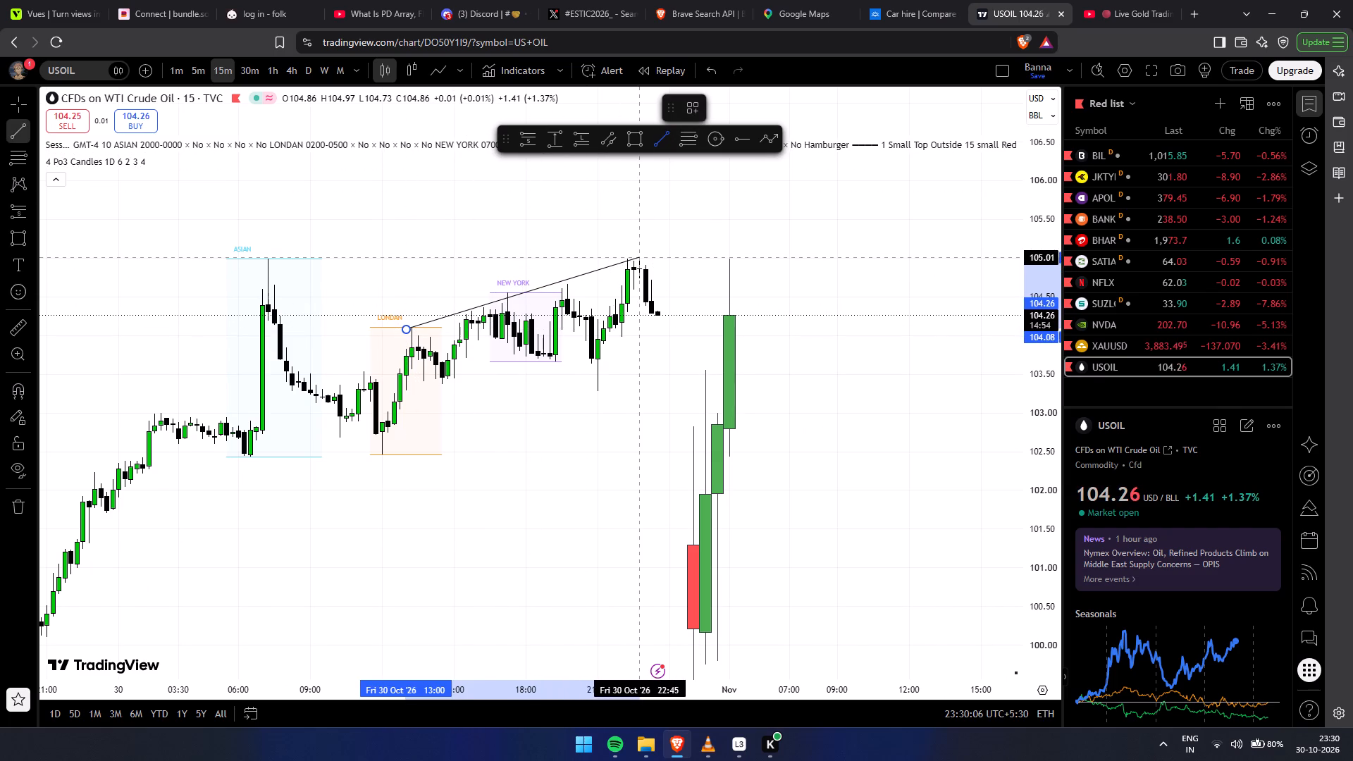
left_click(653, 240)
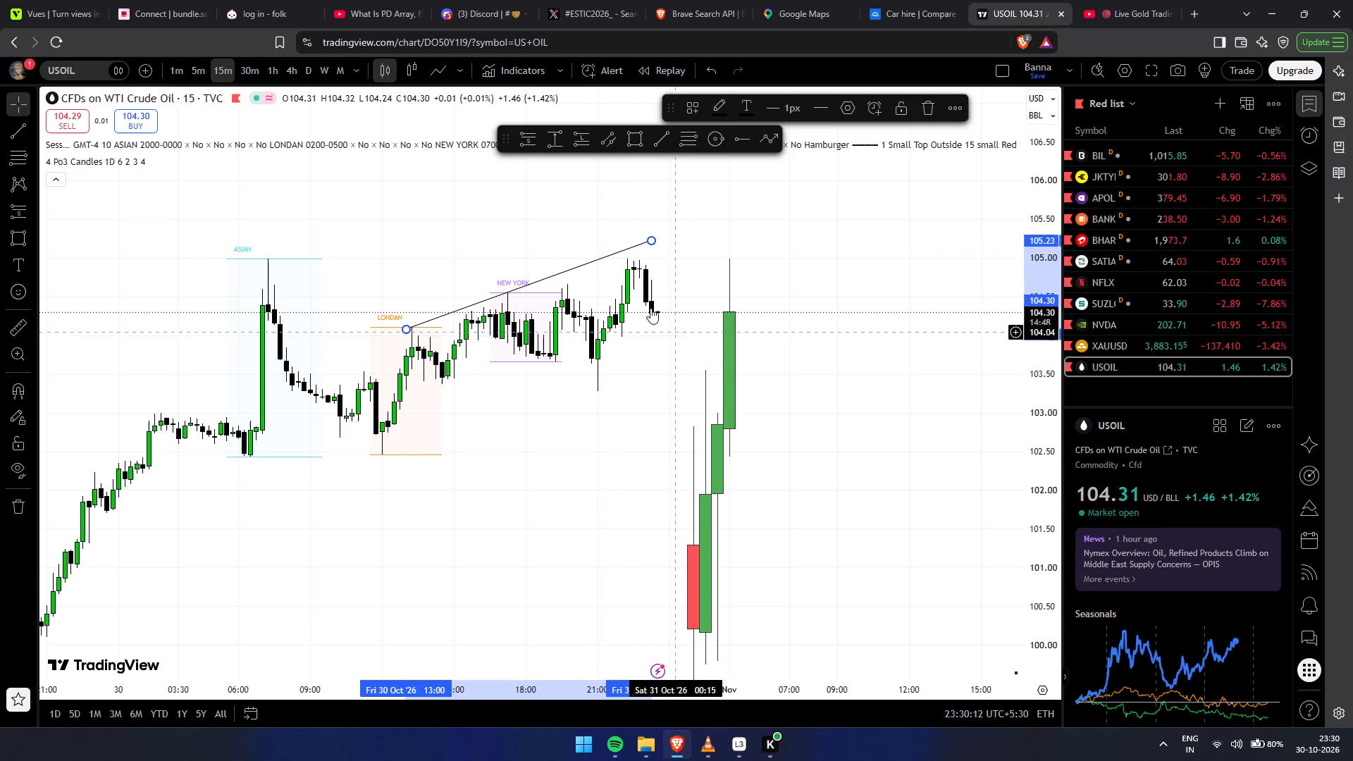
Shift the trend line back to start at 12:45 and move its upper end to about 105.18 at 23:30 on 30 October.
left_click(530, 282)
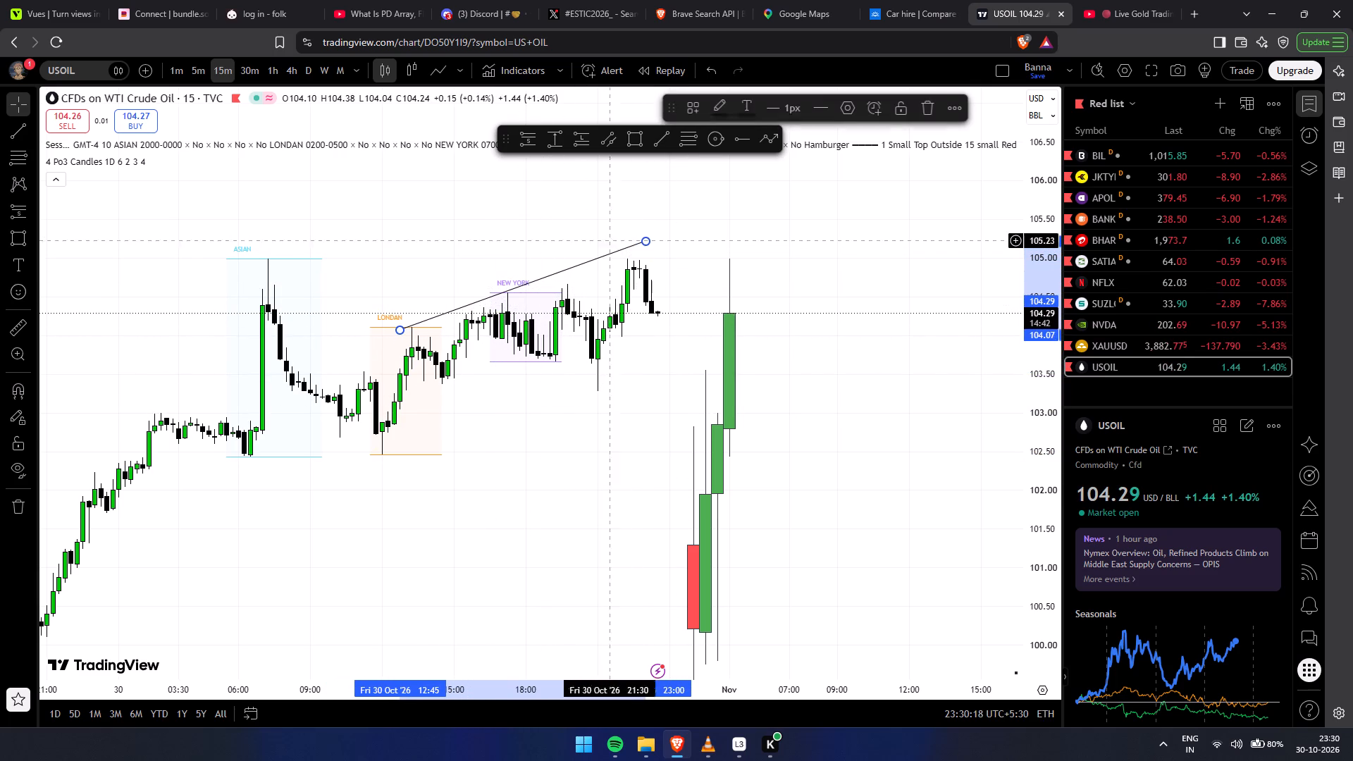
left_click_drag(643, 244, 654, 250)
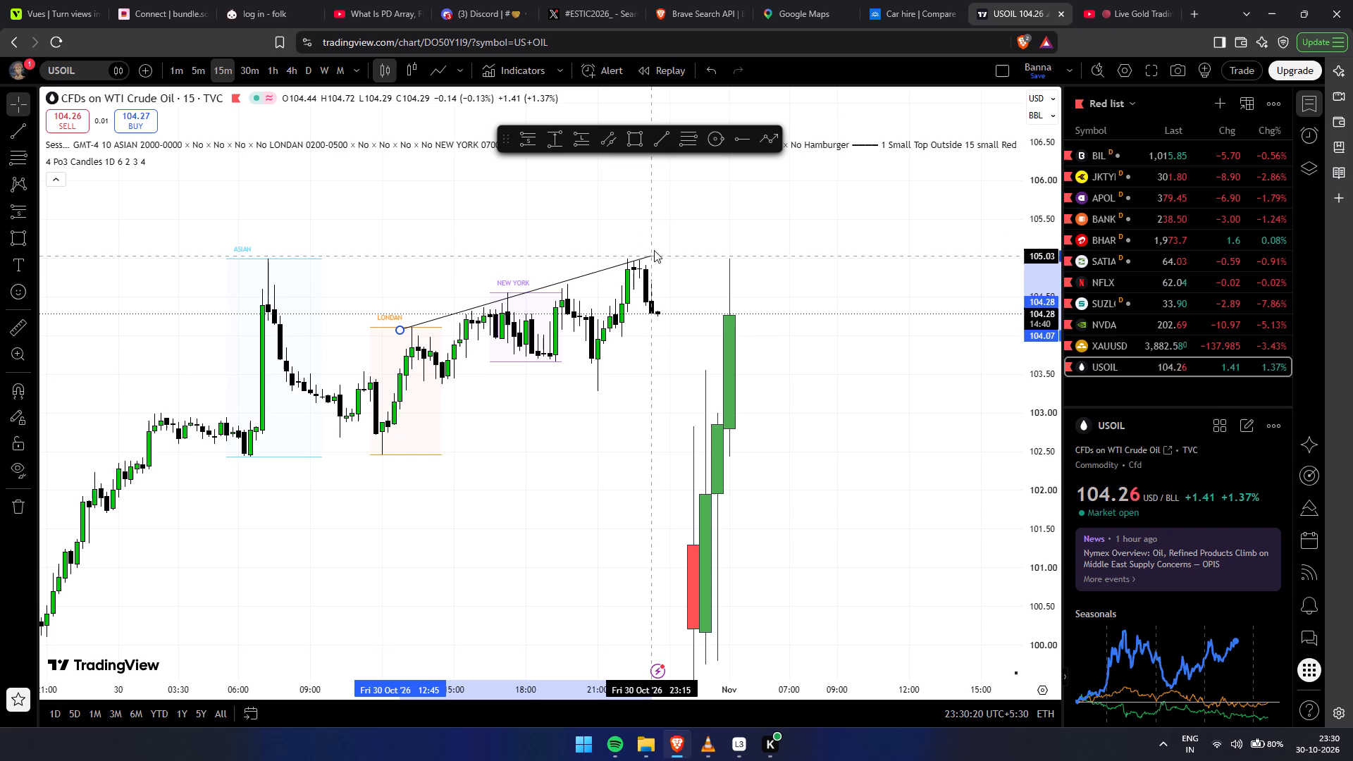
left_click_drag(654, 250, 656, 245)
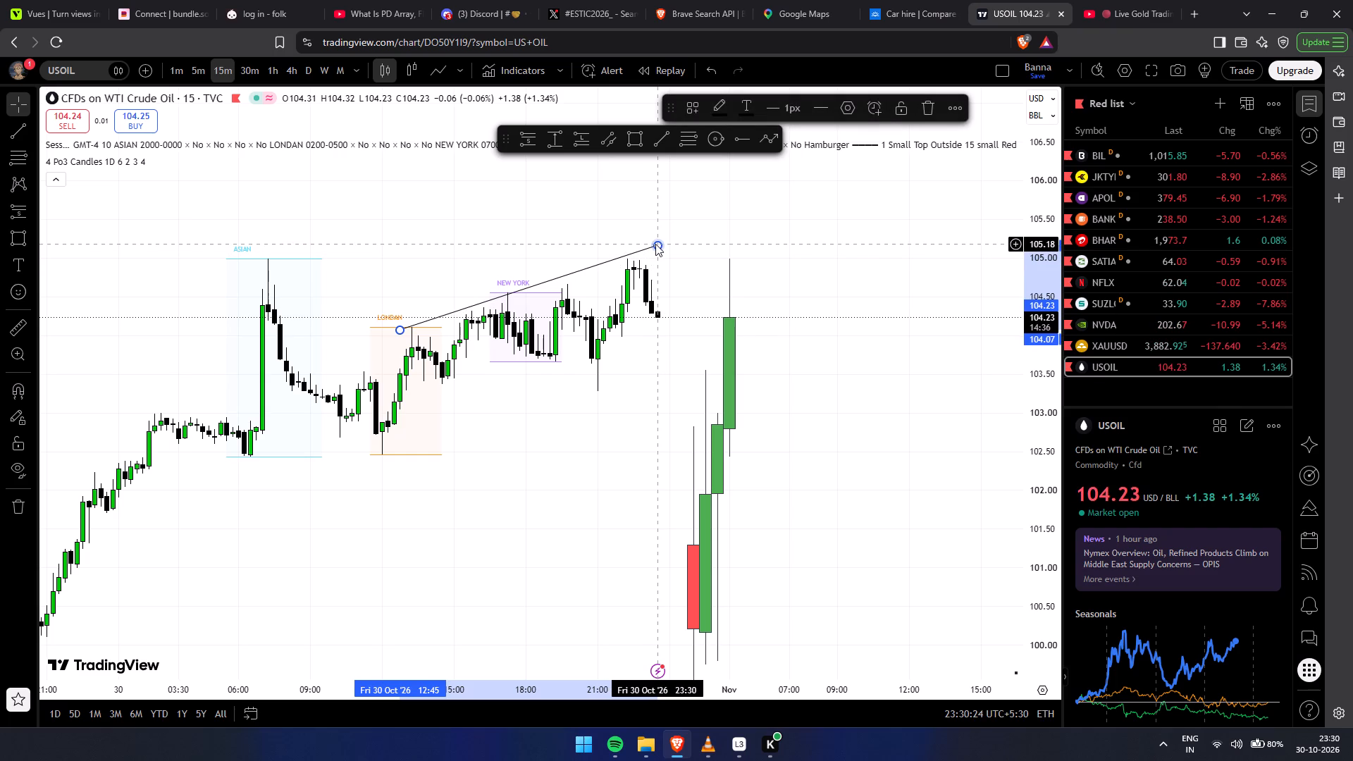
left_click(698, 242)
Extend the trend line's upper end to 23:45 on 30 October at about 105.18.
left_click_drag(760, 247, 767, 192)
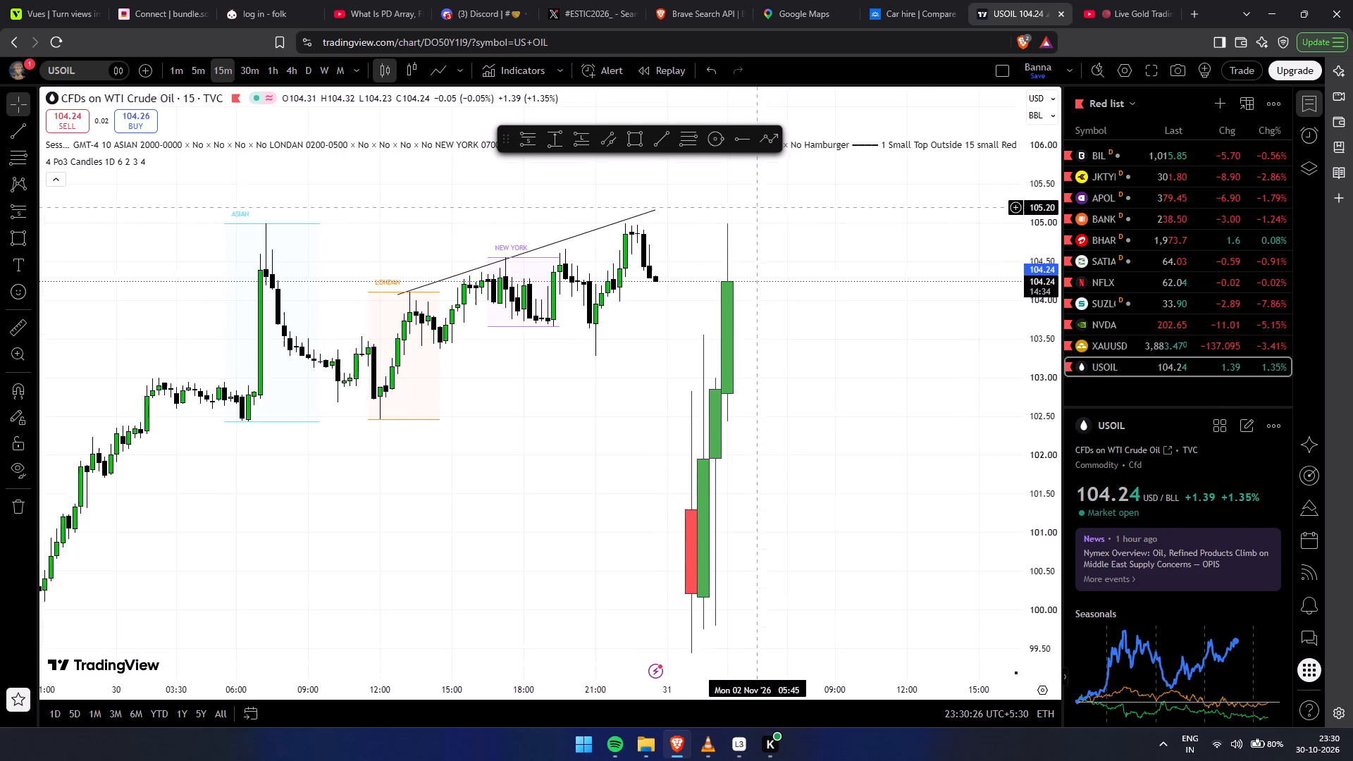
left_click_drag(767, 192, 796, 269)
left_click_drag(767, 335, 797, 303)
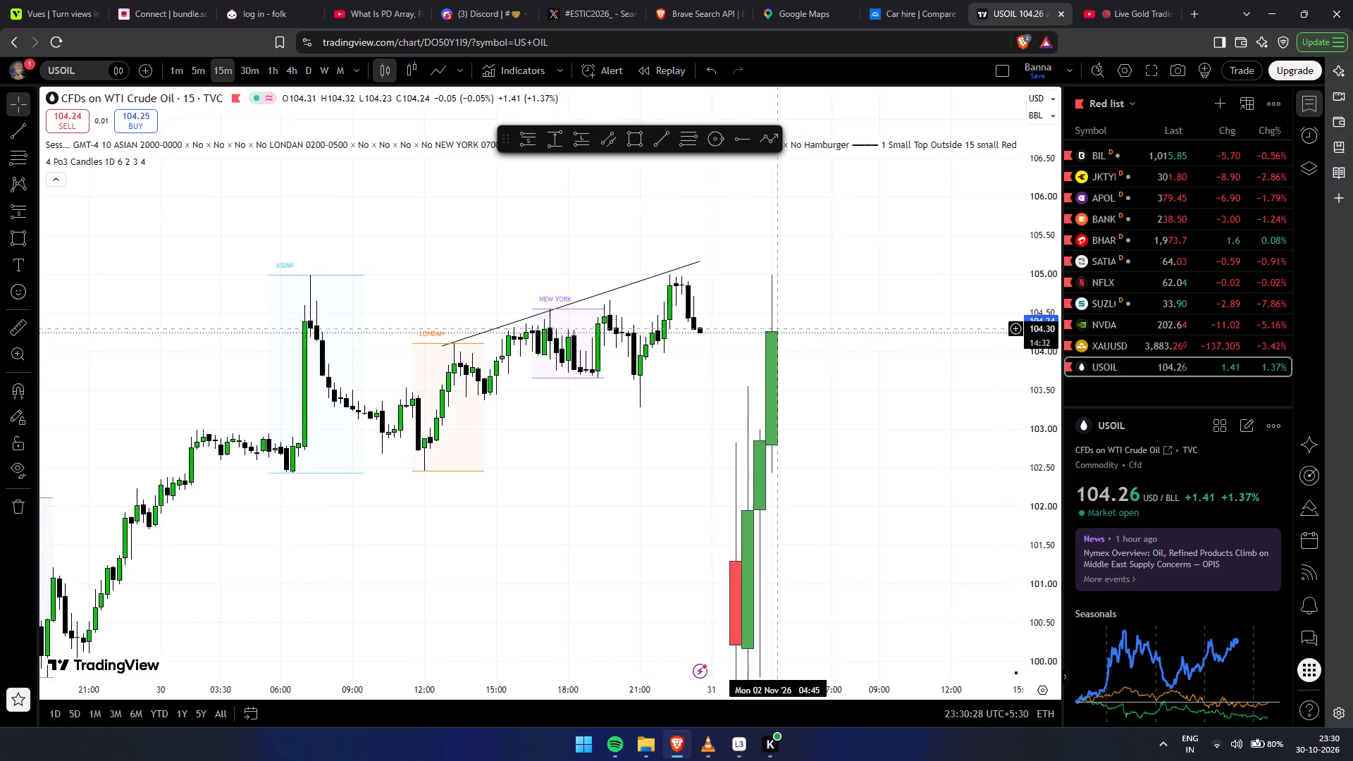
left_click_drag(797, 303, 791, 309)
left_click(602, 277)
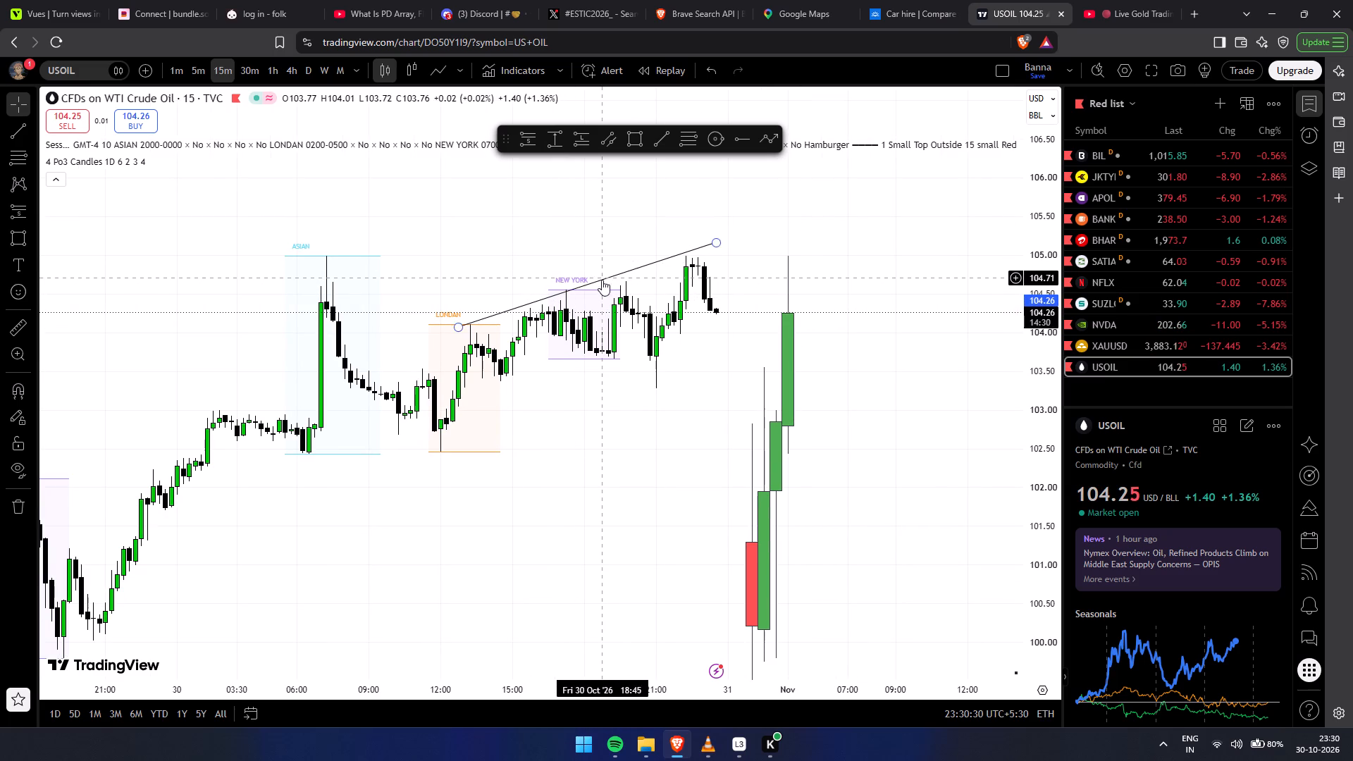
left_click_drag(641, 321, 588, 342)
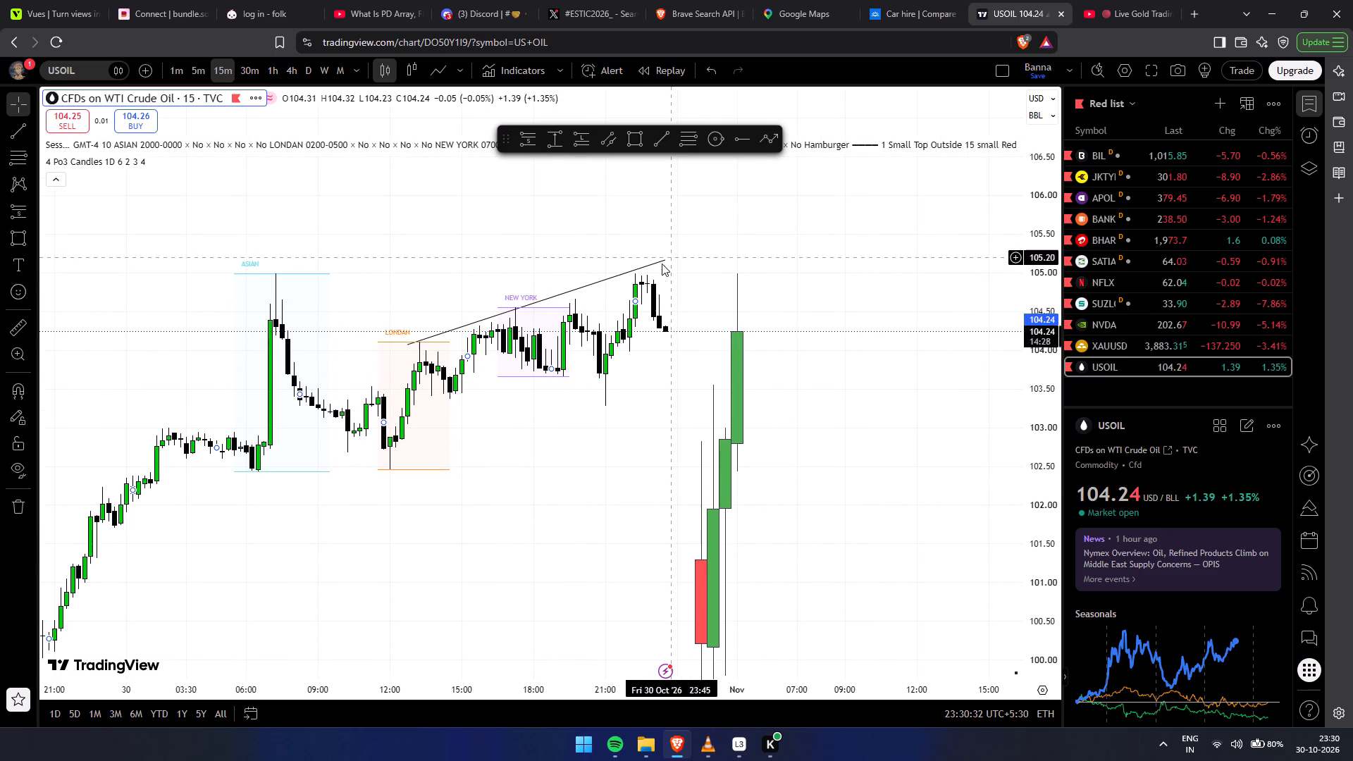
left_click(667, 258)
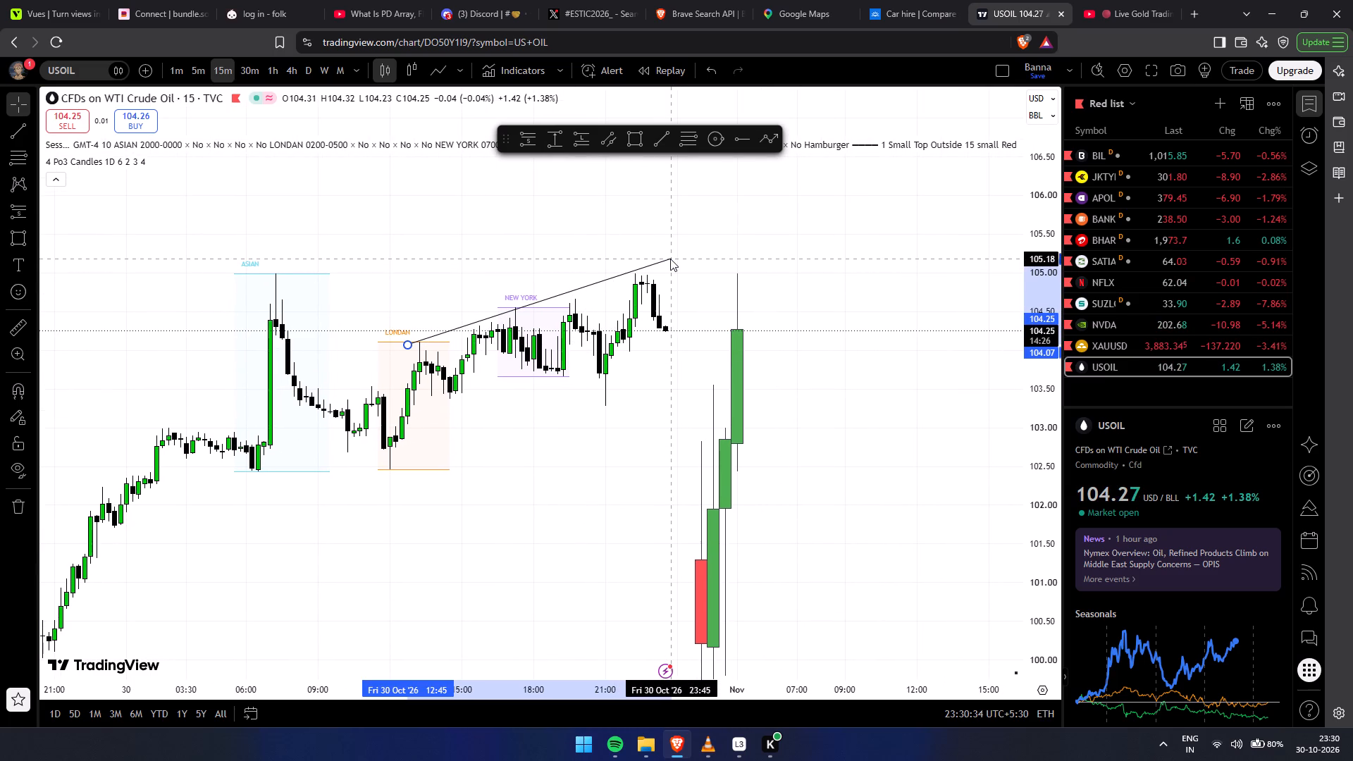
left_click(684, 268)
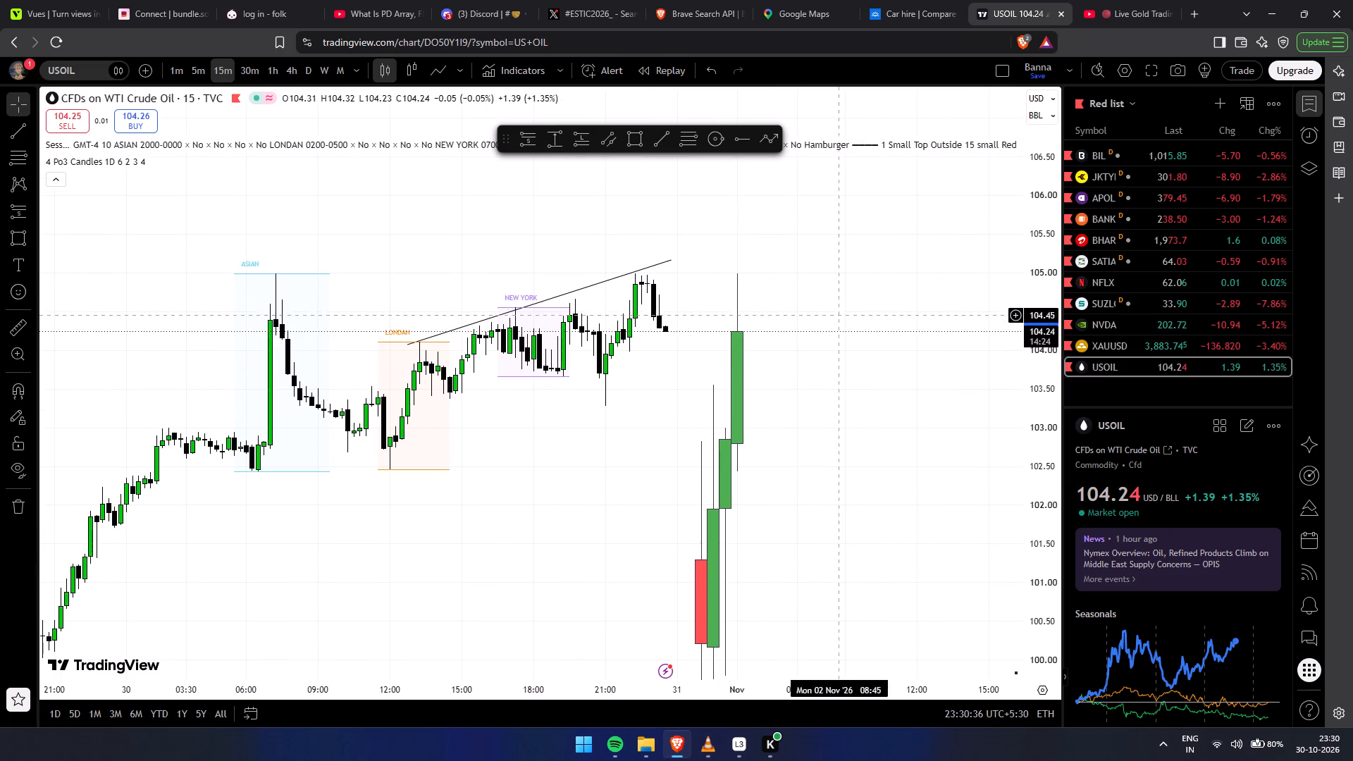
Switch the USOIL chart to the daily timeframe and examine the long-term price action from late 2024 around the purple horizontal line.
scroll(832, 309, "down", 3)
left_click_drag(841, 280, 724, 287)
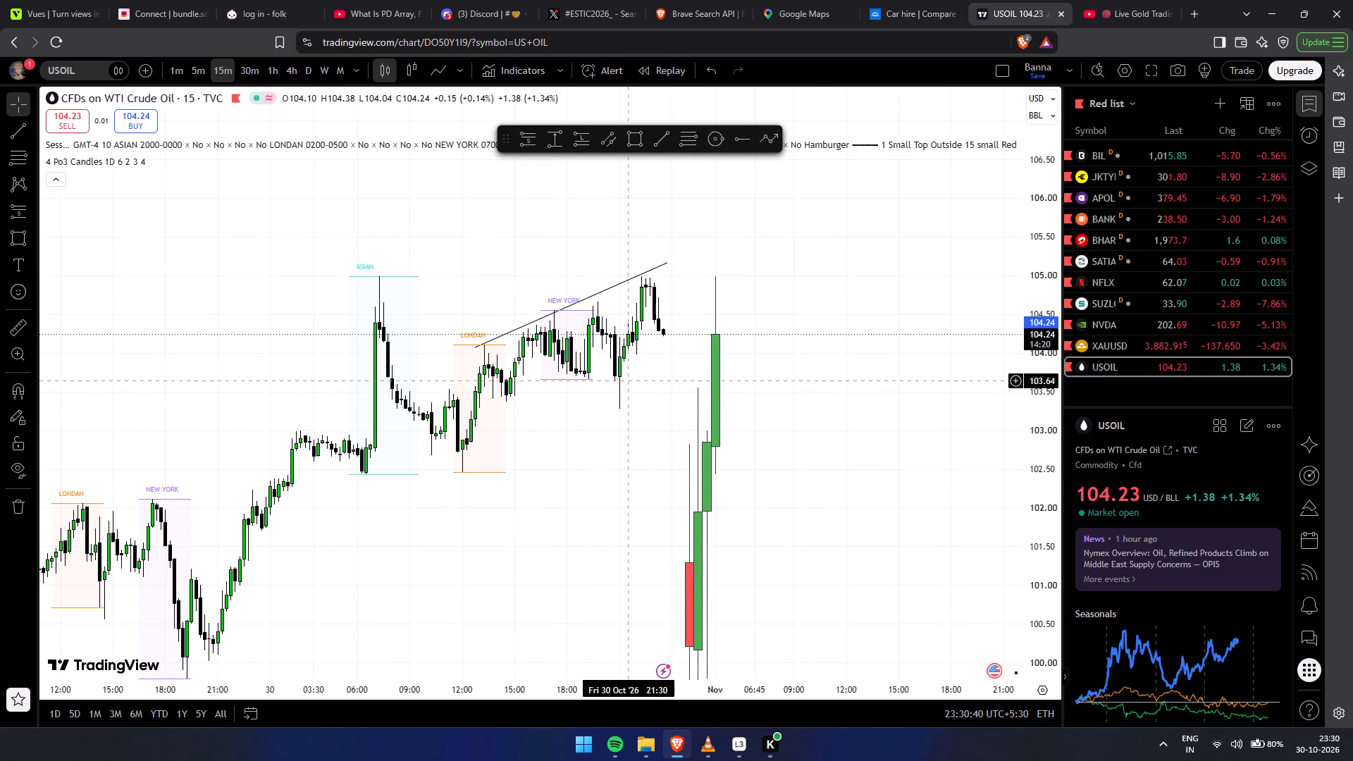
left_click_drag(696, 422, 810, 323)
scroll(441, 465, "down", 6)
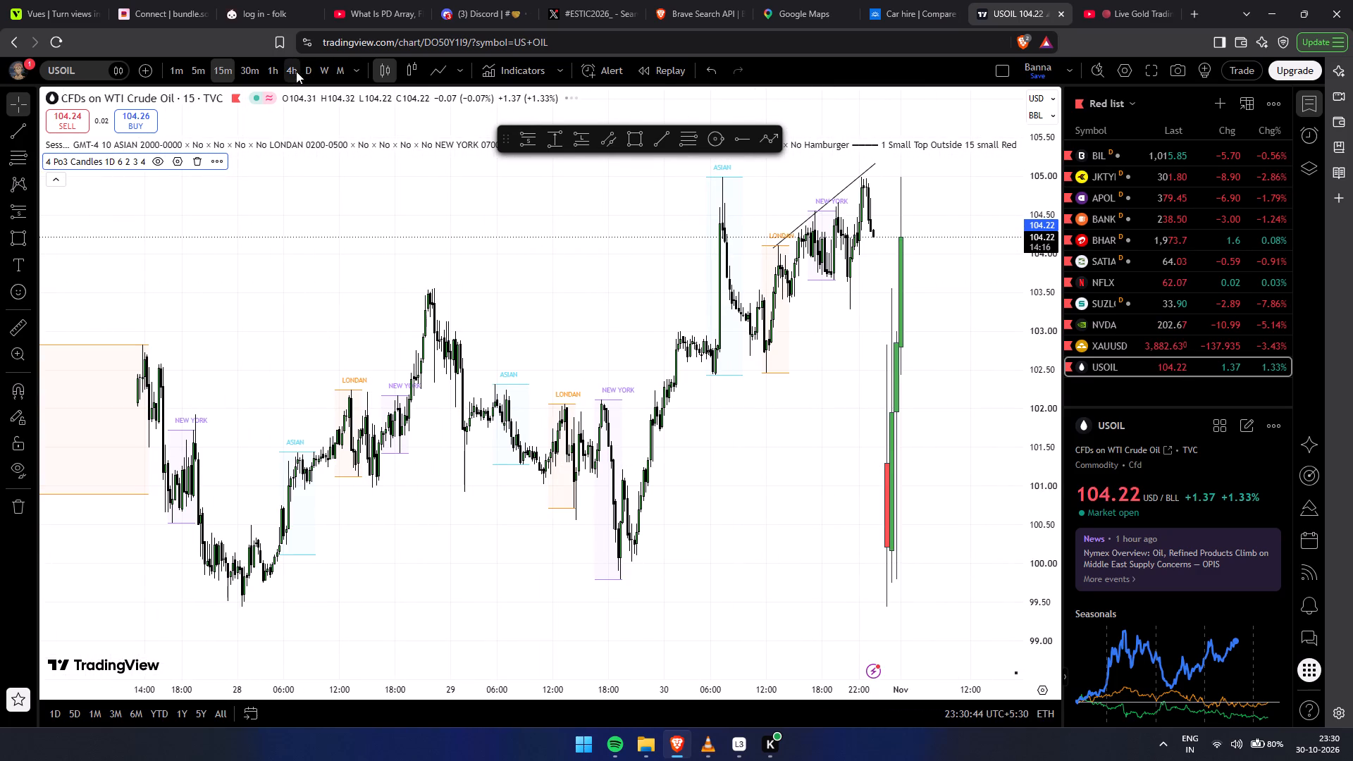
left_click(304, 68)
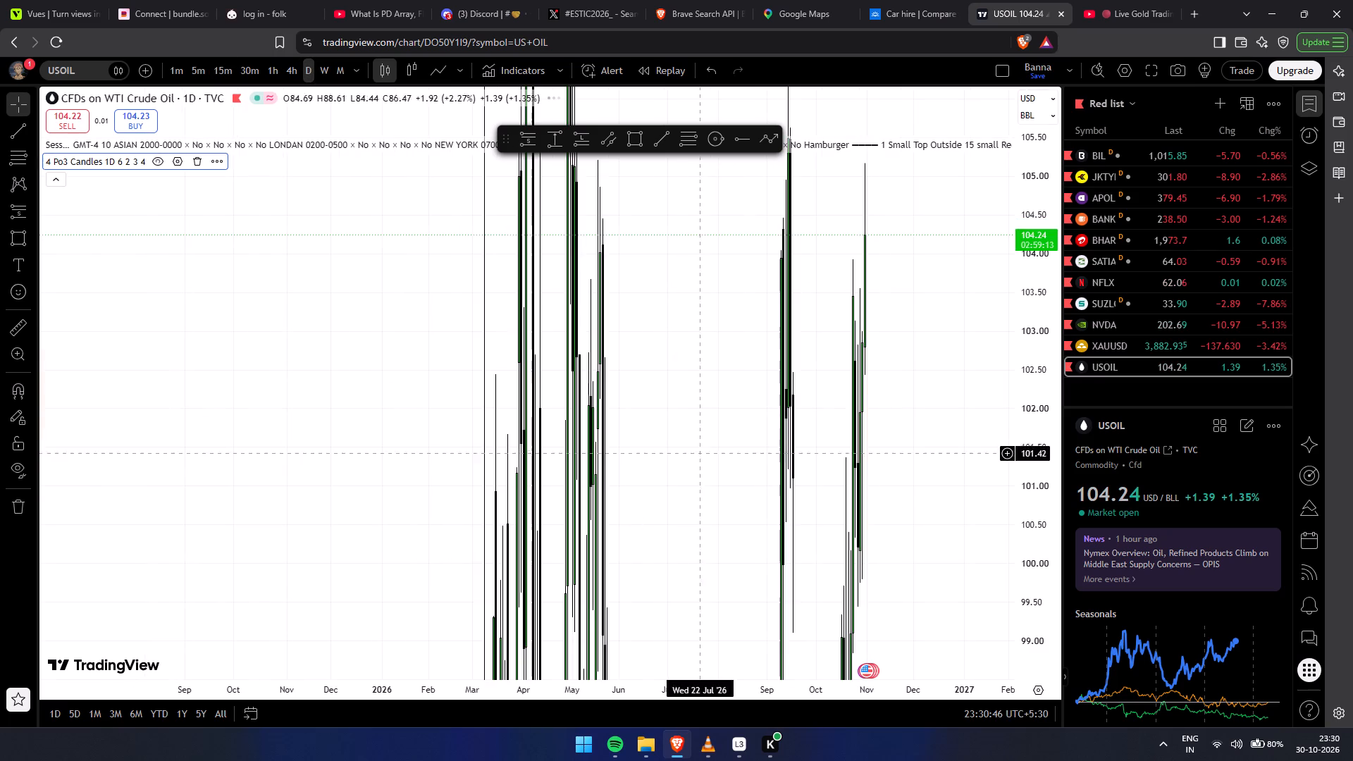
left_click_drag(712, 476, 592, 338)
left_click_drag(1022, 228, 984, 714)
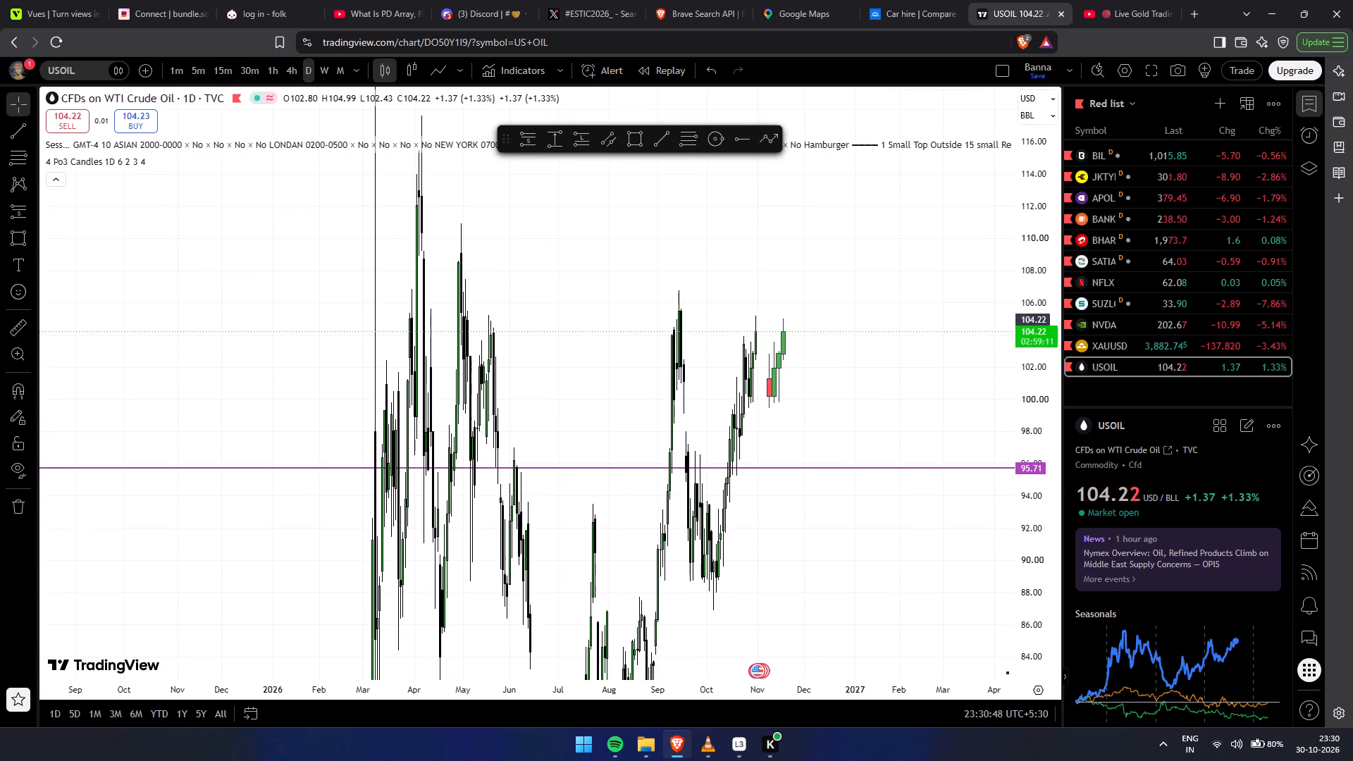
left_click_drag(1042, 233, 1066, 600)
scroll(872, 337, "down", 4)
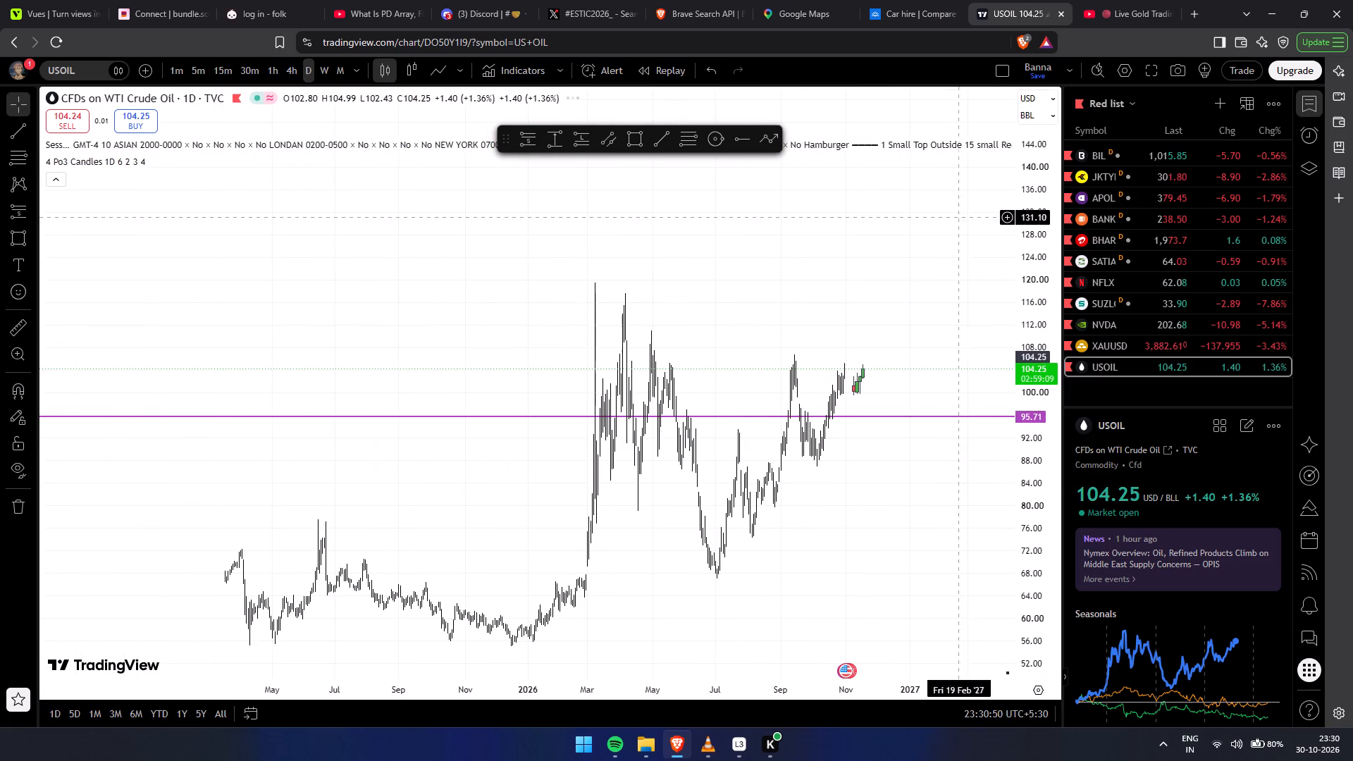
left_click_drag(1037, 242, 1065, 511)
left_click_drag(825, 485, 723, 421)
scroll(968, 335, "down", 2)
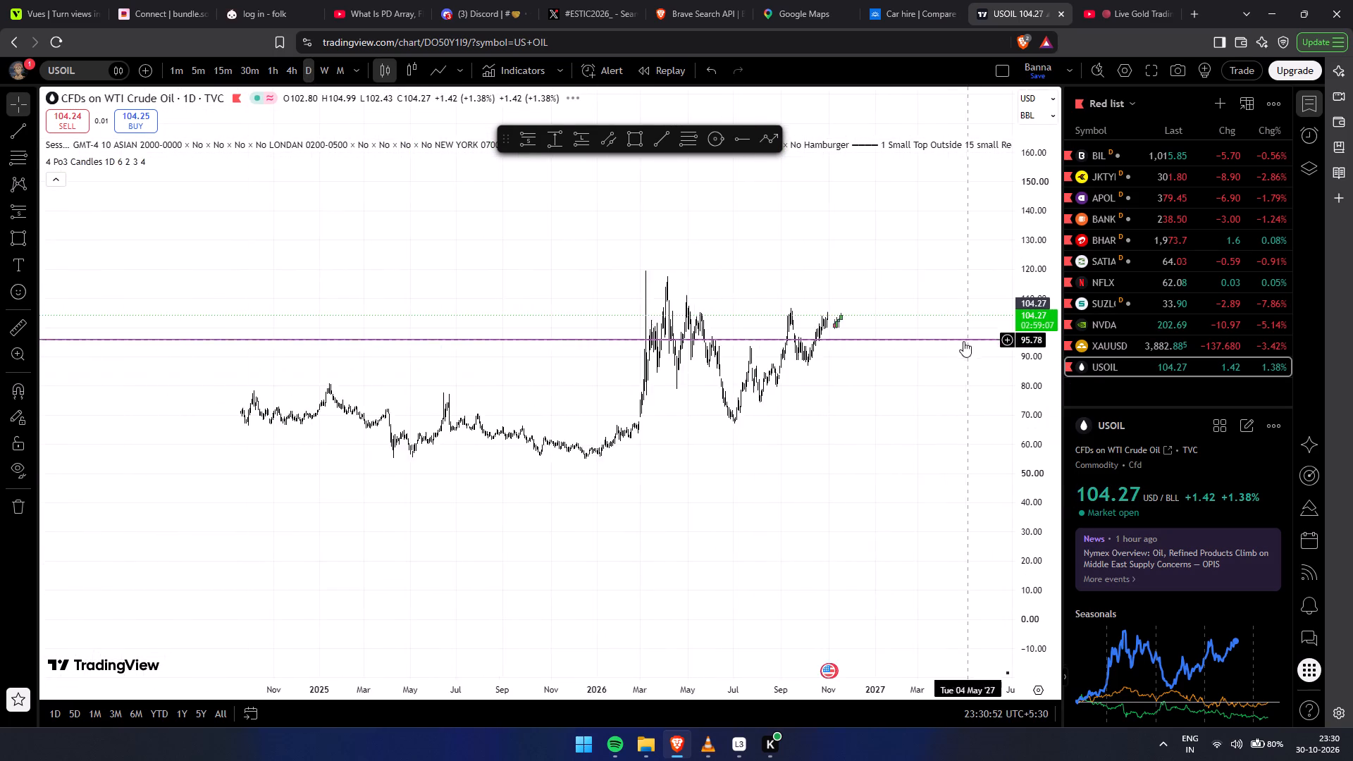
Switch the USOIL chart to the 4-hour timeframe and examine the latest candles around the trend line.
scroll(963, 341, "down", 4)
scroll(829, 468, "up", 9)
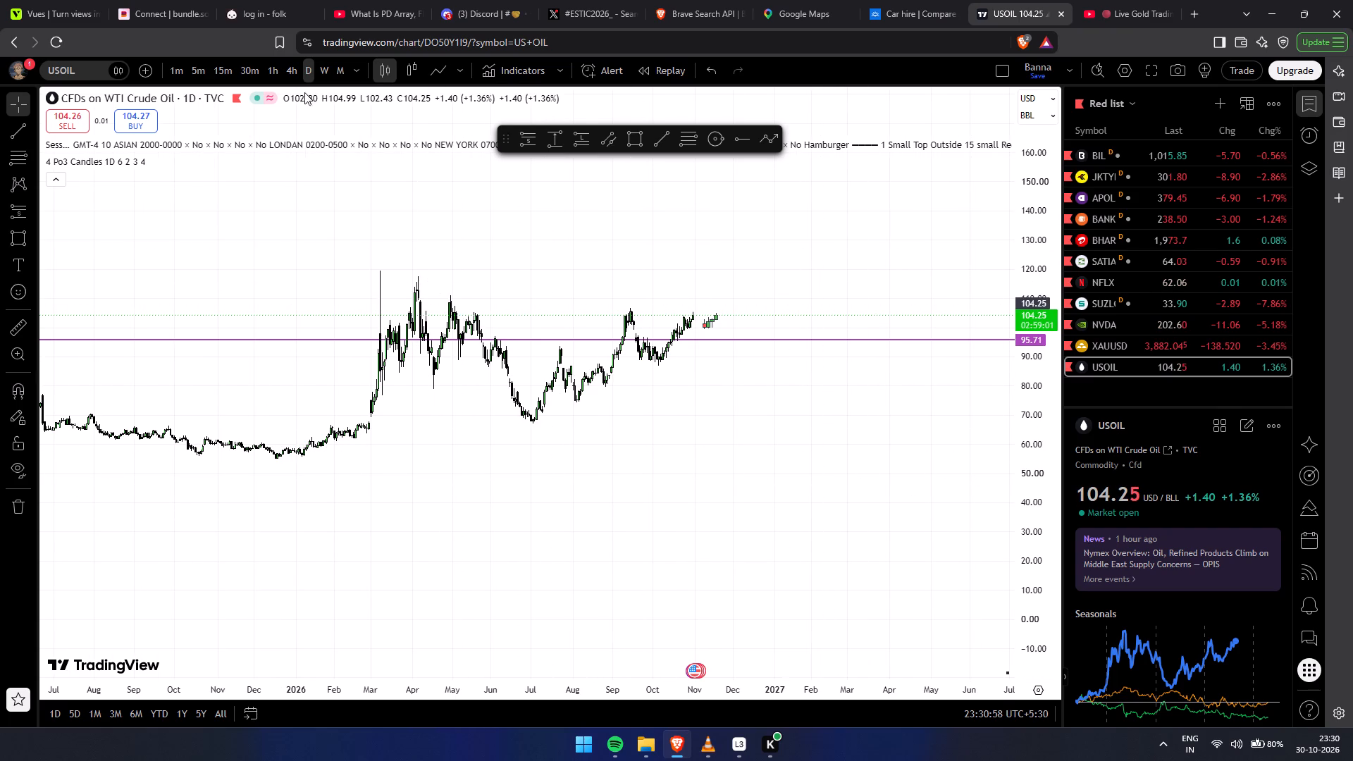
left_click(287, 75)
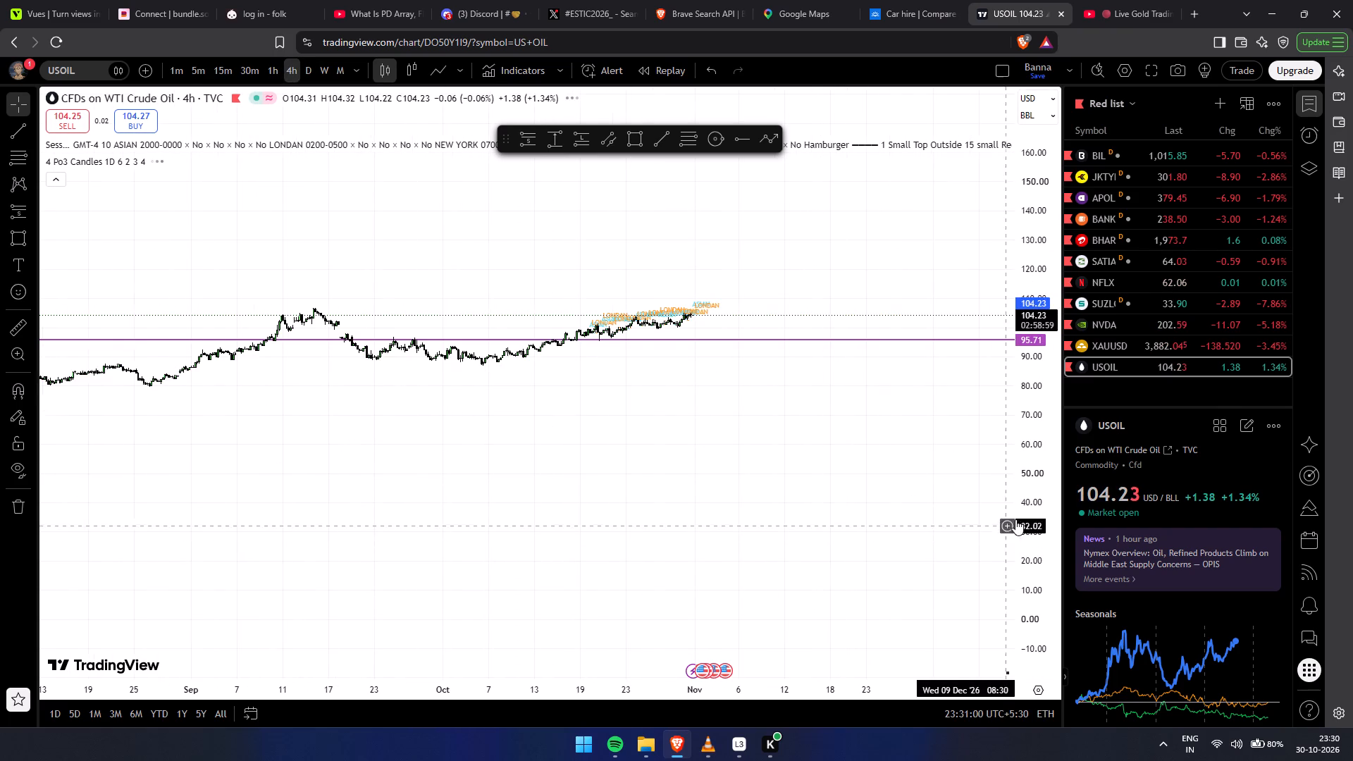
left_click_drag(1036, 500, 998, 231)
left_click_drag(1058, 493, 987, 178)
scroll(788, 443, "up", 6)
left_click_drag(658, 418, 642, 414)
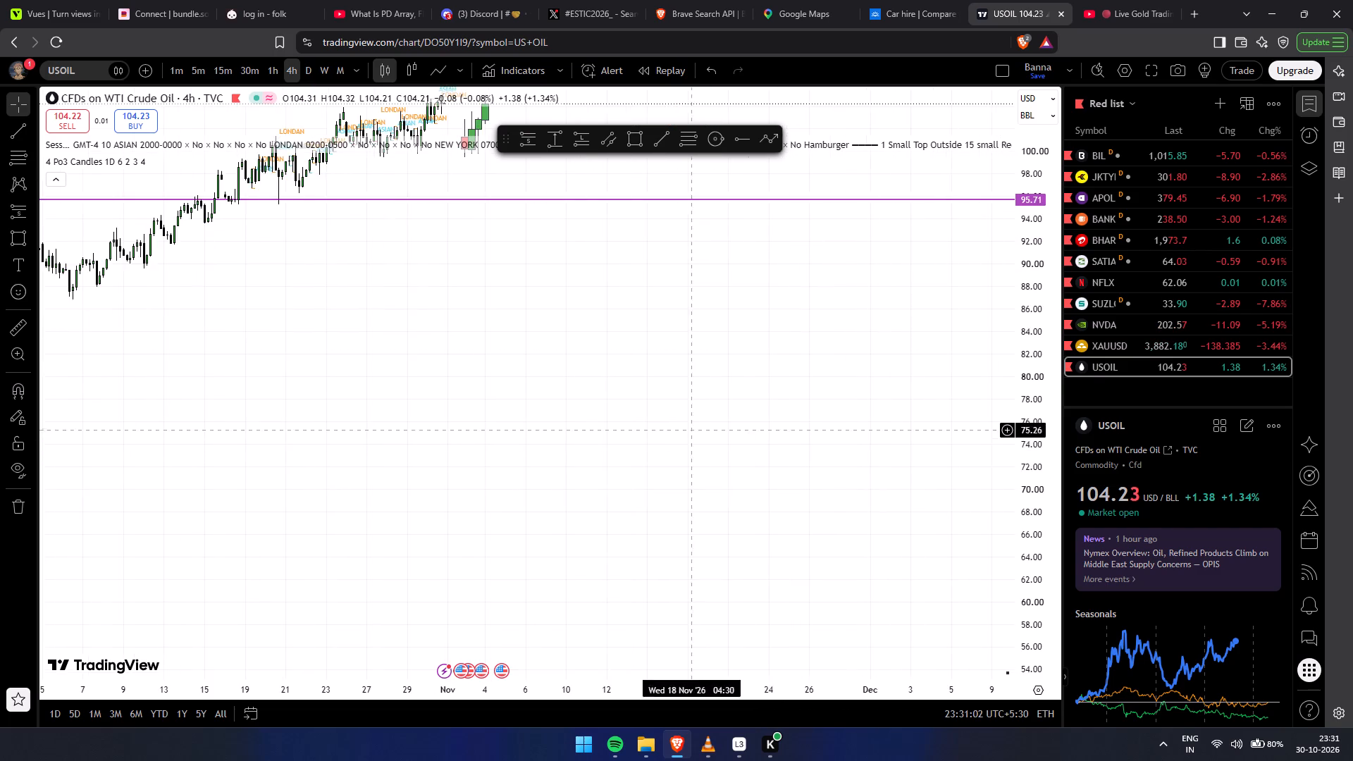
left_click_drag(642, 414, 785, 632)
scroll(777, 610, "up", 5)
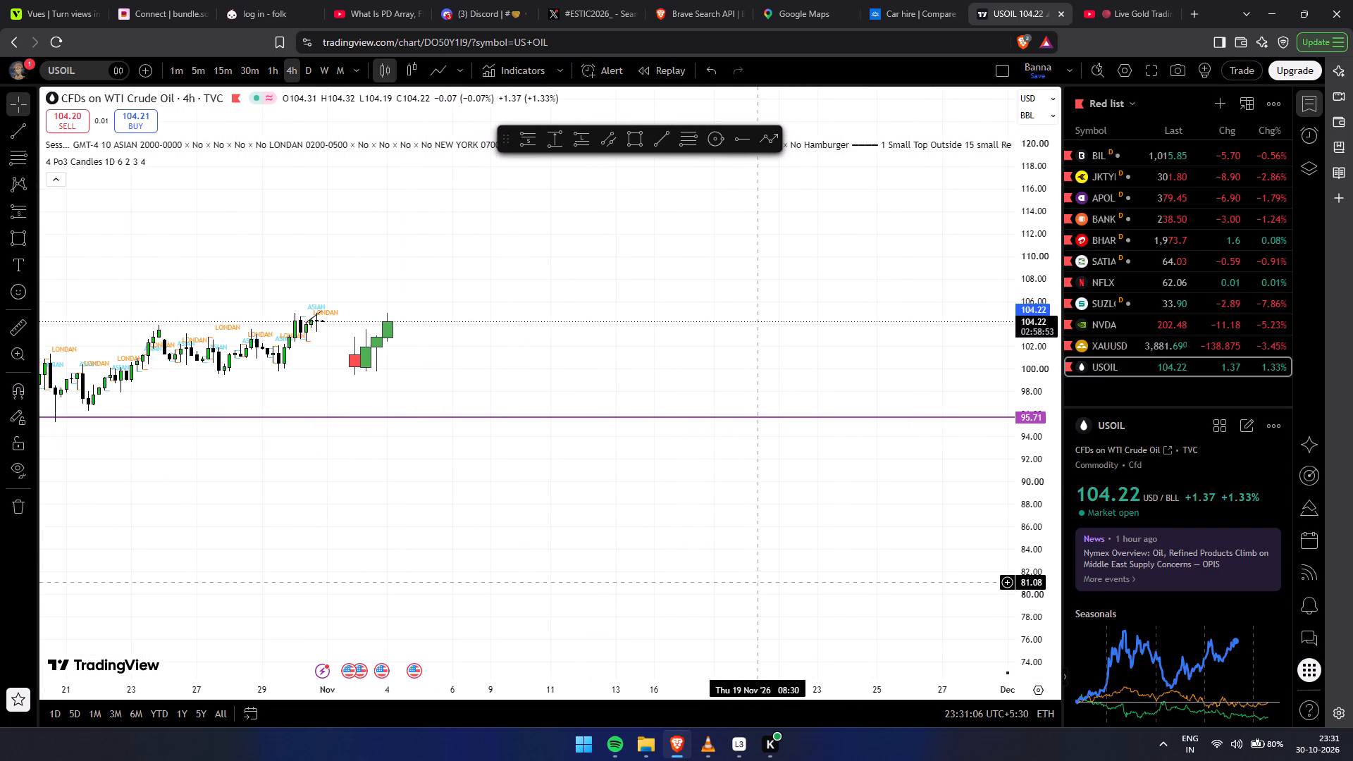
left_click_drag(756, 581, 743, 548)
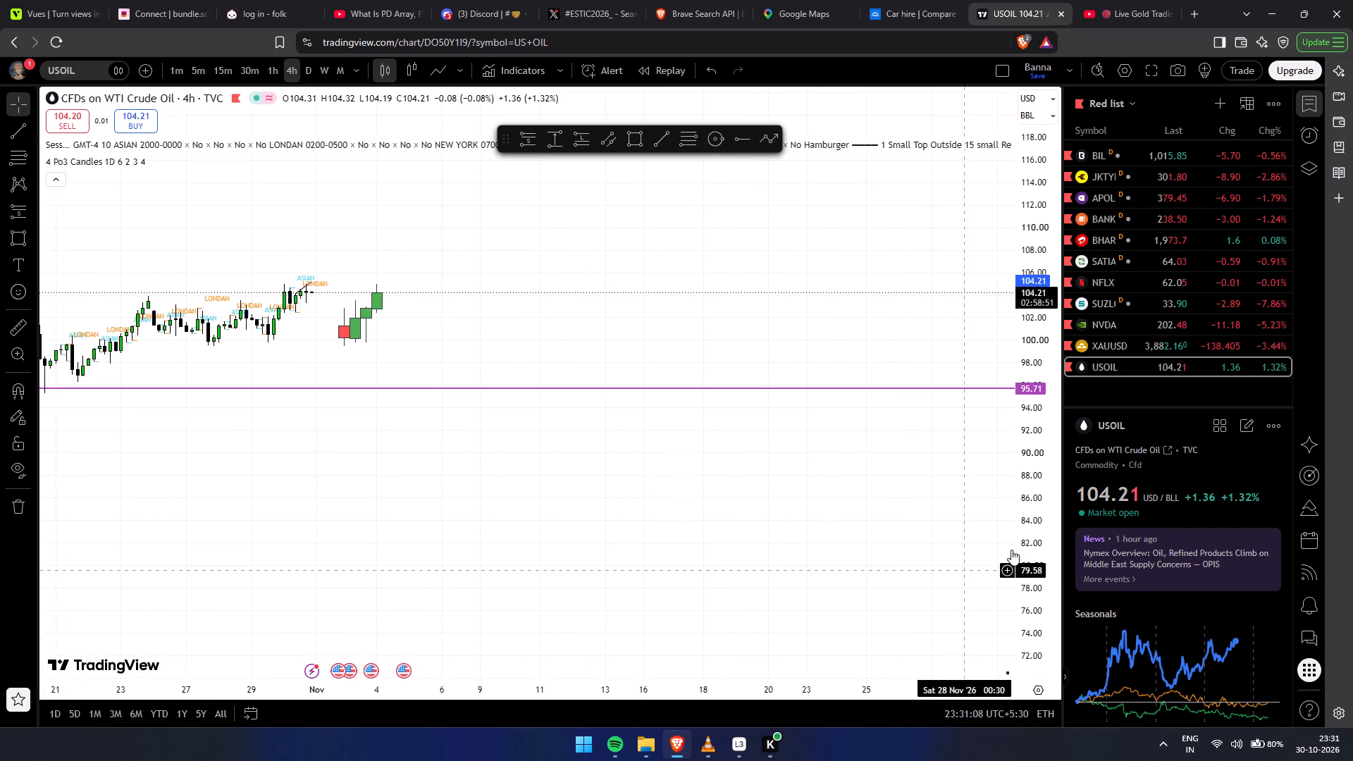
left_click_drag(1041, 557, 996, 421)
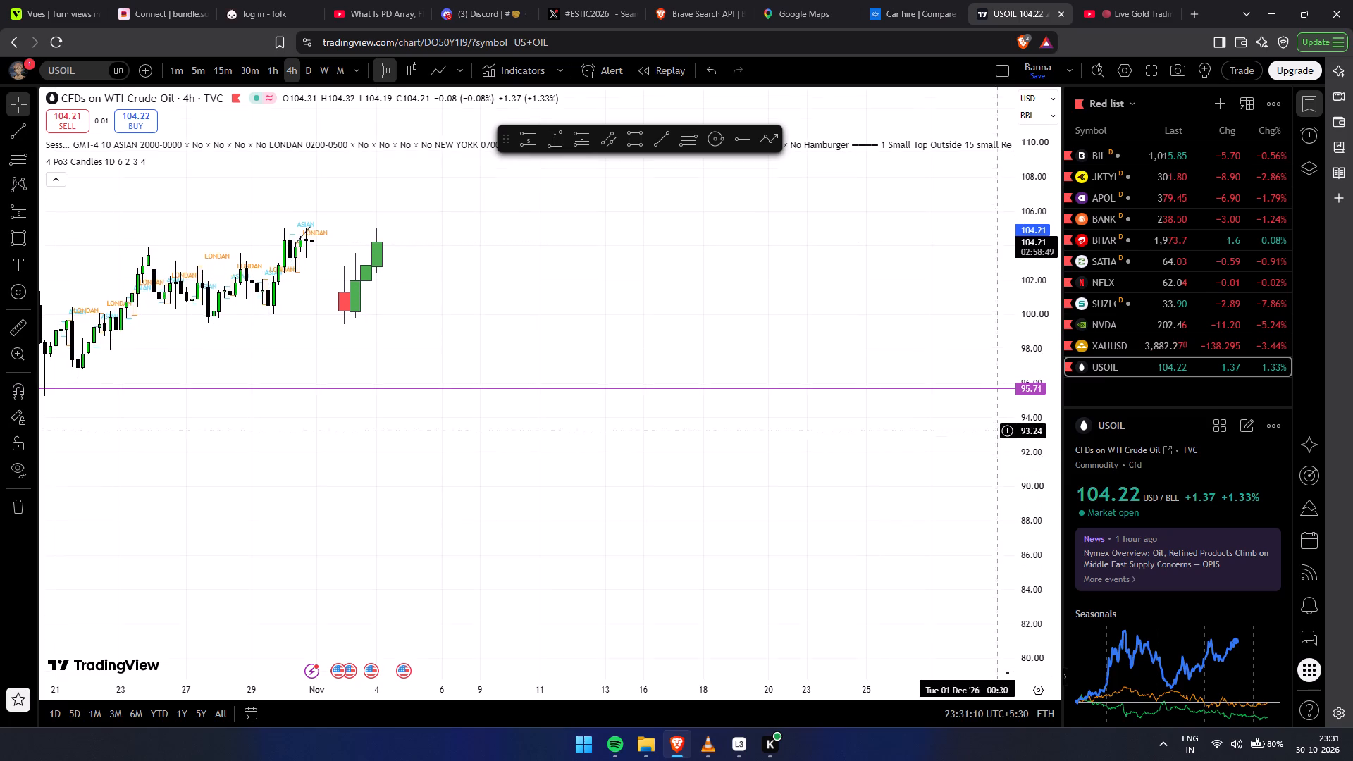
left_click_drag(996, 421, 991, 402)
left_click_drag(691, 539, 948, 586)
scroll(729, 485, "up", 7)
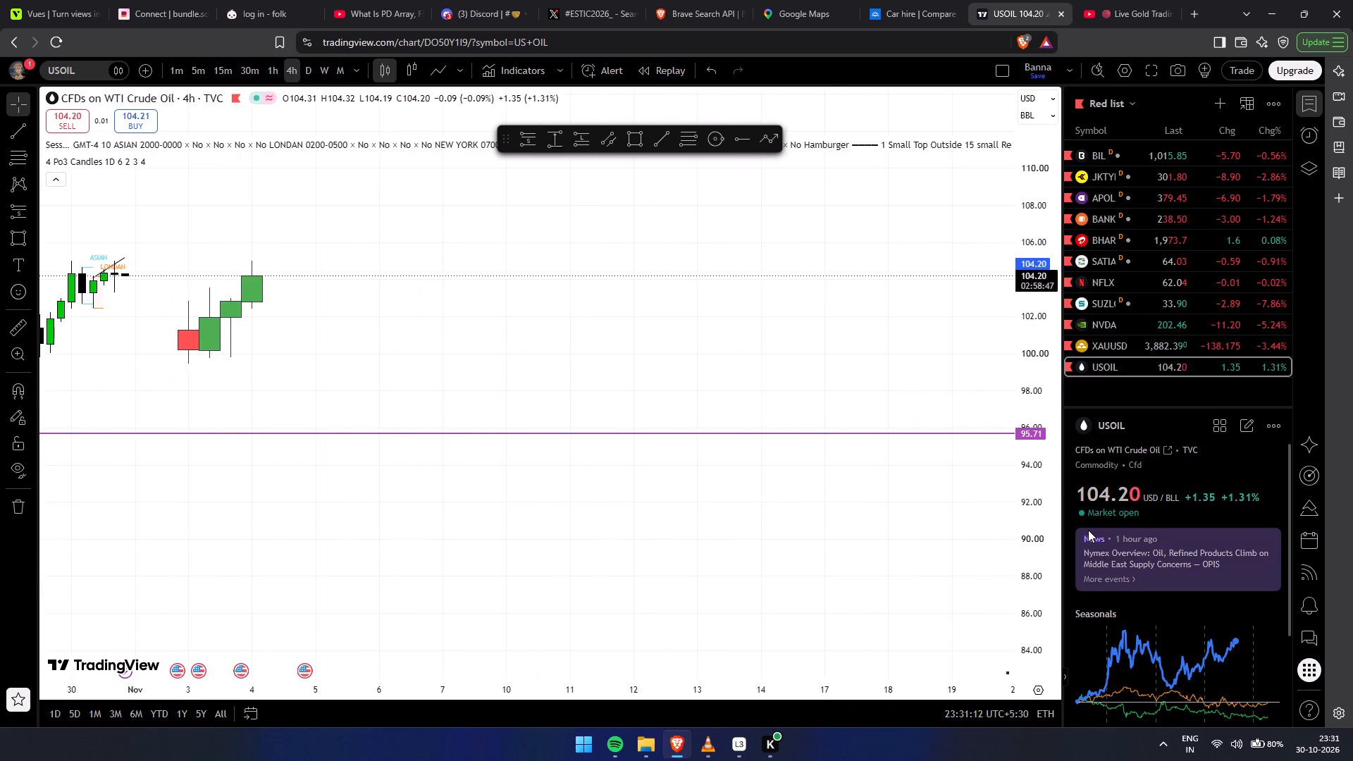
left_click_drag(1029, 536, 873, 130)
left_click_drag(560, 369, 915, 564)
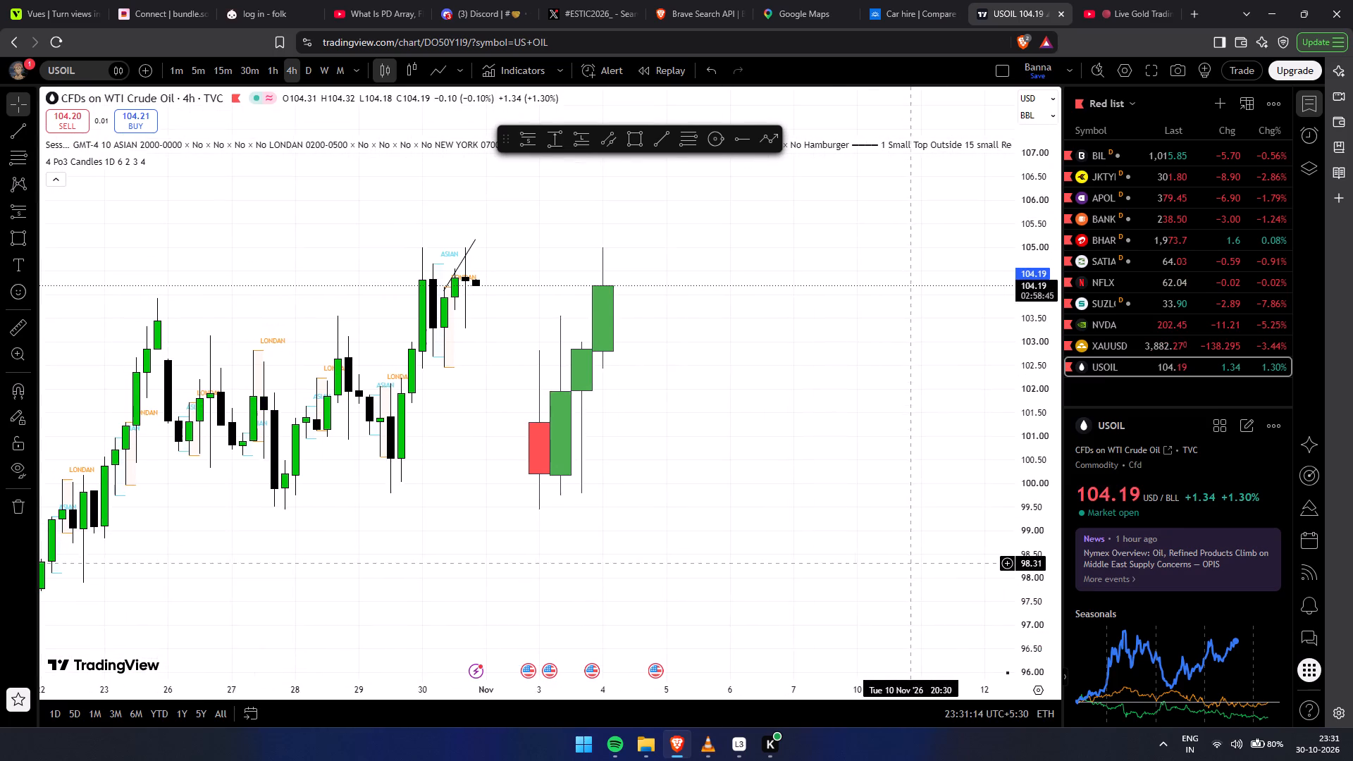
left_click_drag(915, 564, 922, 569)
scroll(1087, 500, "up", 3)
scroll(758, 561, "up", 5)
left_click_drag(476, 506, 954, 376)
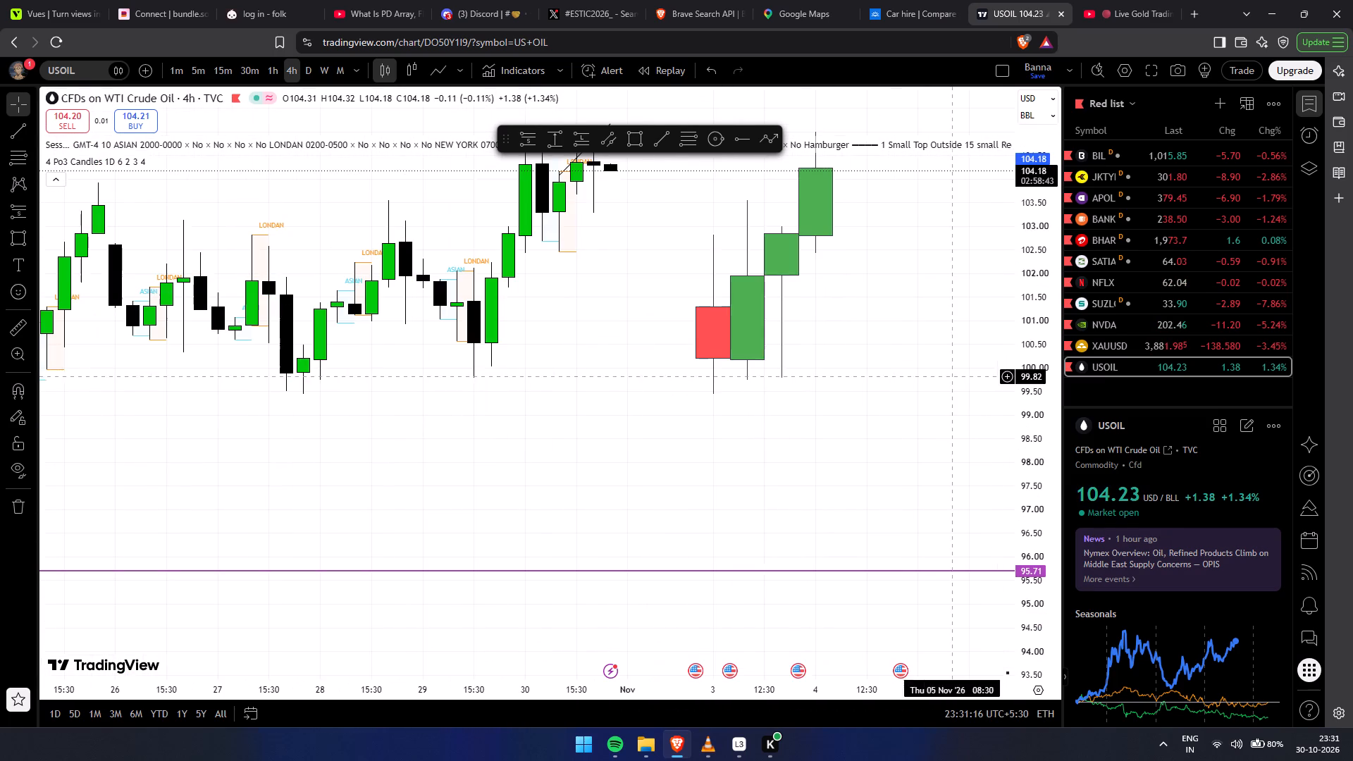
Delete the trend line drawn over the 30 October candles.
left_click_drag(634, 412, 611, 601)
left_click(567, 322)
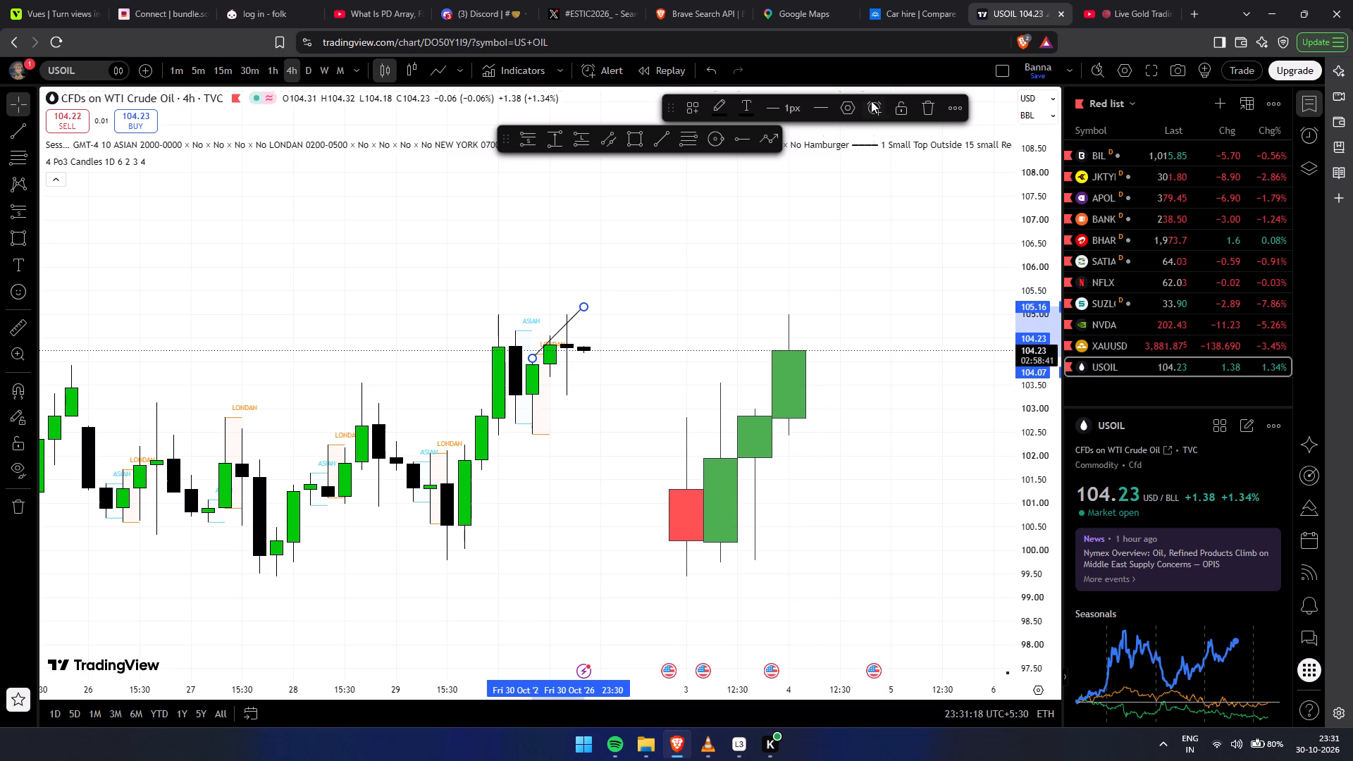
left_click(925, 109)
Examine the October rally on the 4-hour chart, from the early-October low through the purple horizontal line to the latest candles.
left_click_drag(703, 333, 814, 315)
scroll(729, 360, "down", 1)
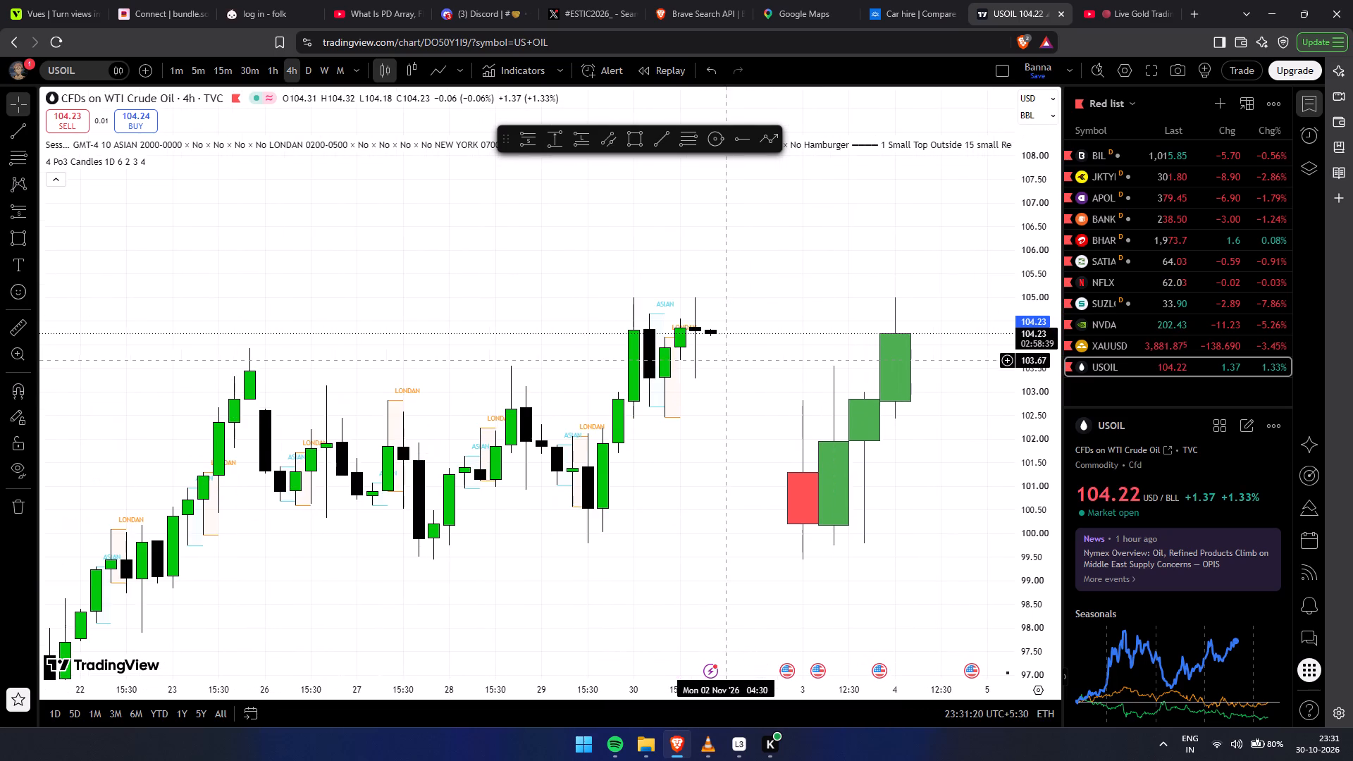
left_click_drag(747, 450, 780, 357)
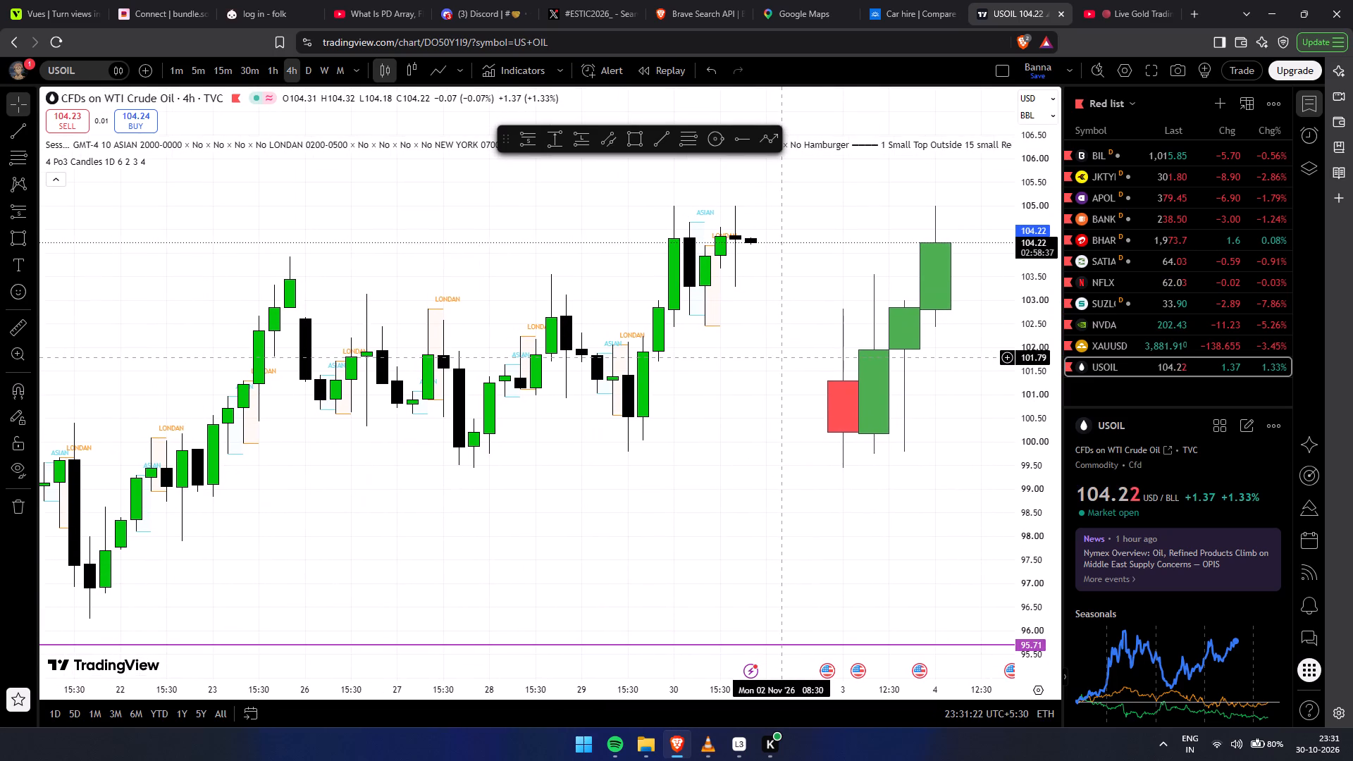
scroll(612, 445, "down", 5)
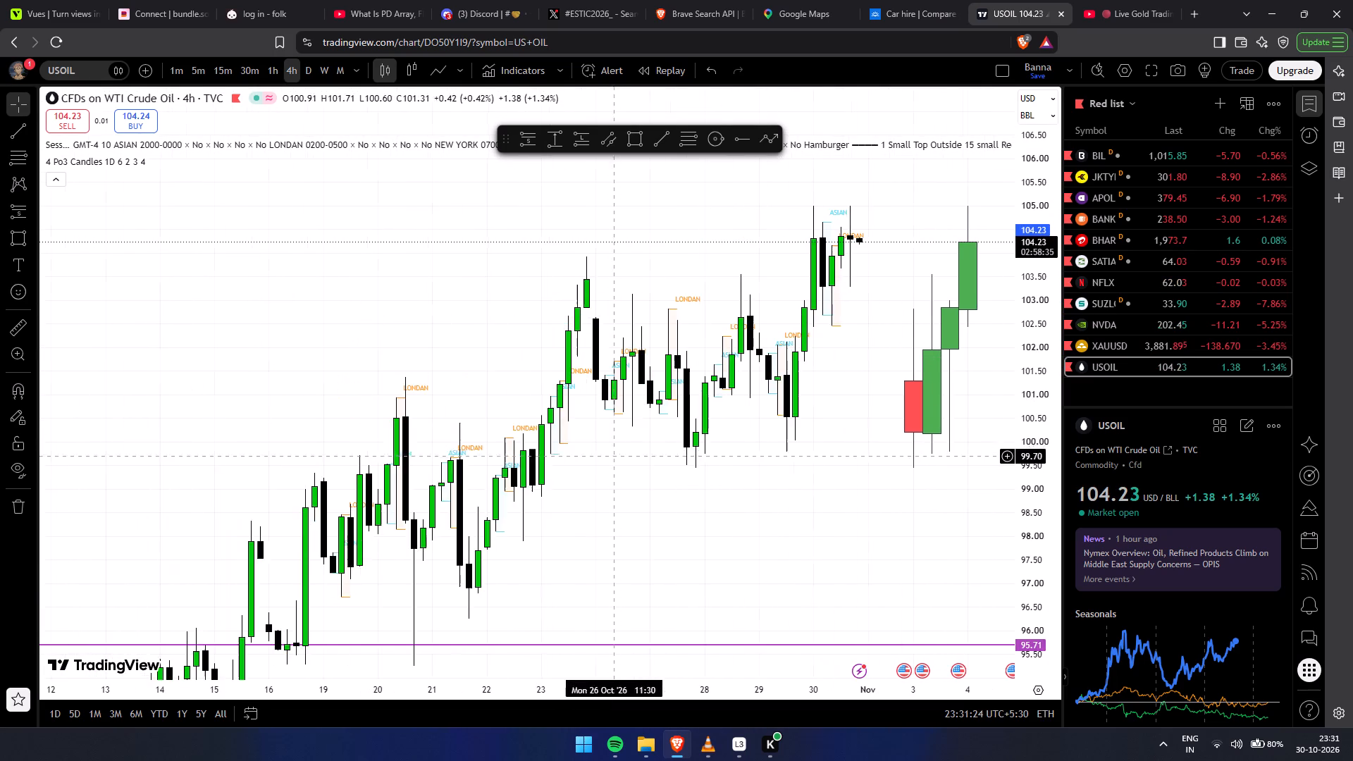
left_click_drag(713, 465, 679, 442)
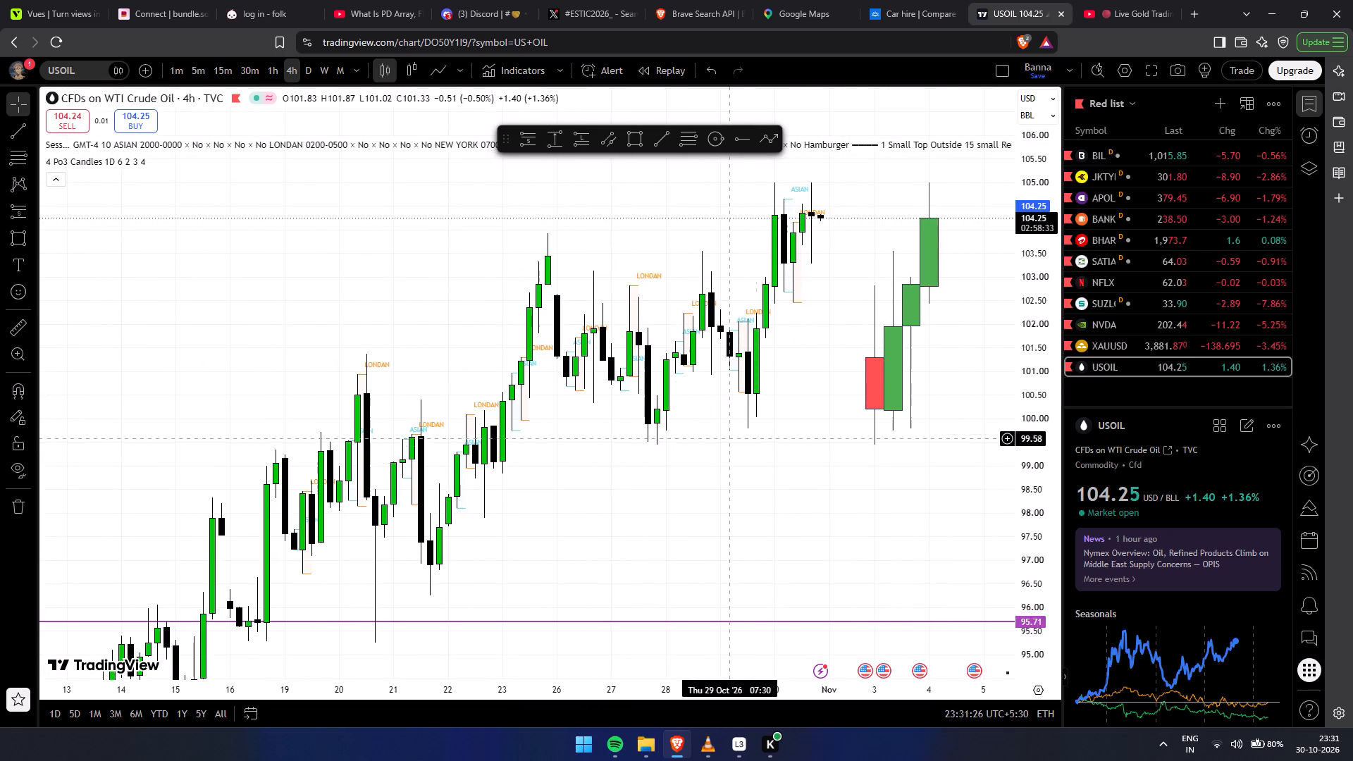
scroll(769, 557, "up", 4)
left_click_drag(721, 547, 824, 523)
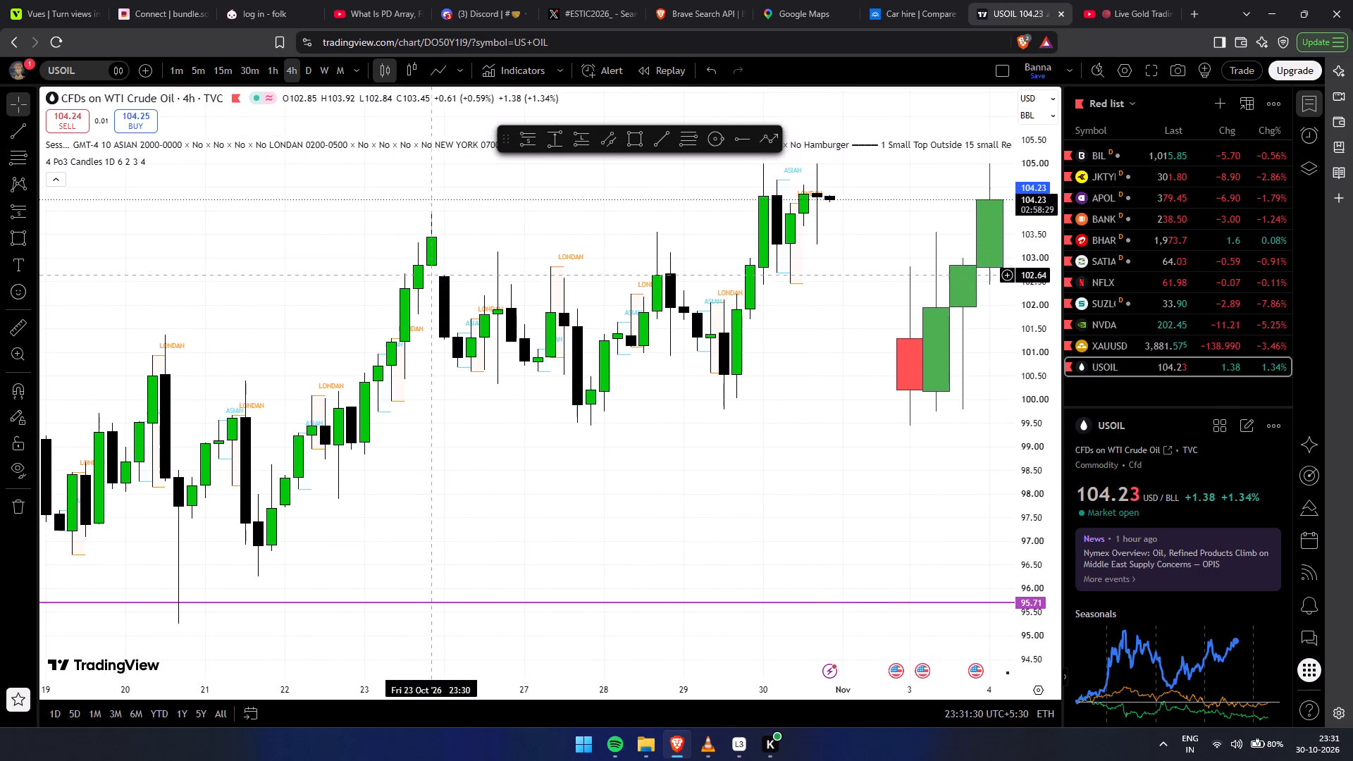
scroll(502, 435, "down", 2)
left_click_drag(514, 502, 440, 358)
left_click_drag(1035, 258, 1033, 368)
scroll(777, 436, "down", 7)
left_click_drag(600, 519, 411, 489)
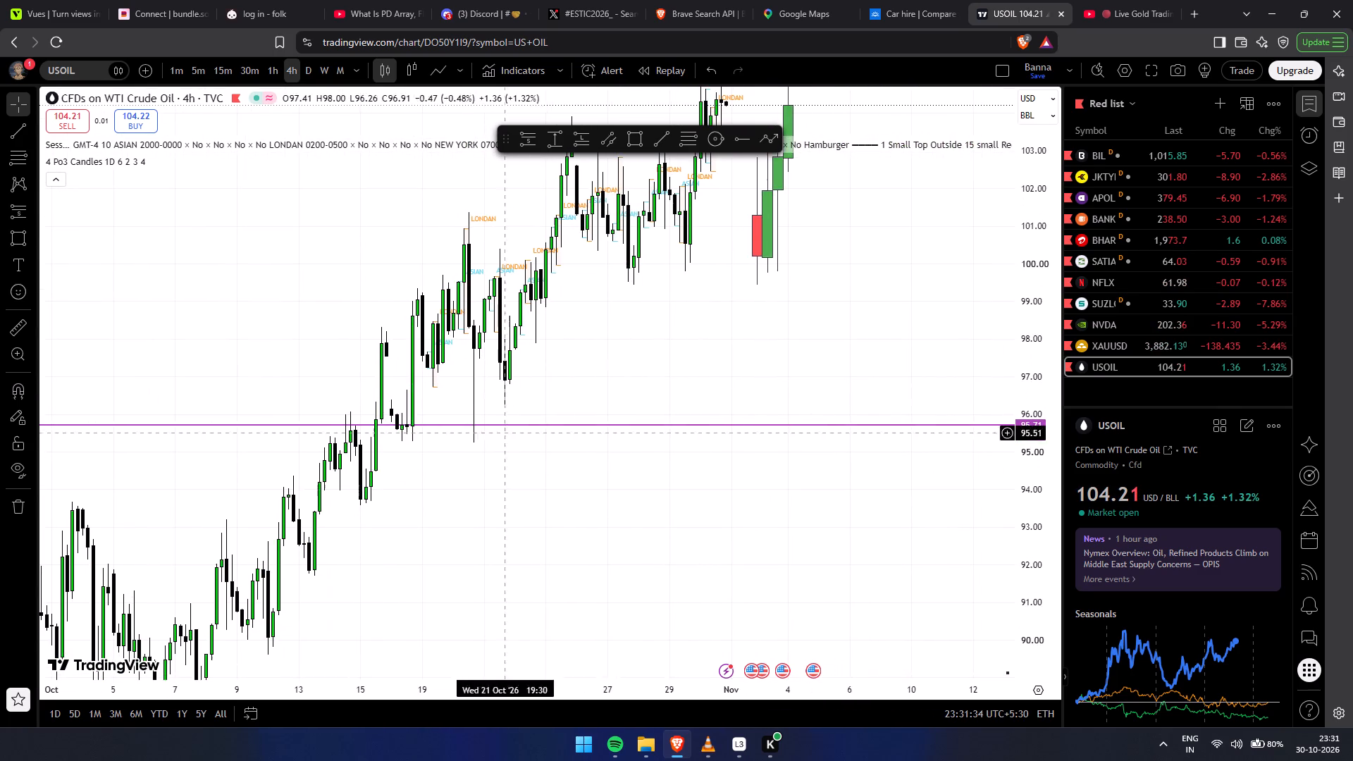
left_click_drag(1033, 235, 1030, 448)
scroll(944, 466, "down", 3)
left_click_drag(736, 493, 724, 482)
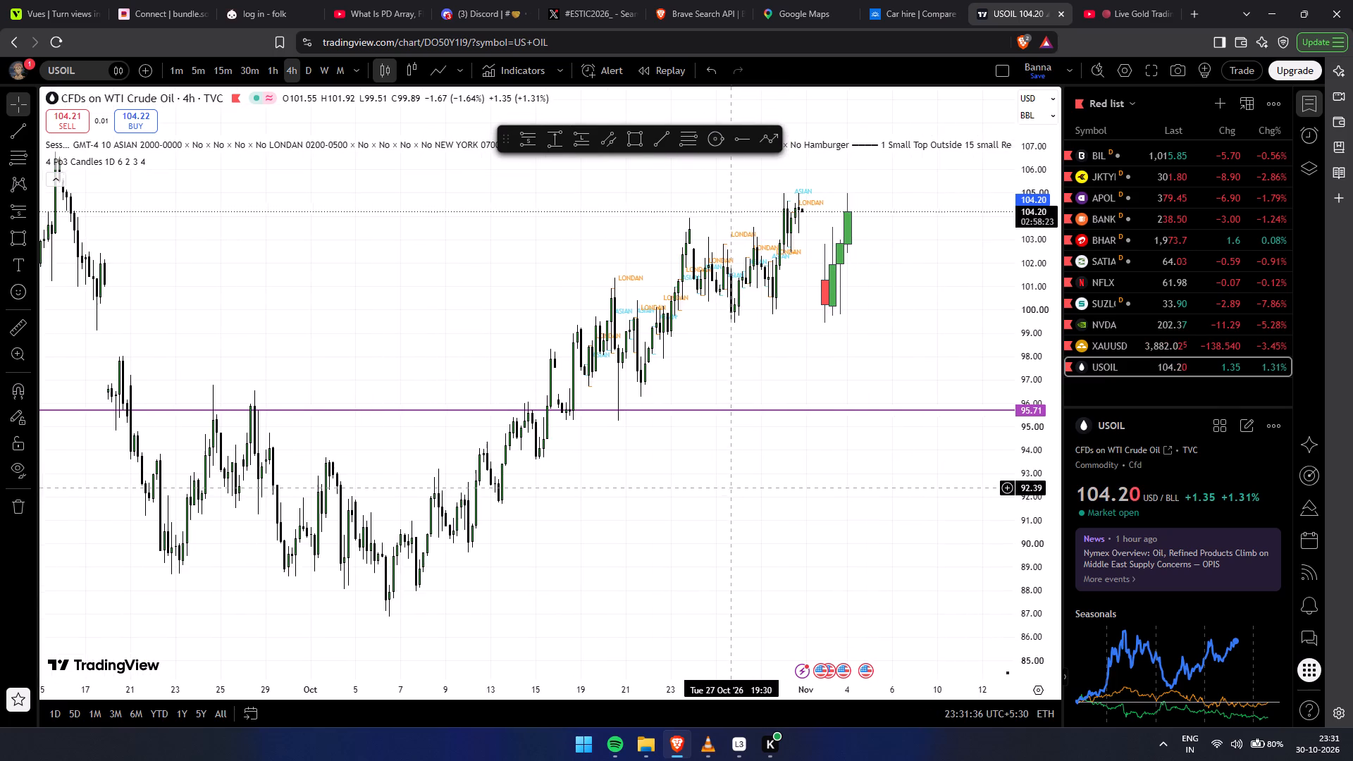
left_click_drag(724, 482, 678, 500)
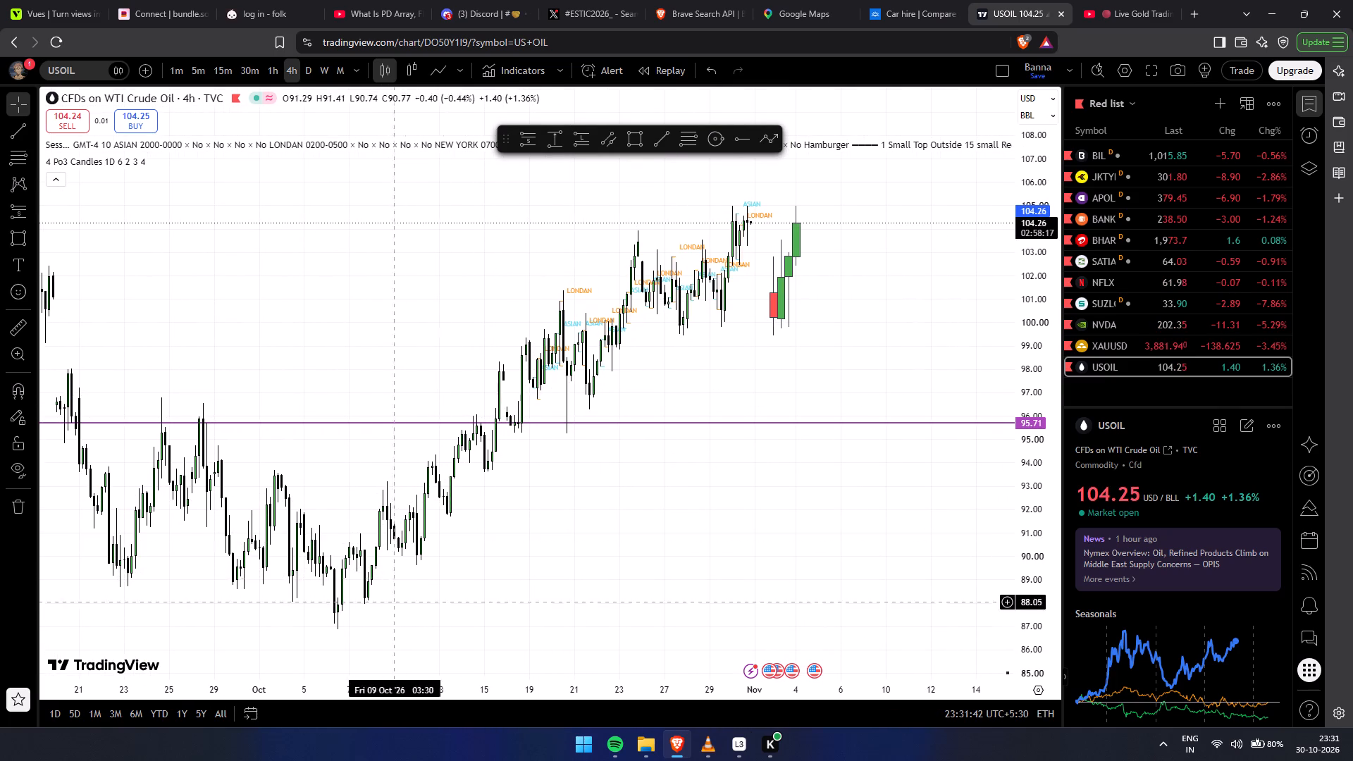
Examine the mid-September swing high and the sell-off after it on the 4-hour chart.
scroll(646, 382, "up", 3)
left_click_drag(688, 425, 829, 609)
scroll(834, 561, "down", 11)
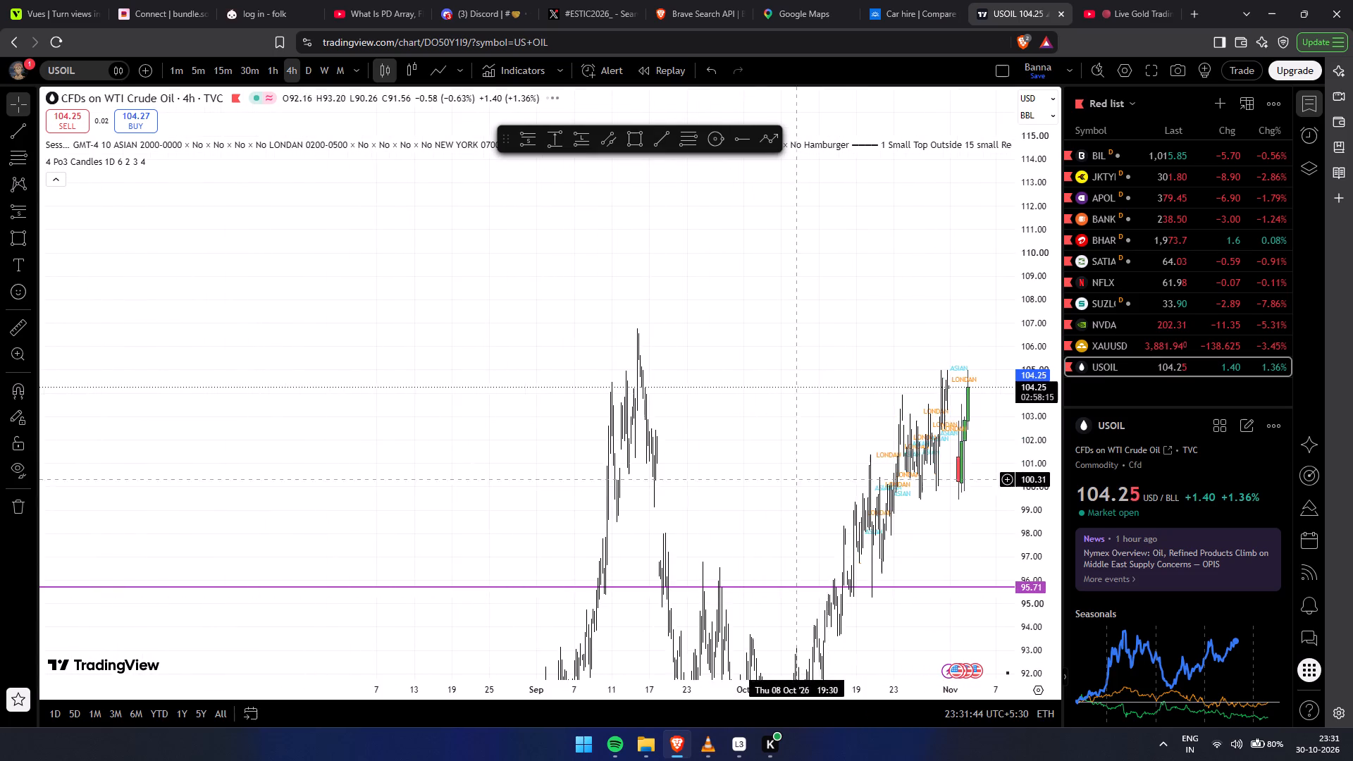
left_click_drag(675, 422, 371, 534)
left_click_drag(1044, 358, 1032, 596)
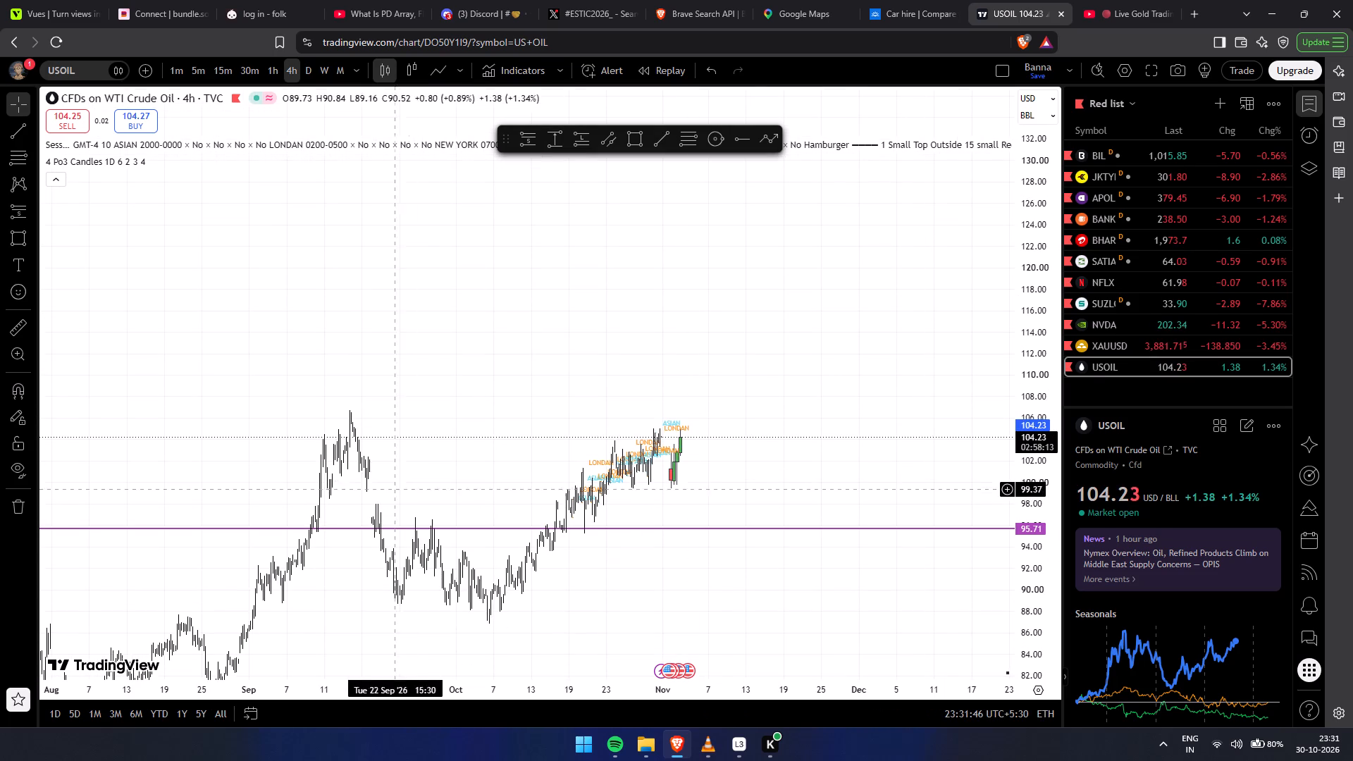
scroll(899, 463, "up", 6)
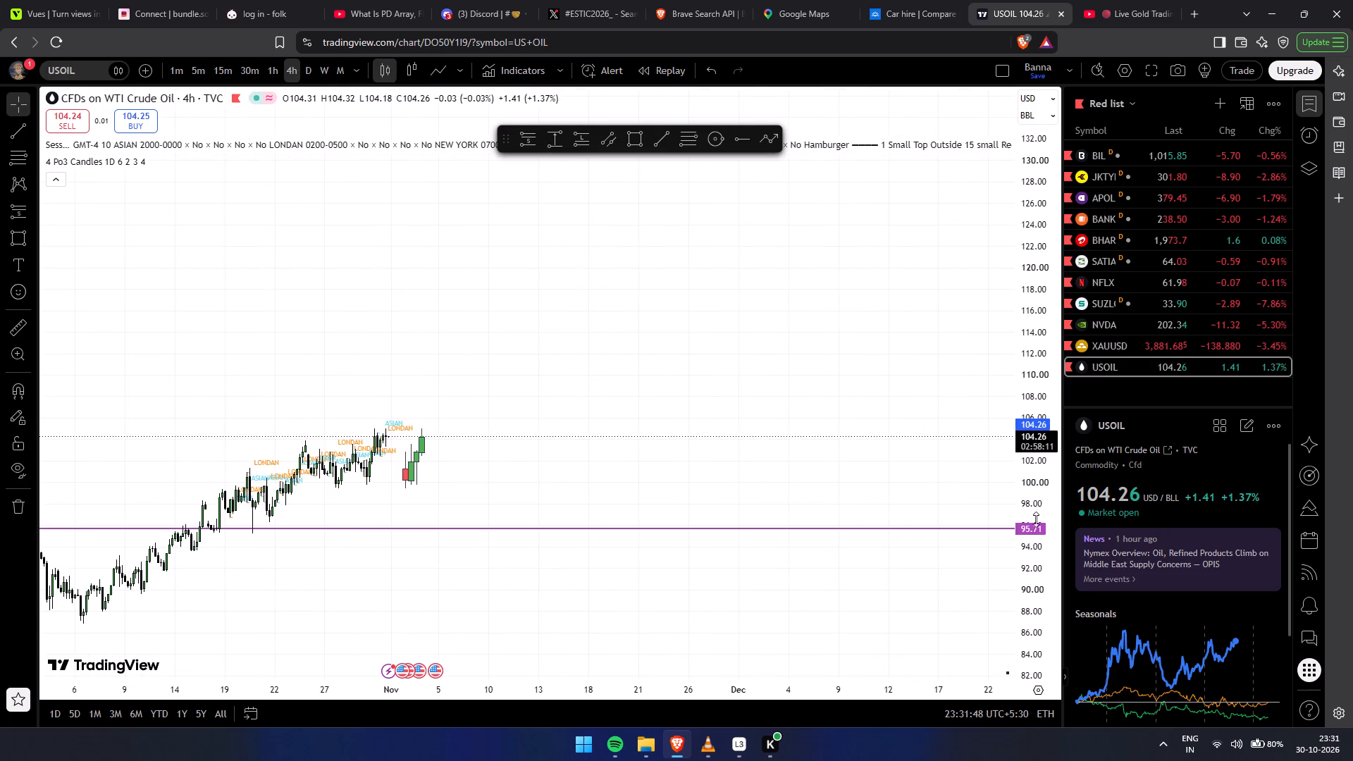
left_click_drag(1034, 519, 1006, 257)
left_click_drag(607, 377, 1329, 356)
scroll(638, 445, "up", 6)
left_click_drag(484, 452, 736, 361)
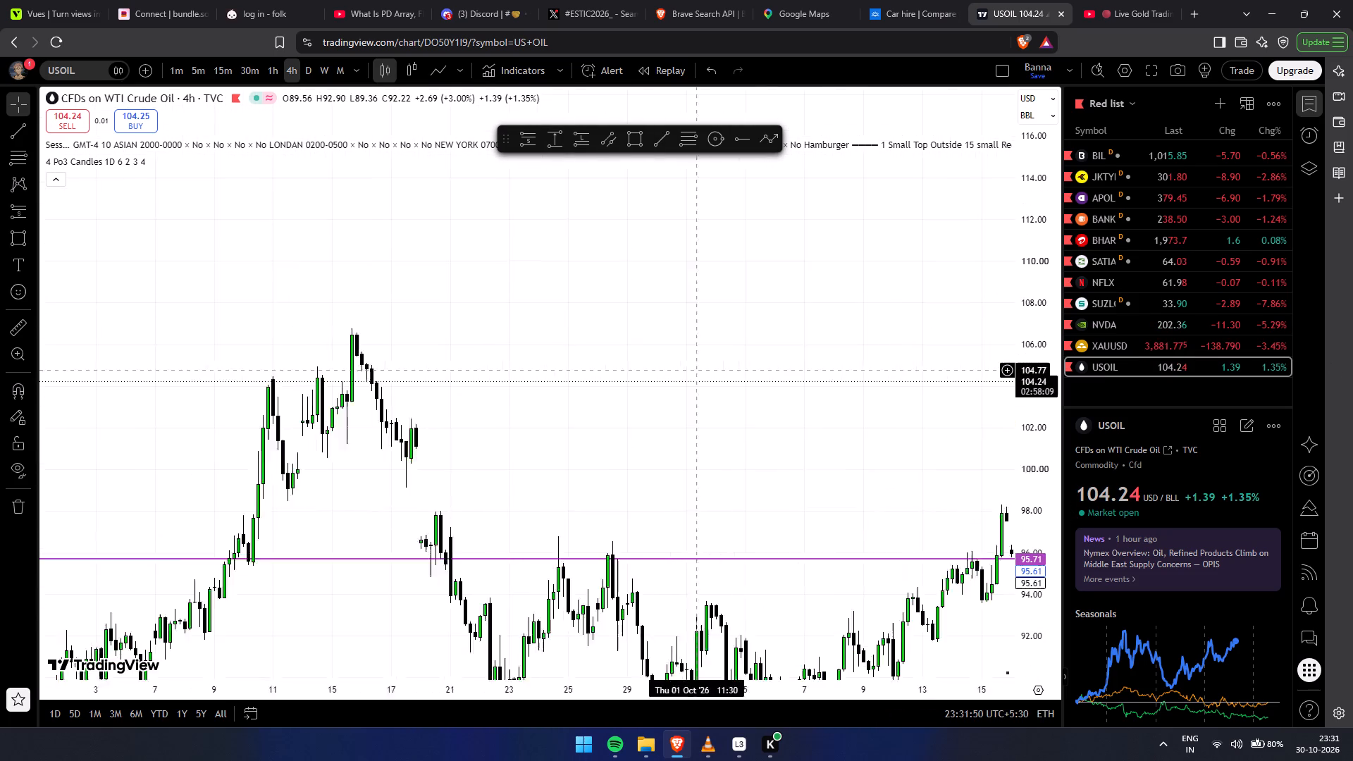
left_click_drag(736, 361, 737, 361)
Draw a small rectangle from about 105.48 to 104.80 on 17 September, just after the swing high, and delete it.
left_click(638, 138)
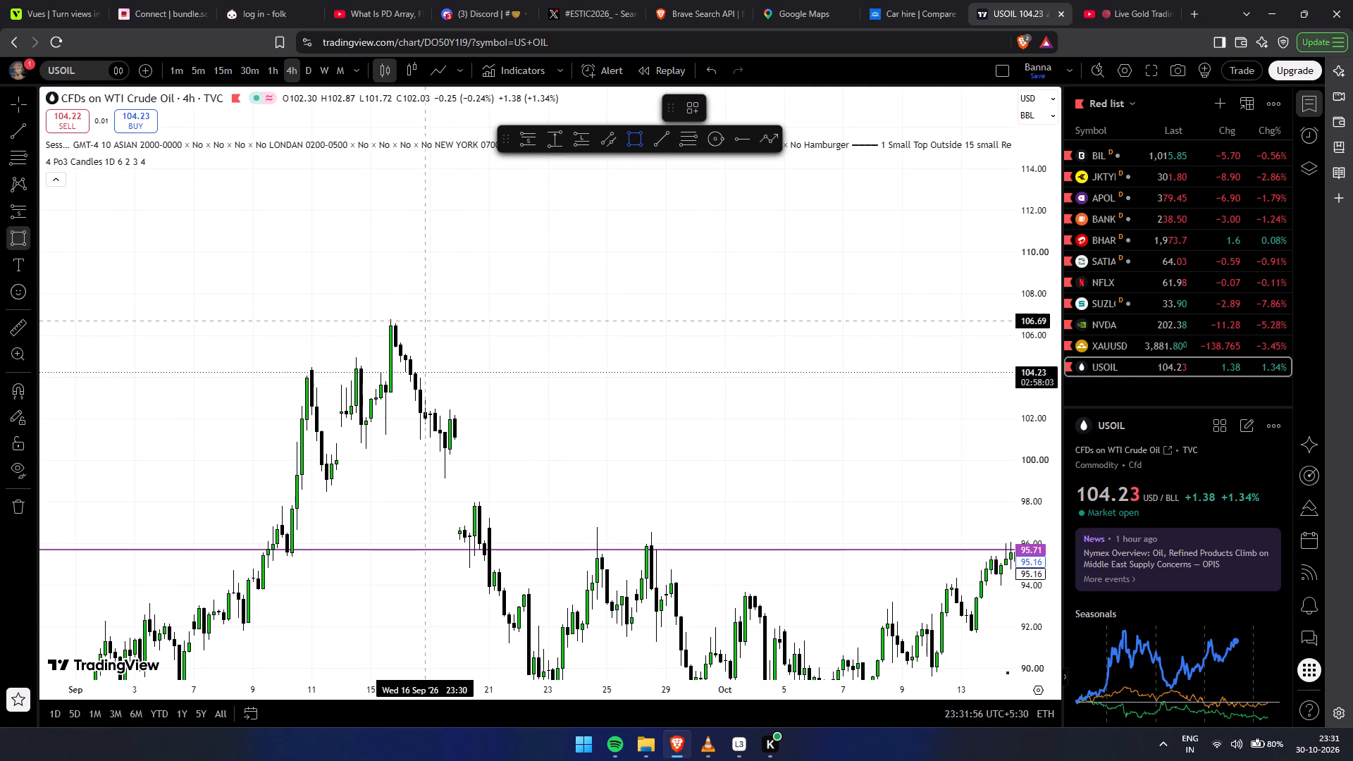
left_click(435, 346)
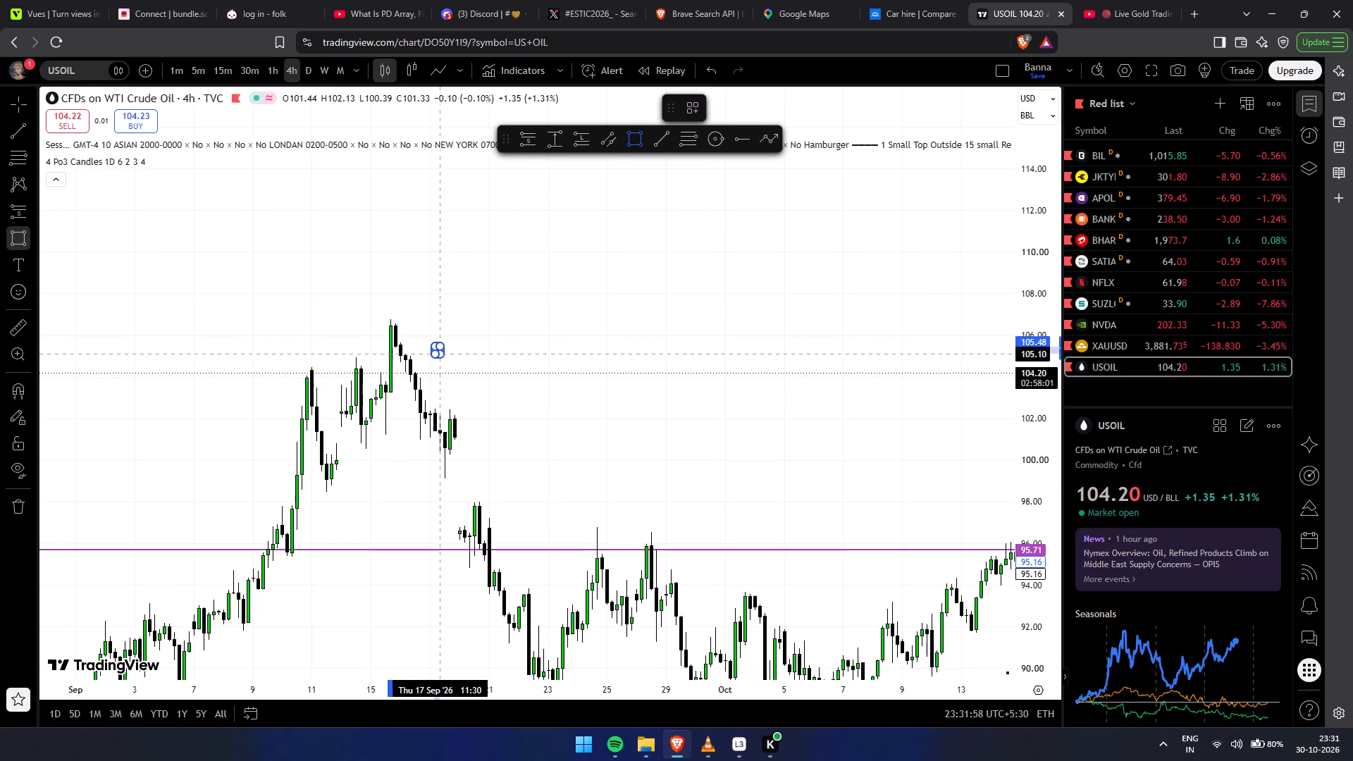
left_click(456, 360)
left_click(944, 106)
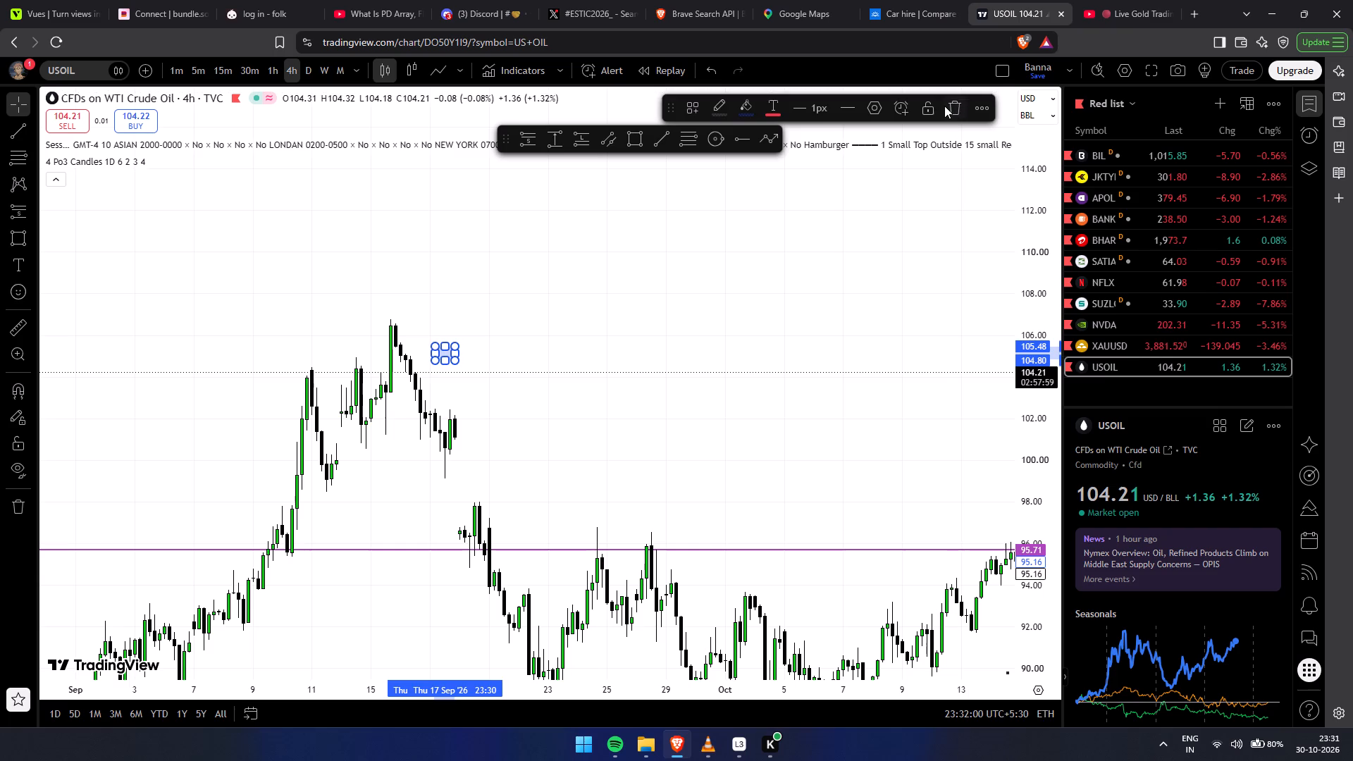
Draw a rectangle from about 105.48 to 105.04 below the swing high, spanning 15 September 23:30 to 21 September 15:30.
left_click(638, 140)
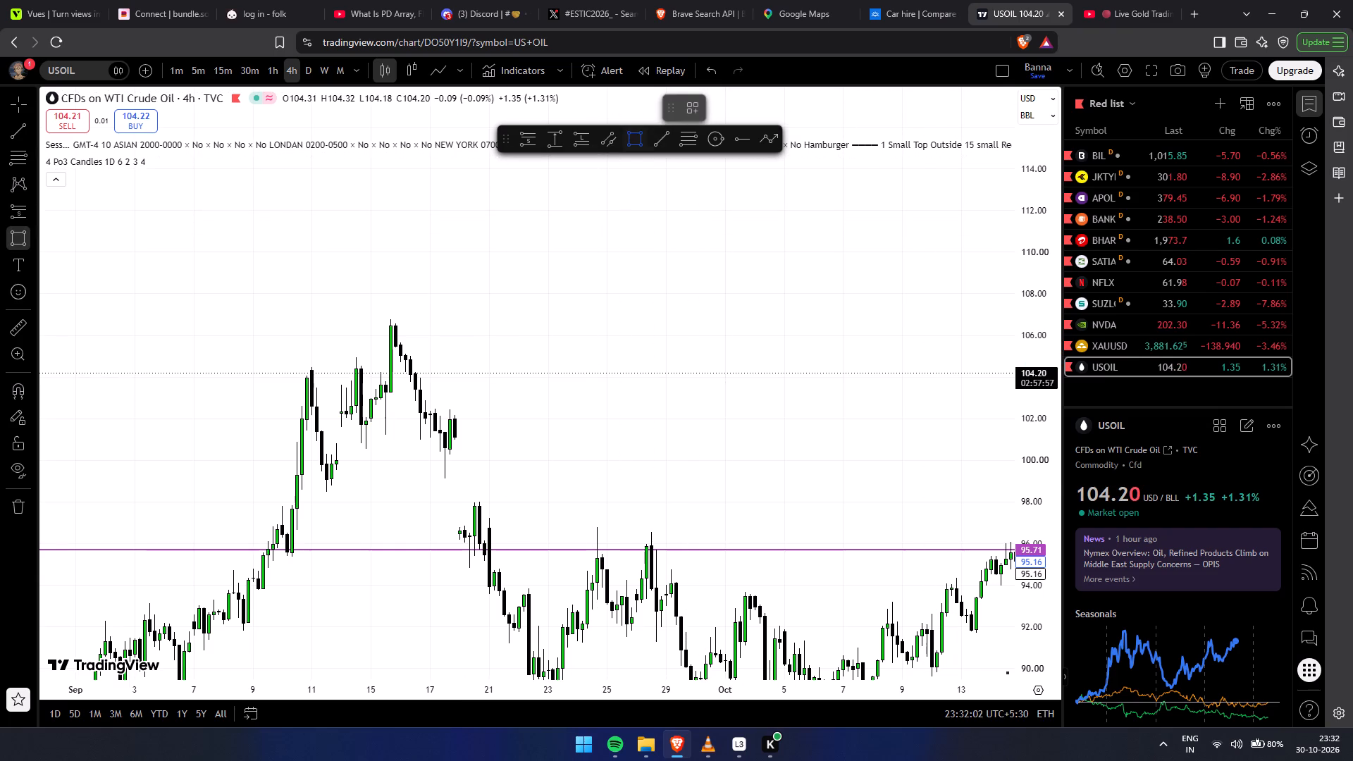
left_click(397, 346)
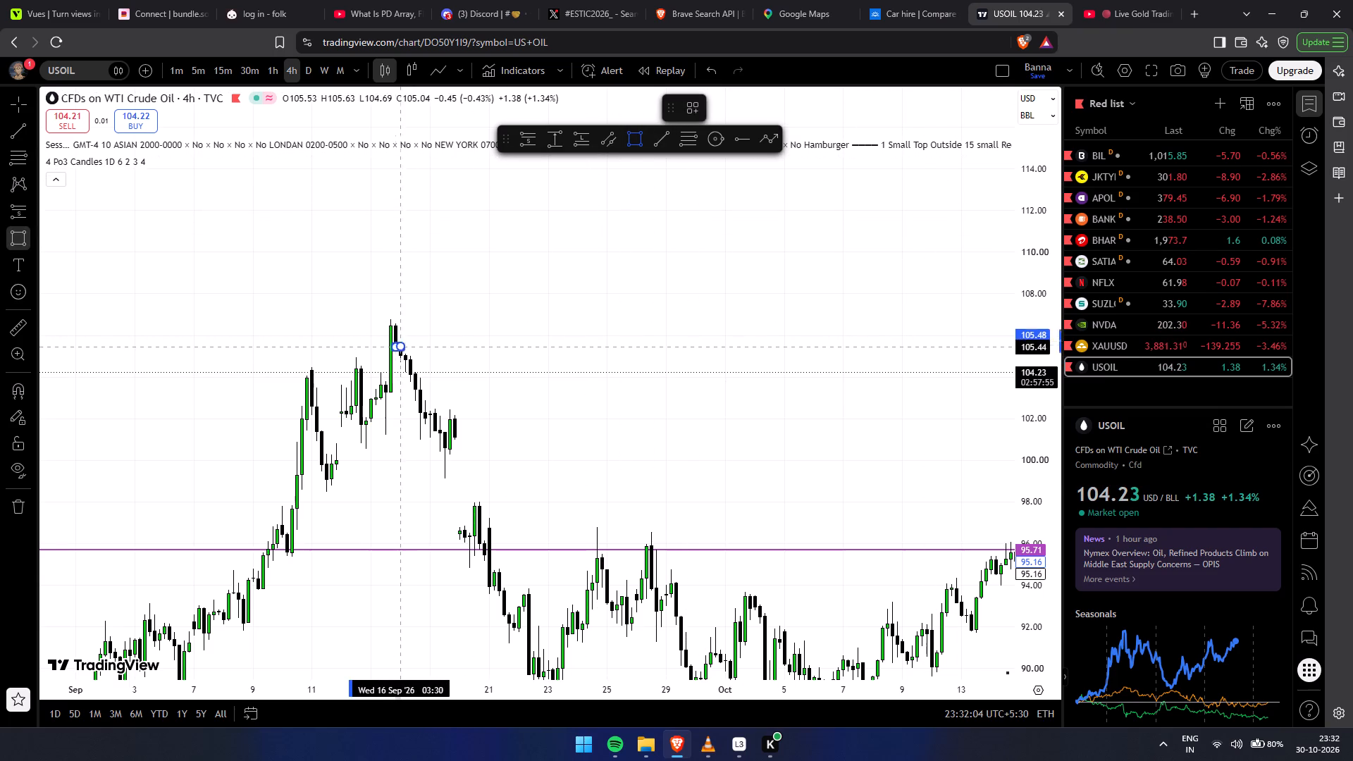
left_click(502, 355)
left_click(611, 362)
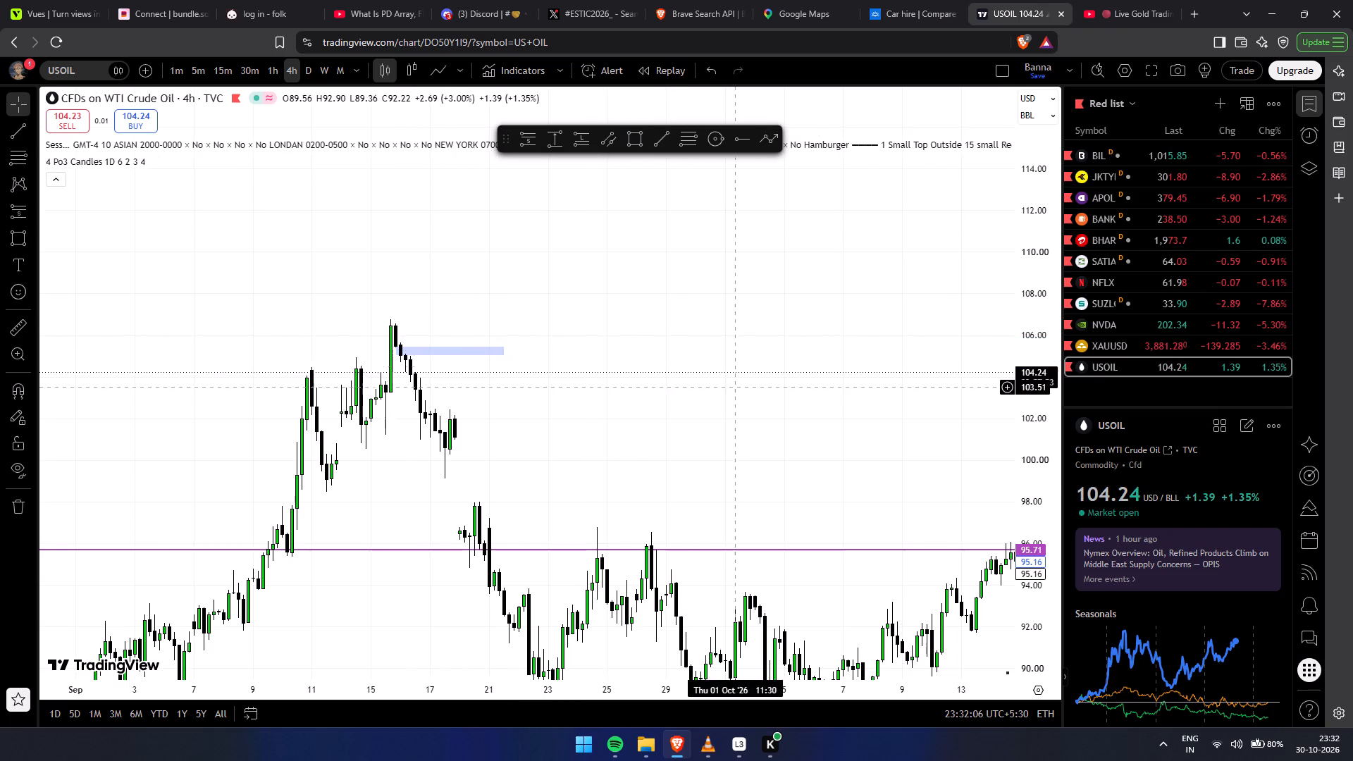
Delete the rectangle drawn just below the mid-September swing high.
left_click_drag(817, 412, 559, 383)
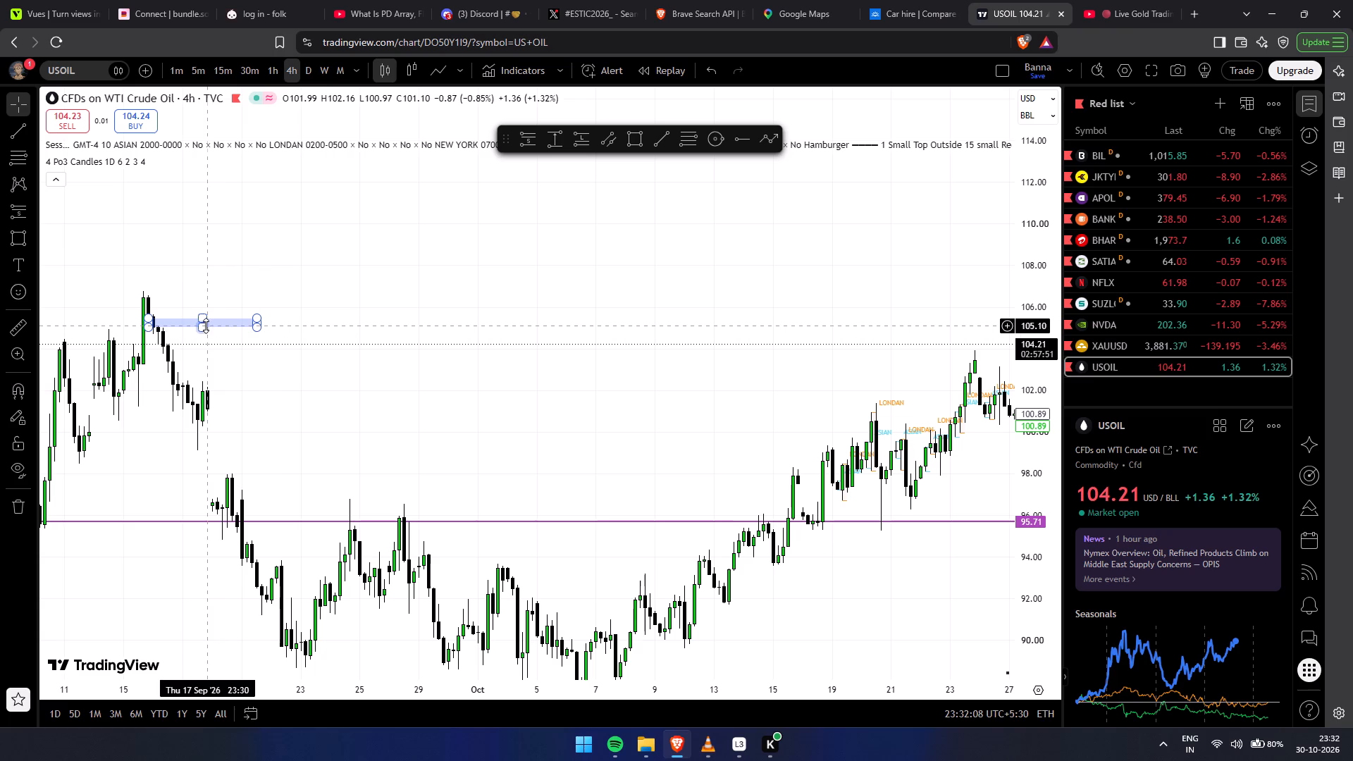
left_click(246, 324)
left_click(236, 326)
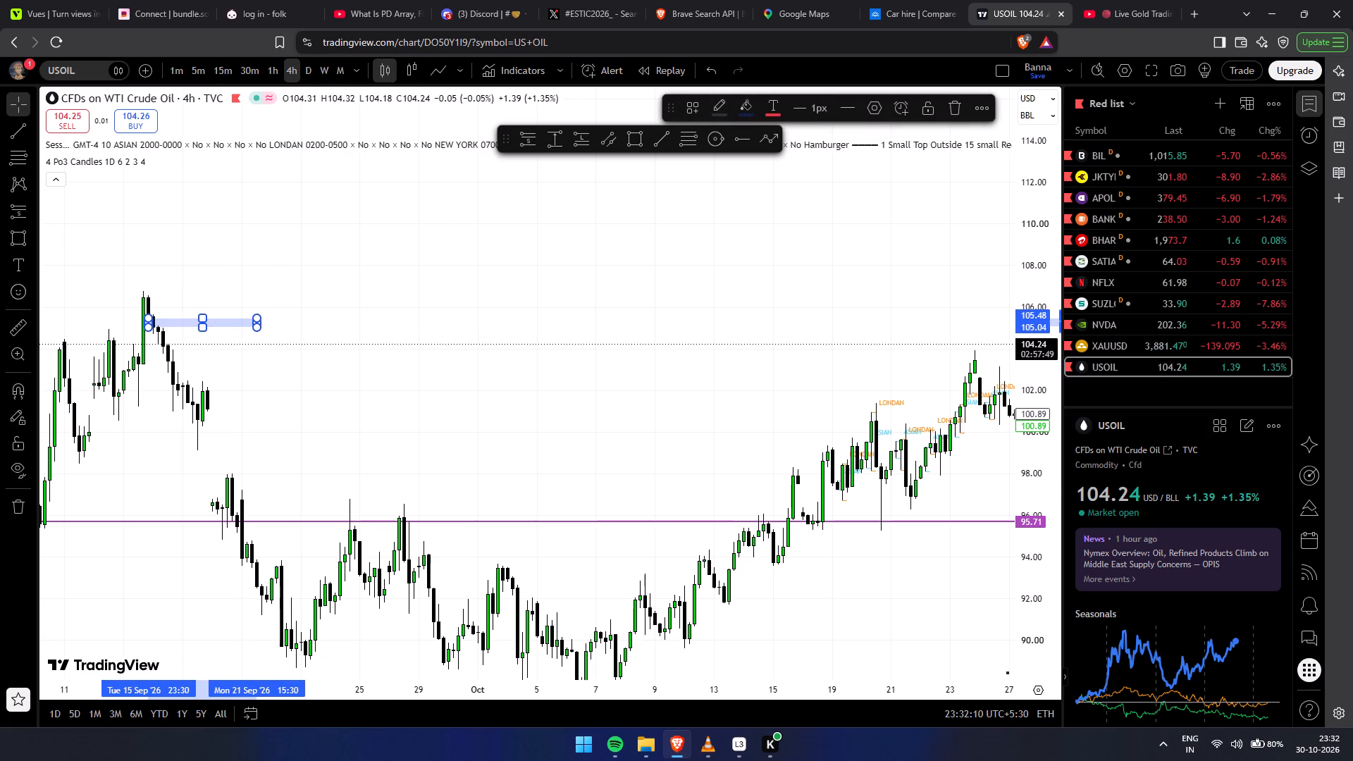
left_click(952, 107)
Examine the September high, the gap down and the recovery into late October on the 4-hour chart.
left_click_drag(636, 293, 776, 244)
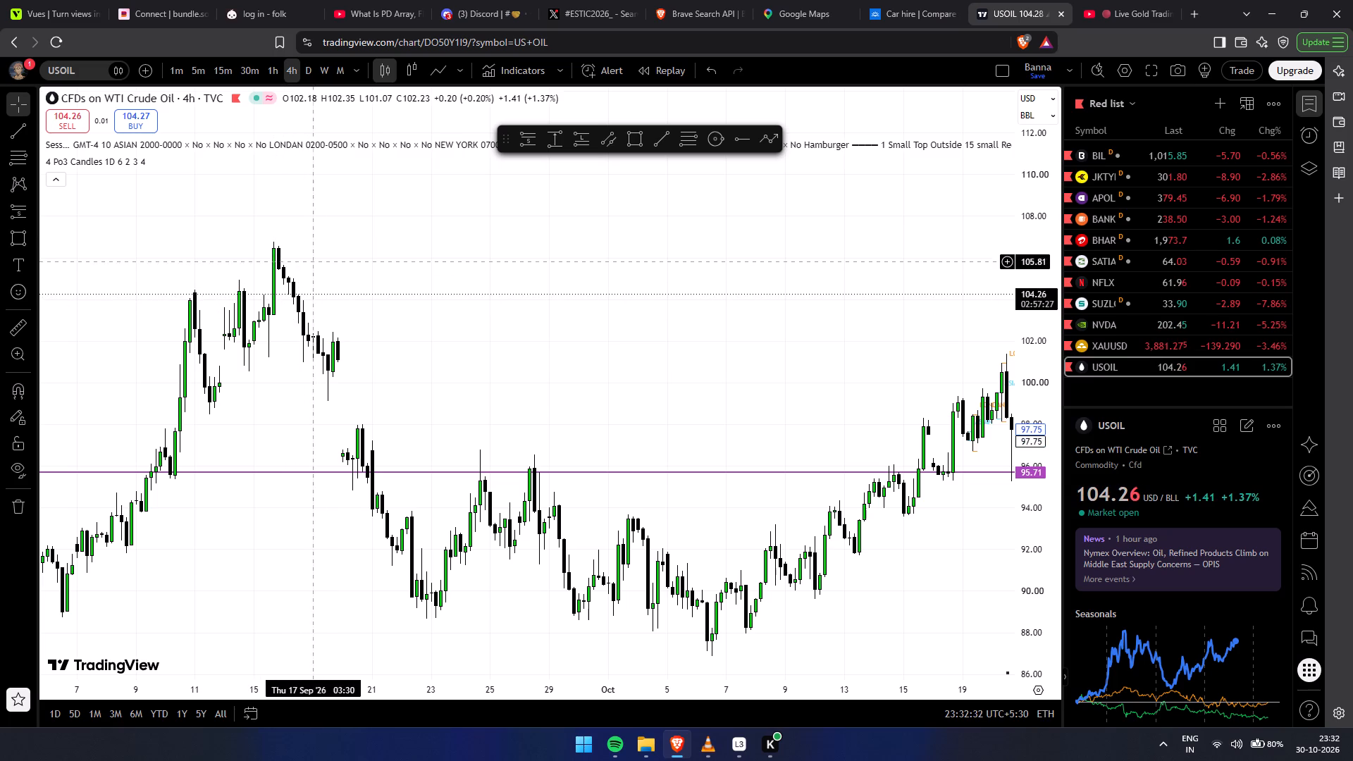
scroll(471, 406, "down", 4)
left_click_drag(624, 267, 359, 307)
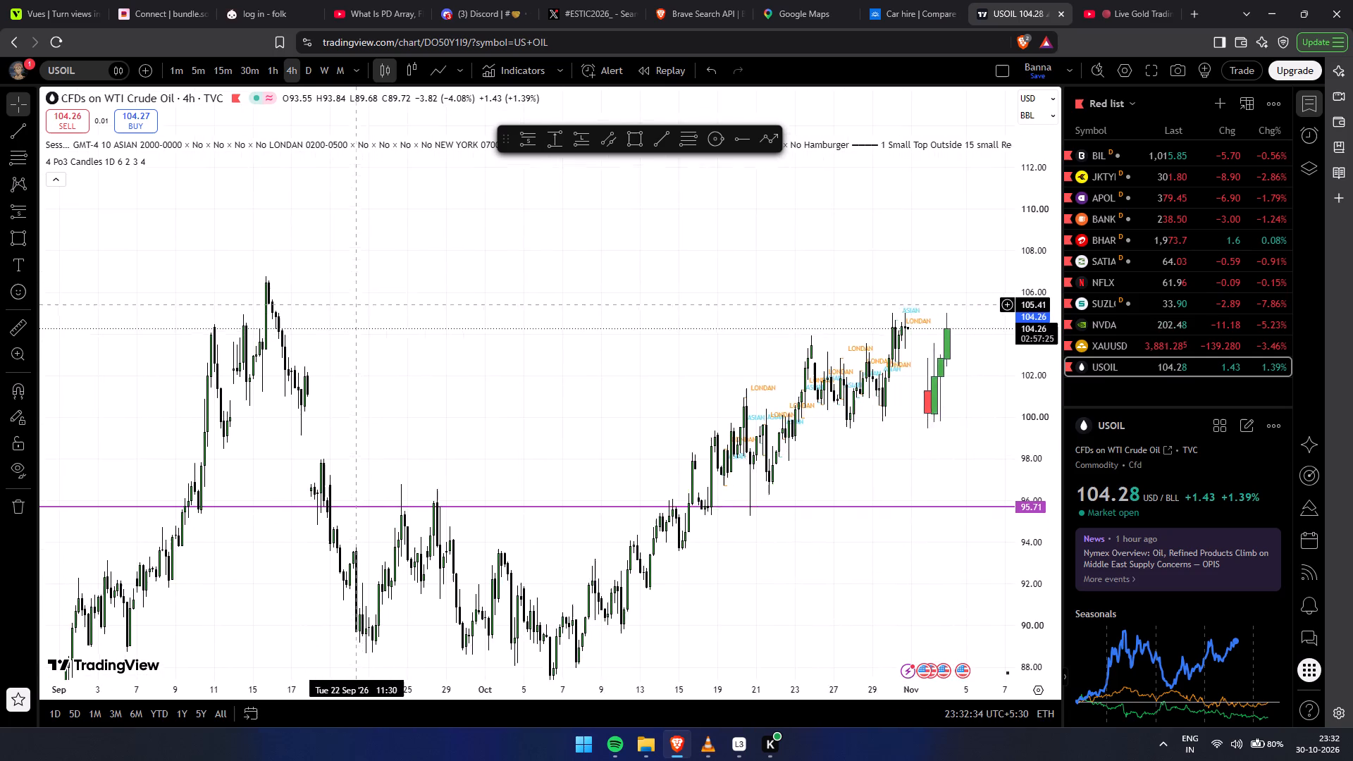
left_click_drag(359, 307, 303, 316)
scroll(313, 392, "up", 3)
left_click_drag(324, 390, 789, 402)
scroll(561, 369, "up", 2)
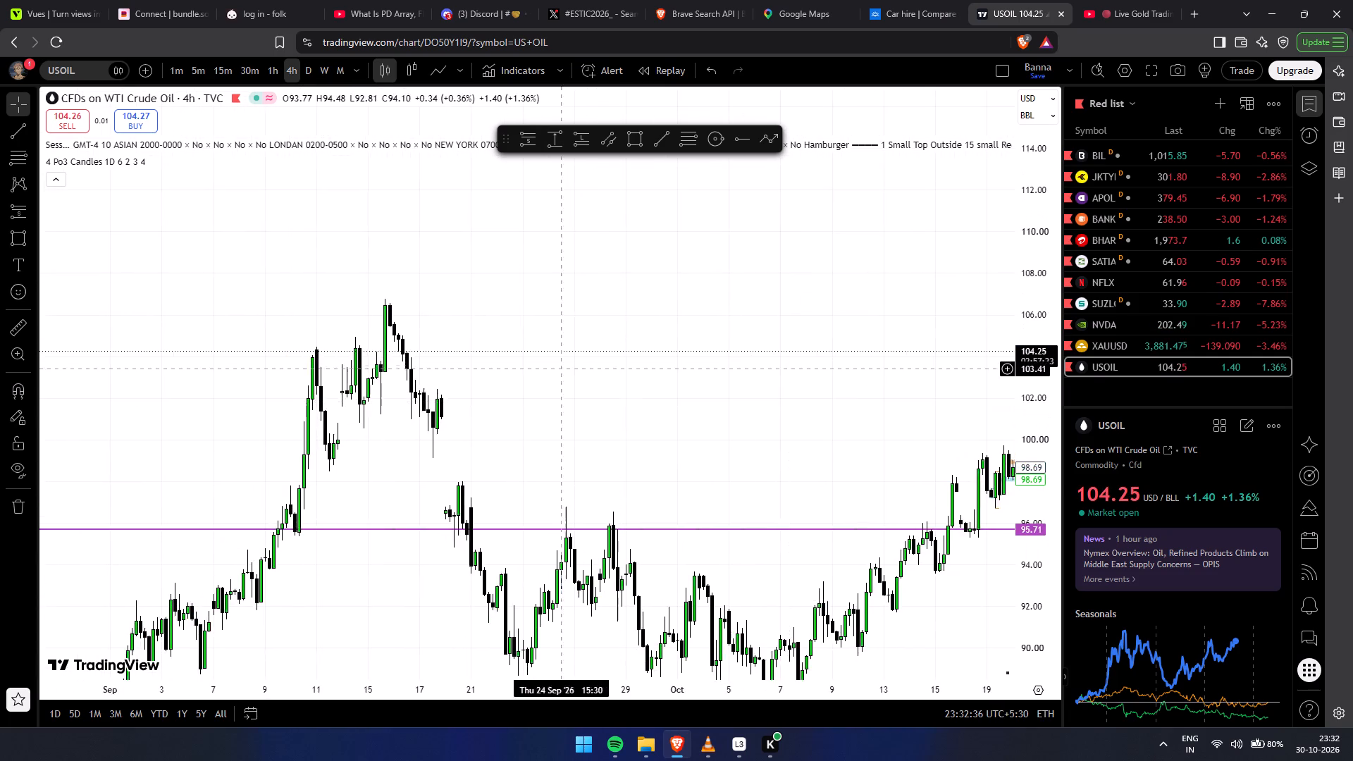
scroll(567, 373, "up", 2)
left_click_drag(352, 384, 646, 419)
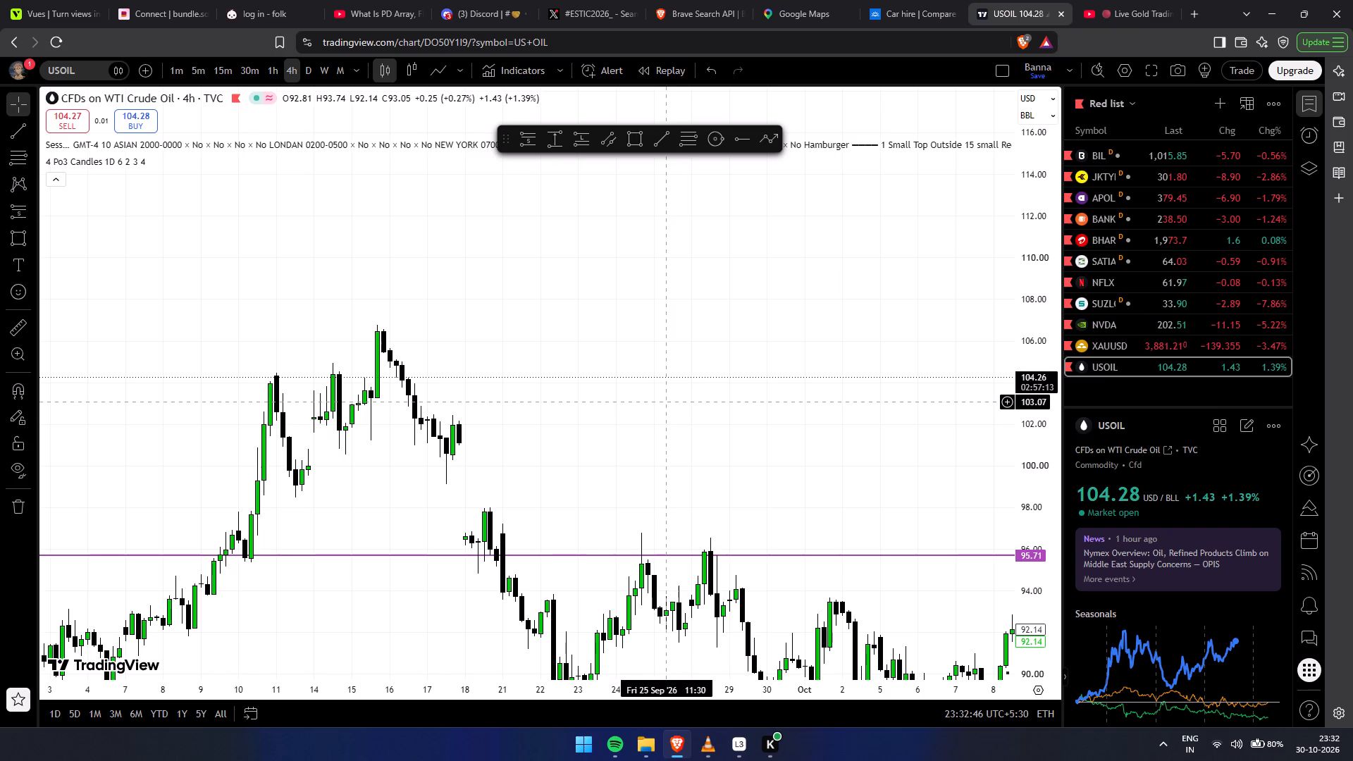
left_click_drag(663, 401, 804, 341)
left_click(821, 373)
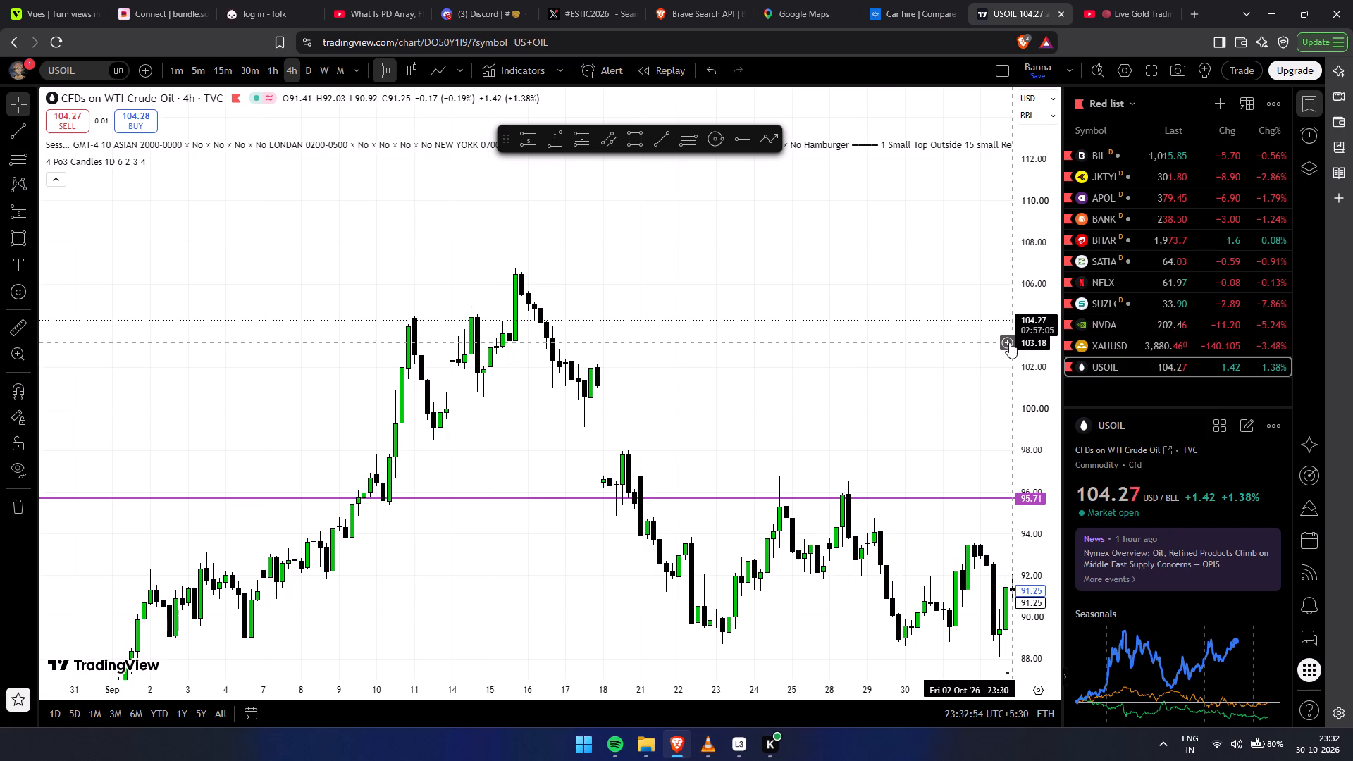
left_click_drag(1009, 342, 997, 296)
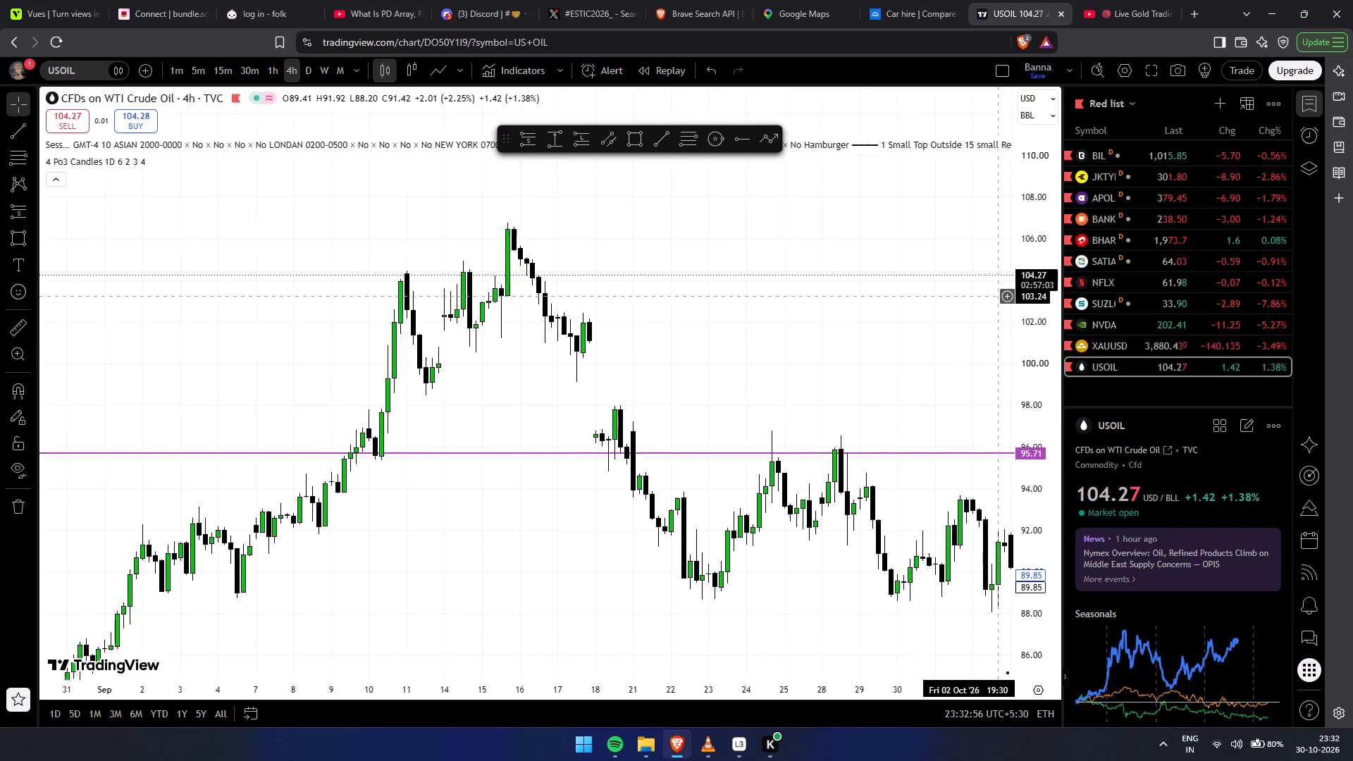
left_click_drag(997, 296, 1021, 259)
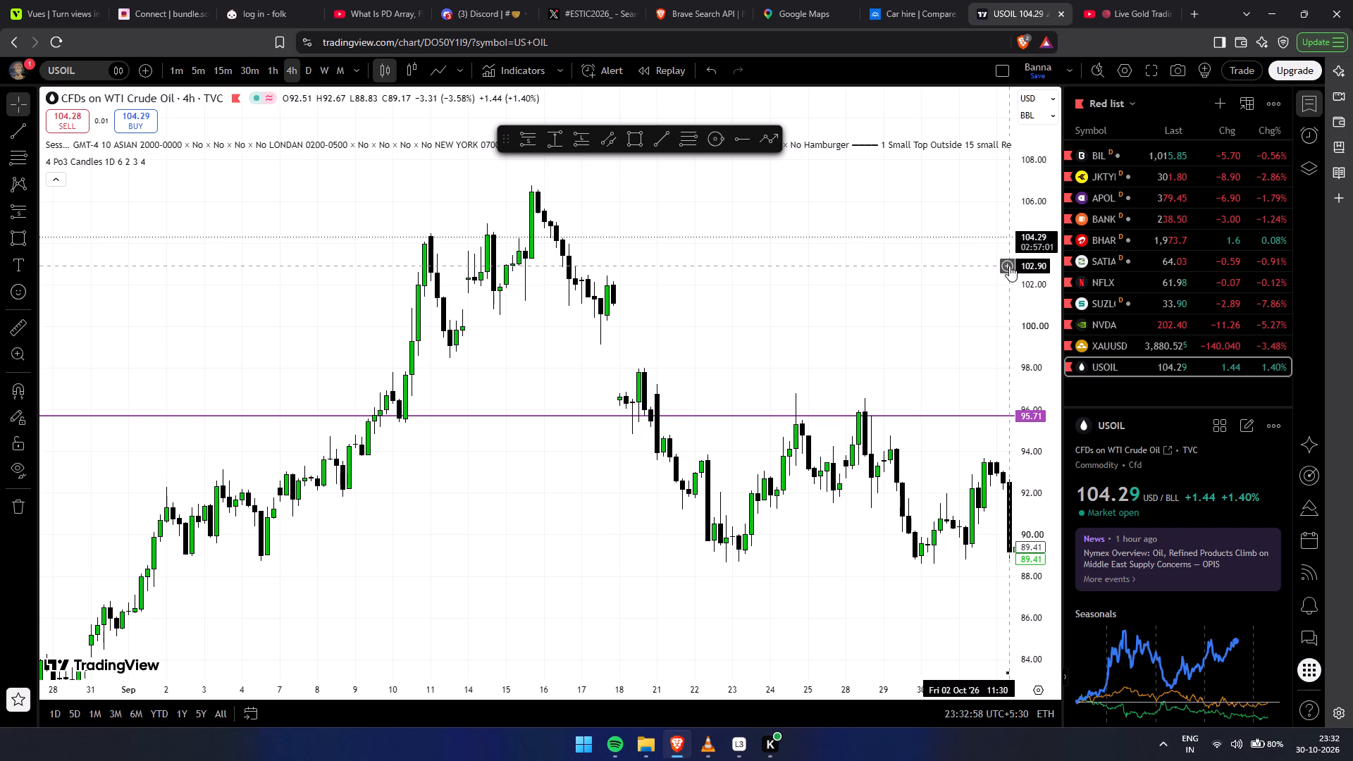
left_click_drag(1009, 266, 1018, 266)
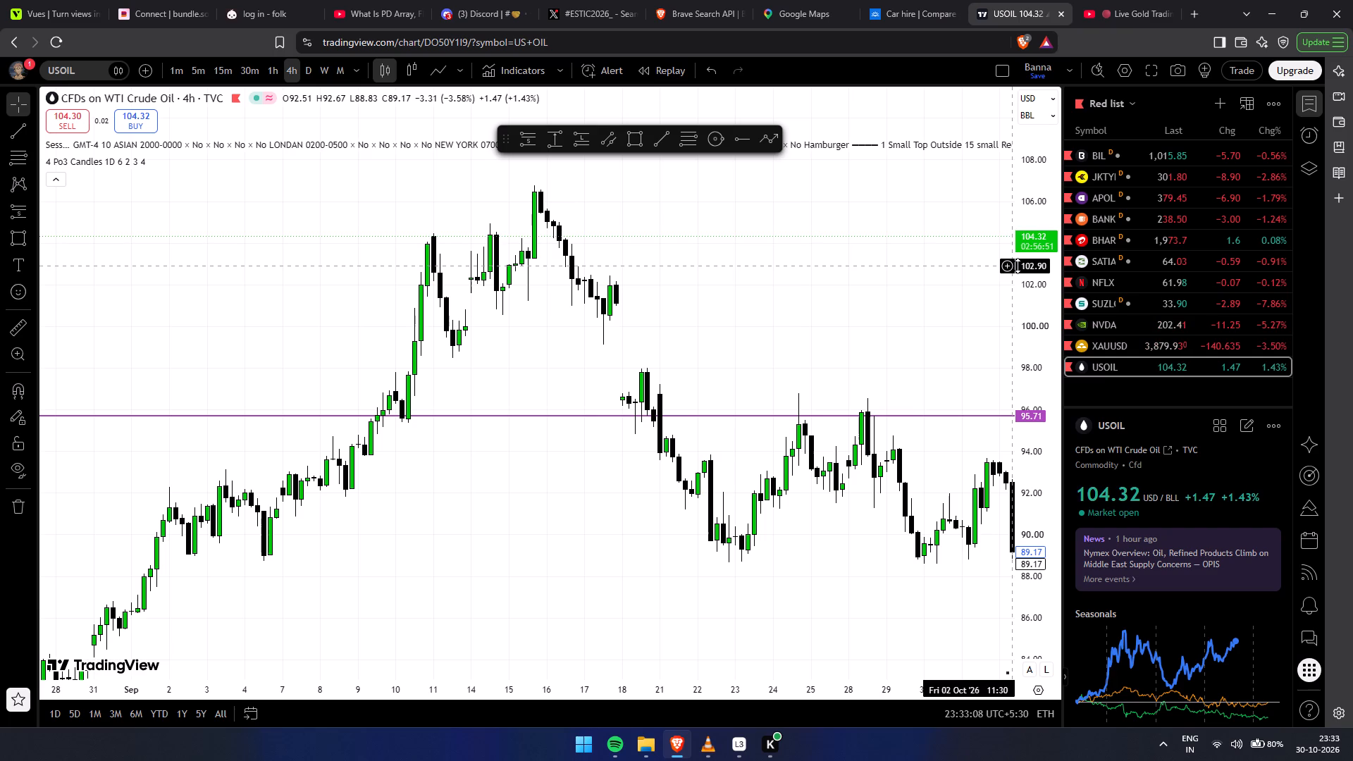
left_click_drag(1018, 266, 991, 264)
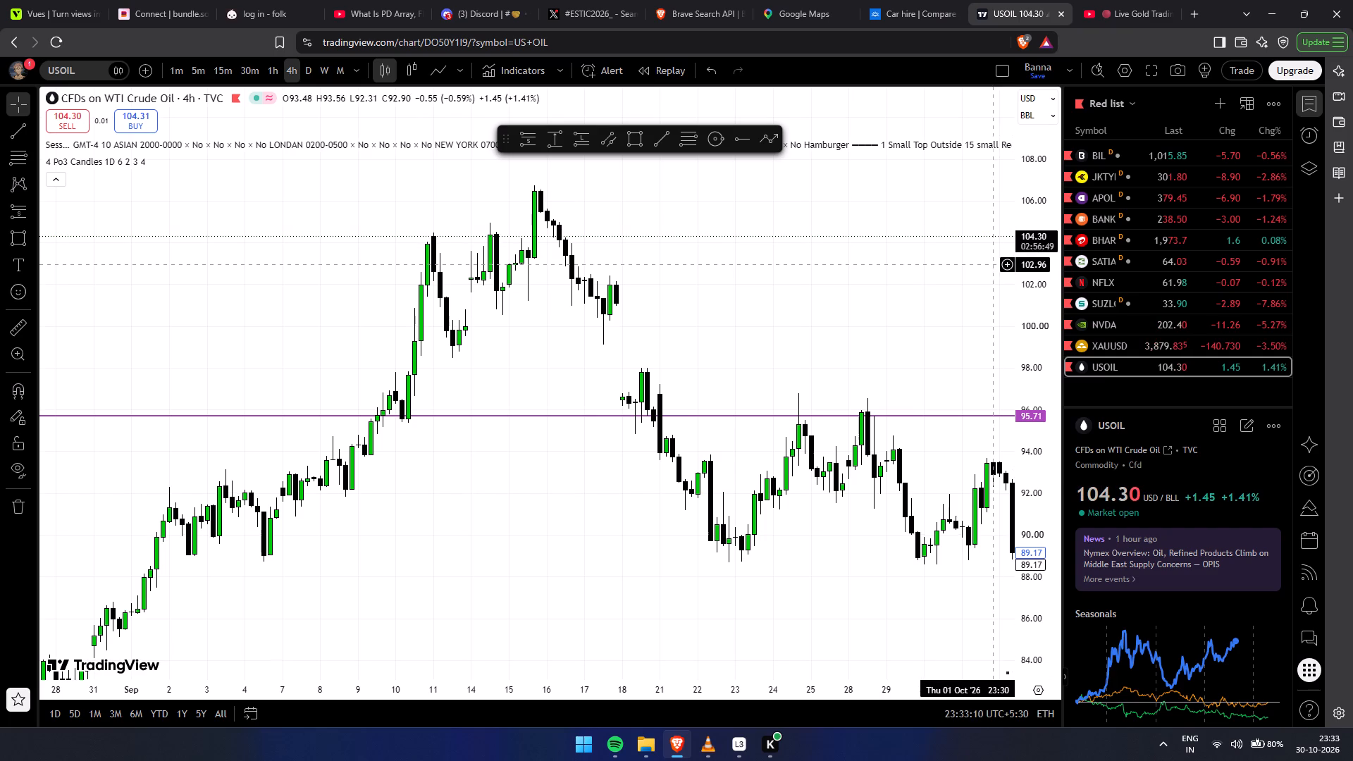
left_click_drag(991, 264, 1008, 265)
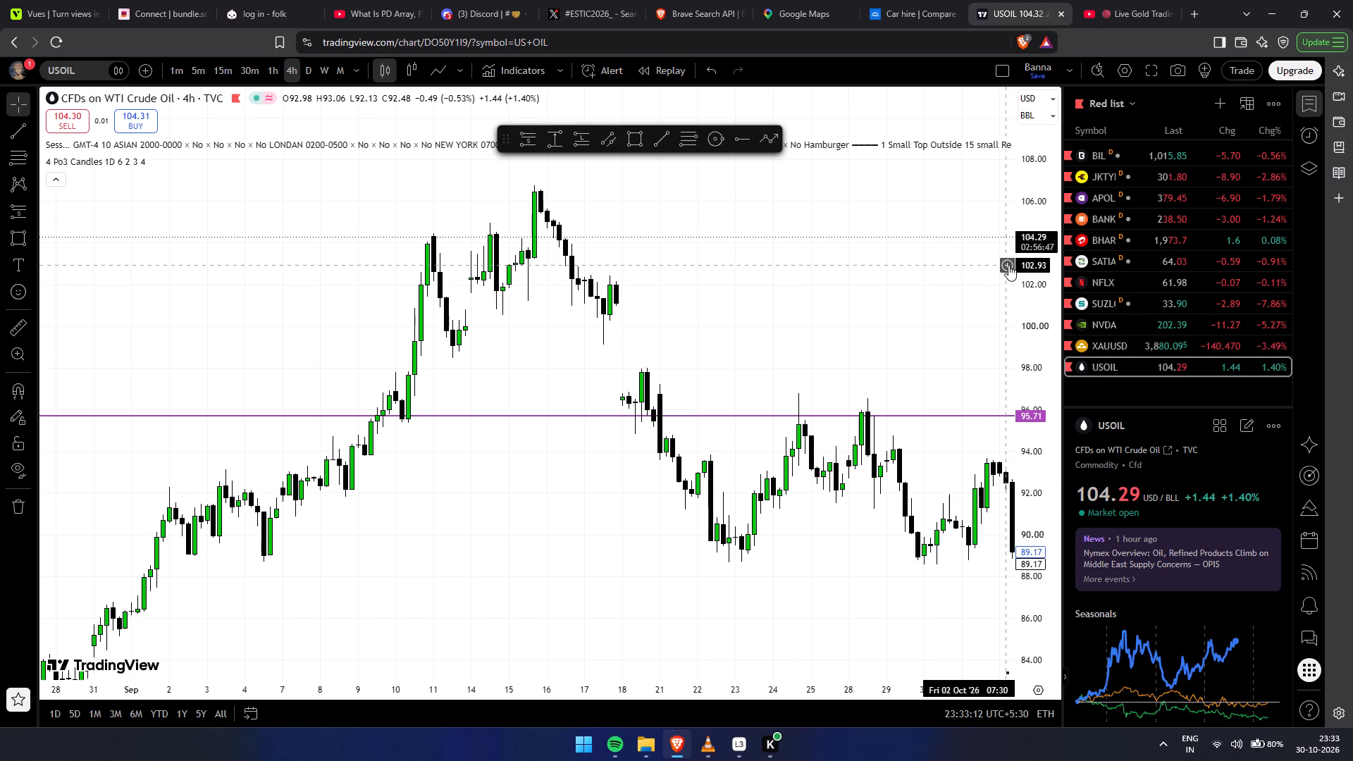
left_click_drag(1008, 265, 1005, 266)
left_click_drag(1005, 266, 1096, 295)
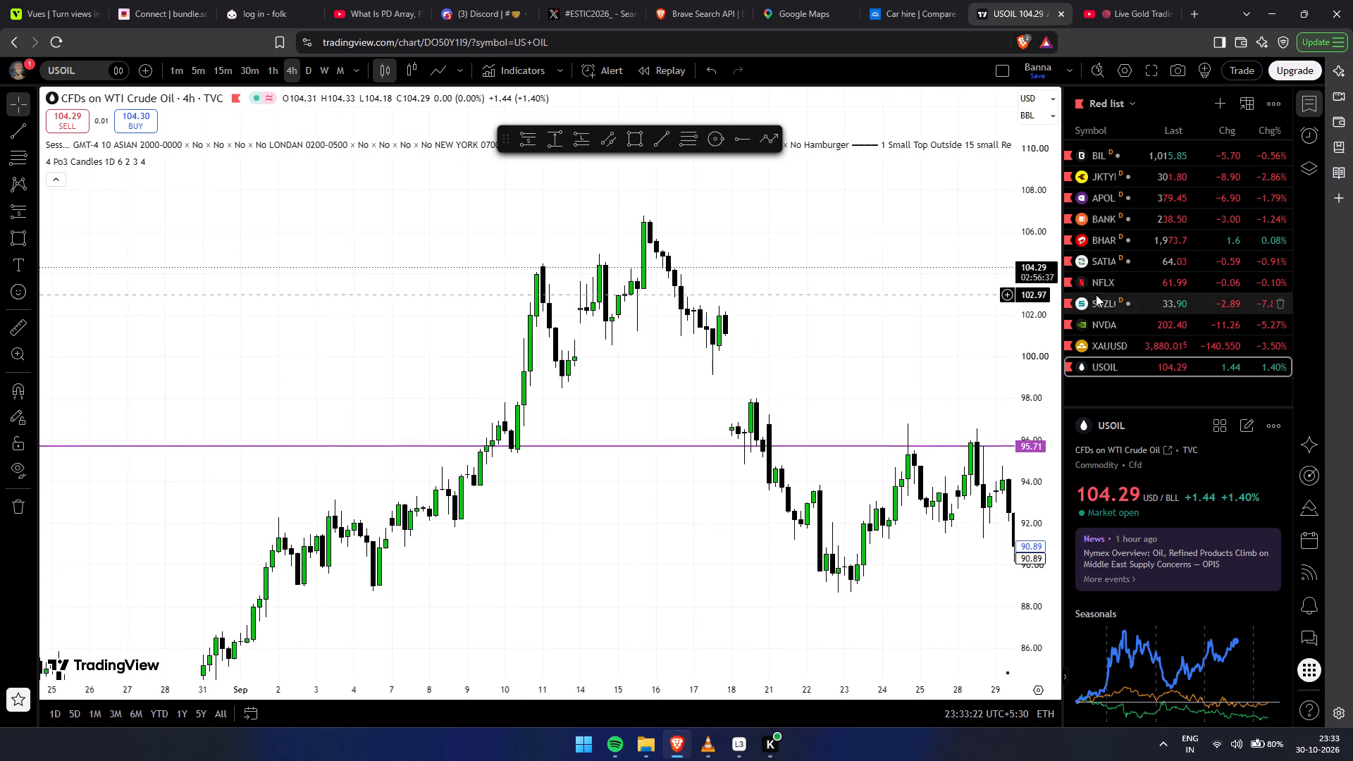
Draw a rectangle at the mid-September swing high from 106.73 to about 105.41, spanning 15 September 19:30 to 5 October 19:30.
left_click_drag(1096, 295, 686, 300)
scroll(686, 300, "down", 1)
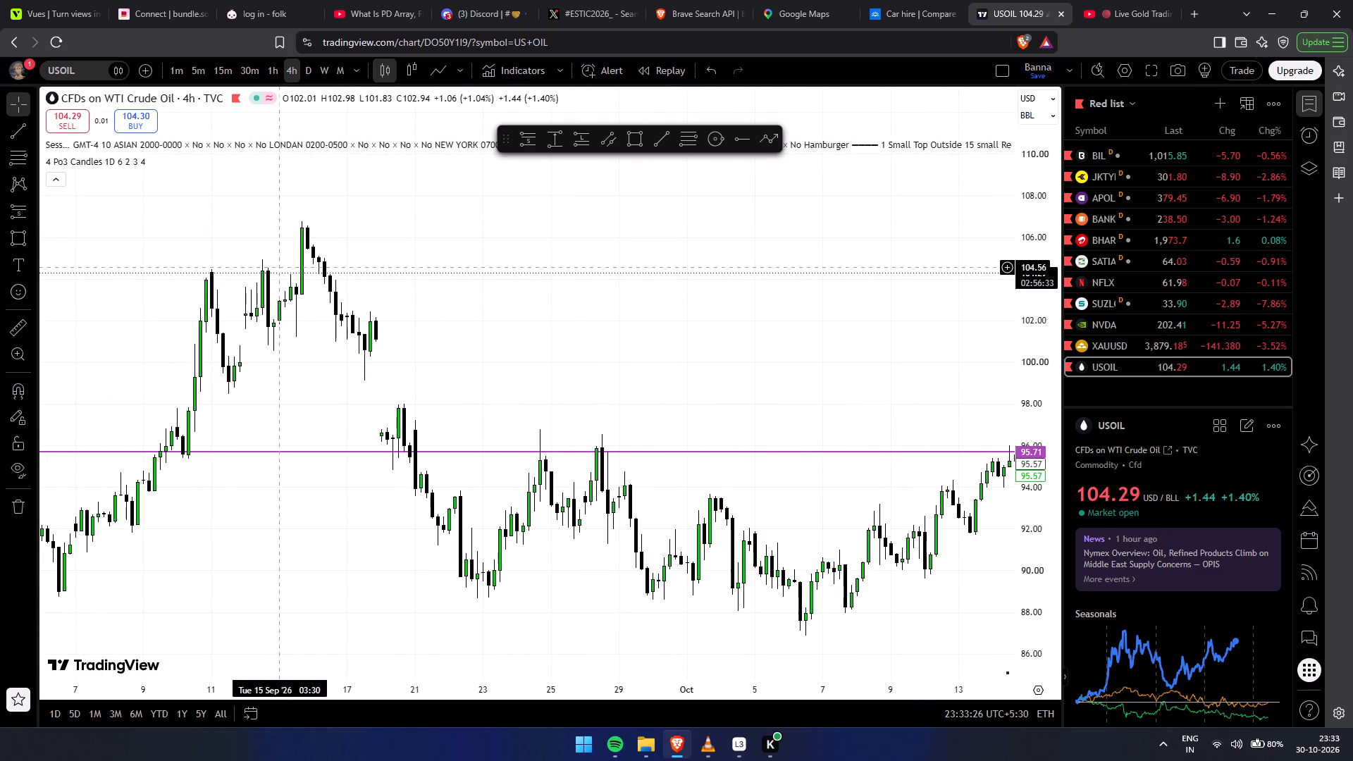
left_click(637, 136)
left_click(317, 222)
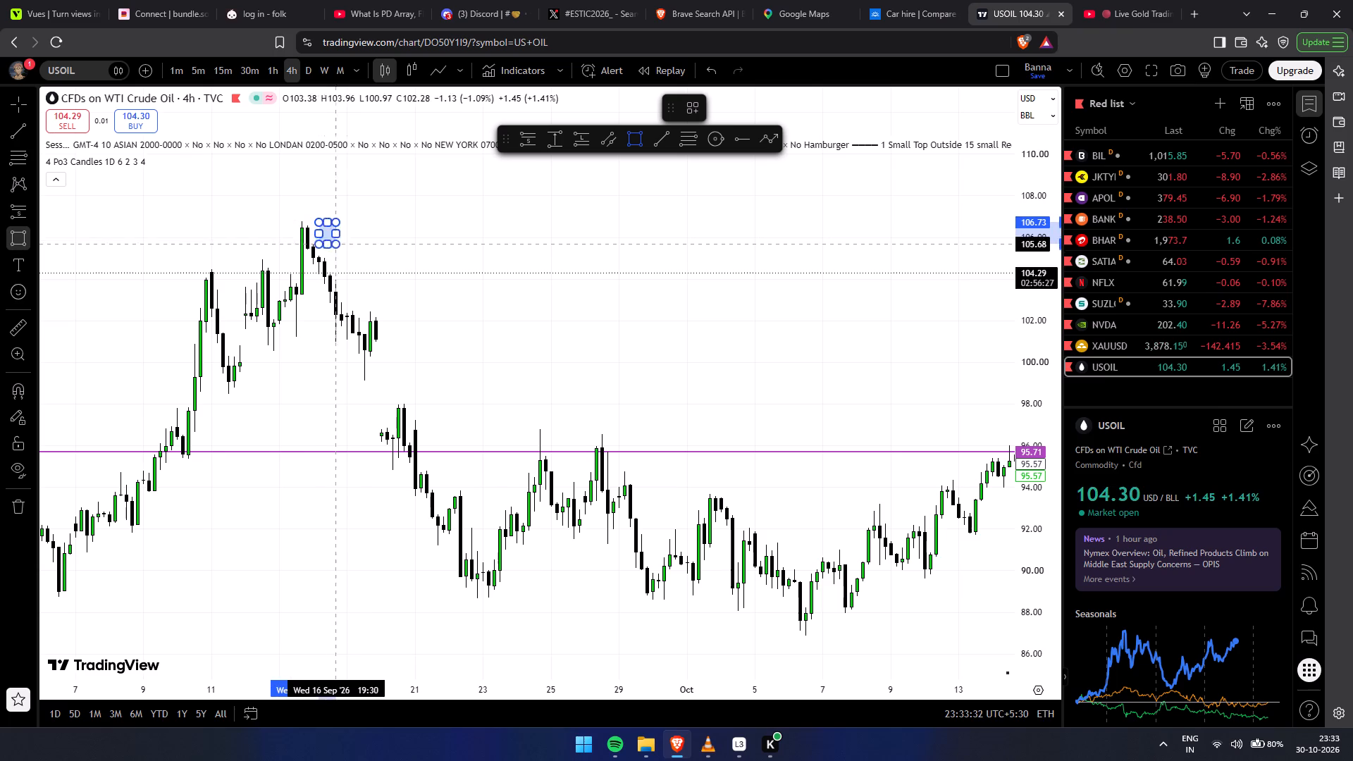
left_click(777, 238)
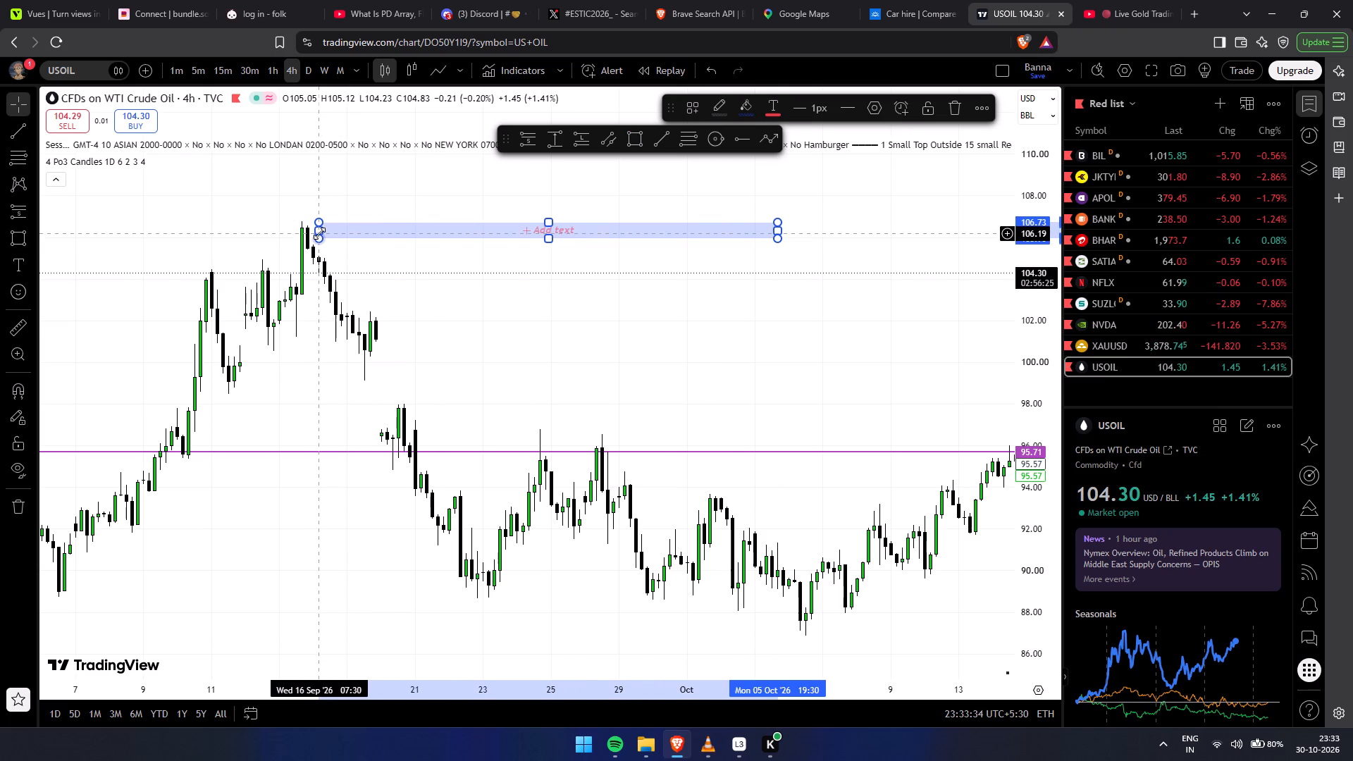
left_click_drag(321, 231, 302, 239)
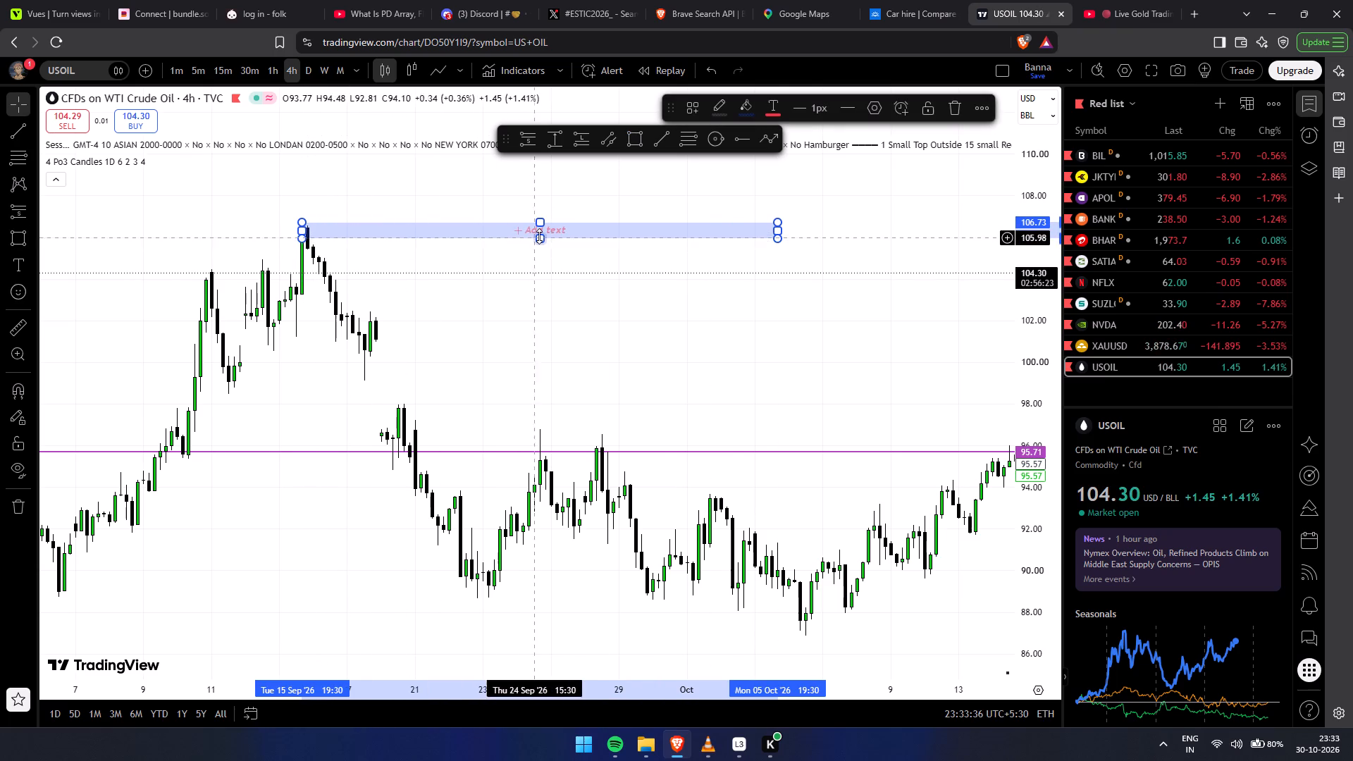
left_click_drag(539, 236, 543, 249)
left_click_drag(714, 302, 702, 306)
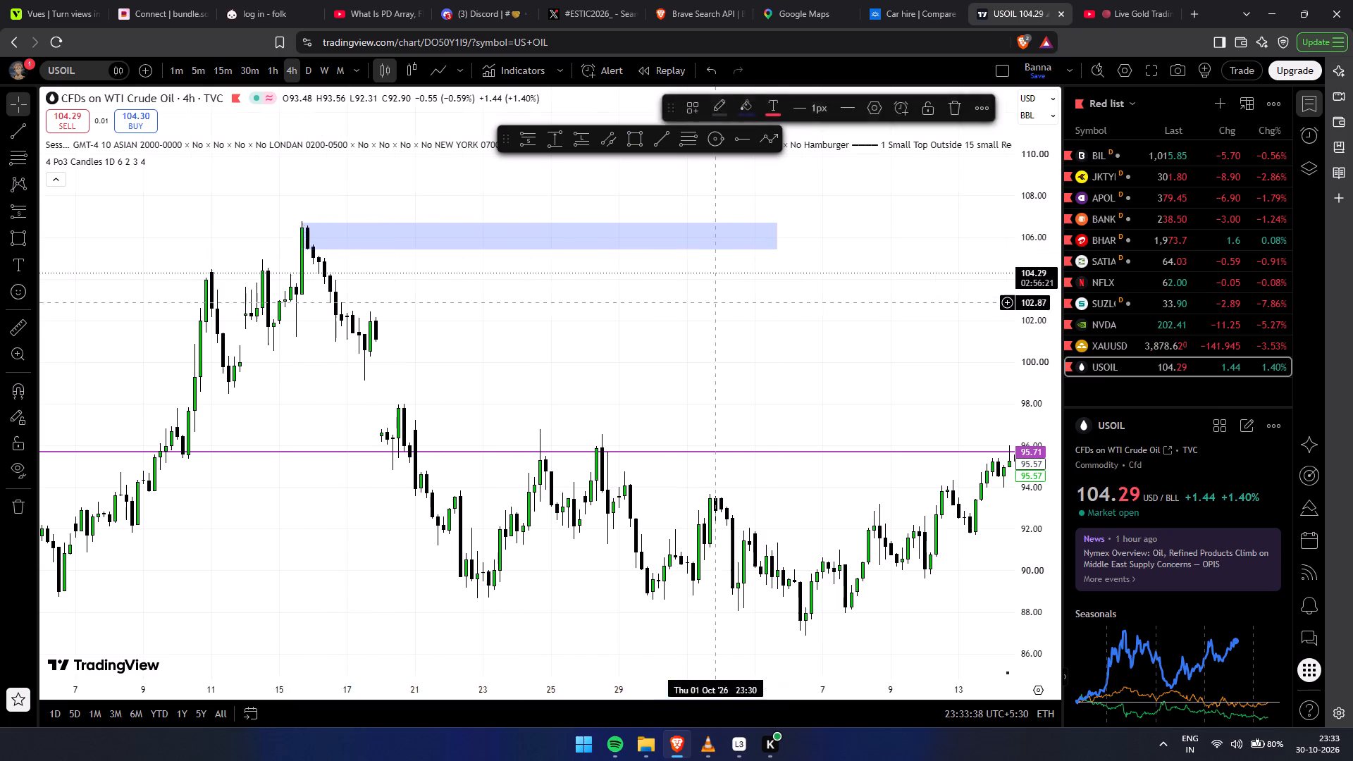
Extend the end of the swing-high rectangle past the latest candles to about 6 November.
left_click_drag(702, 306, 422, 344)
left_click_drag(496, 277, 612, 264)
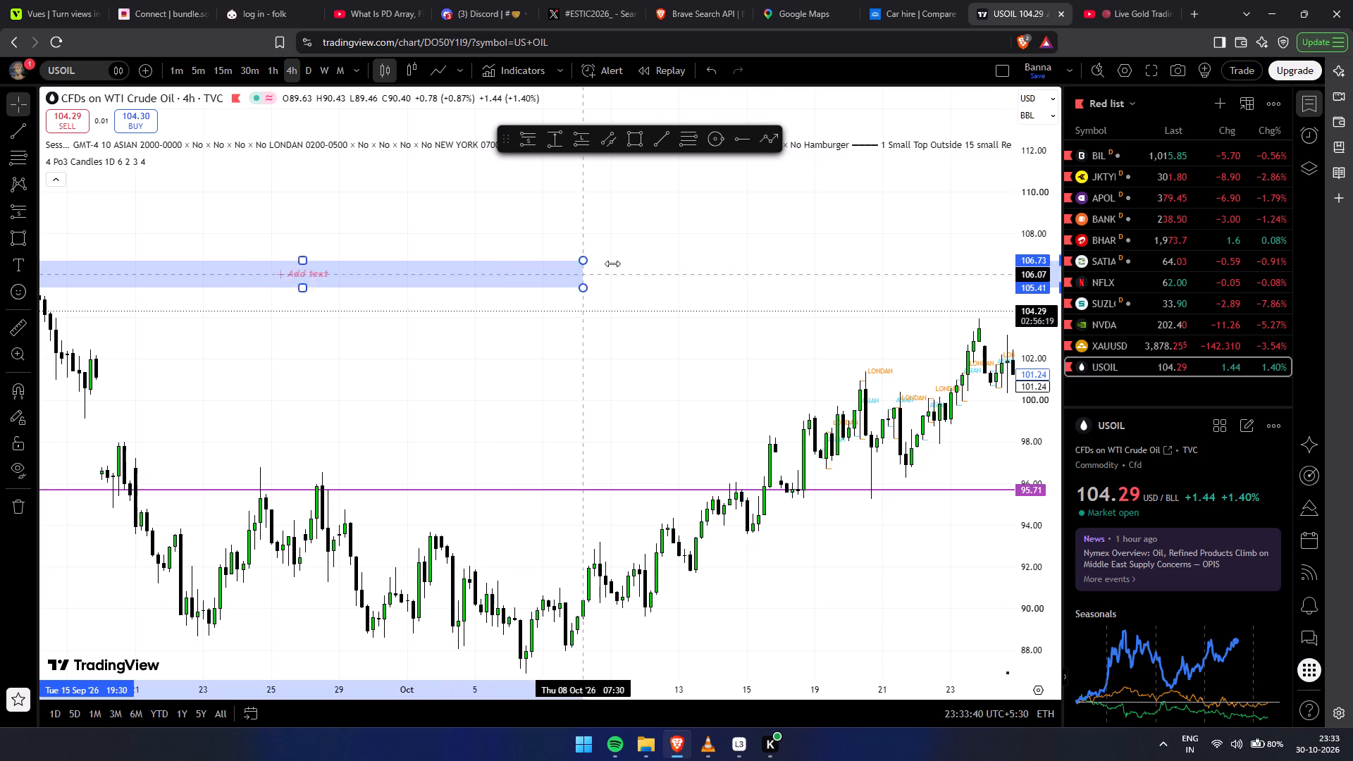
left_click_drag(612, 264, 941, 243)
scroll(877, 336, "down", 5)
left_click_drag(833, 329, 388, 354)
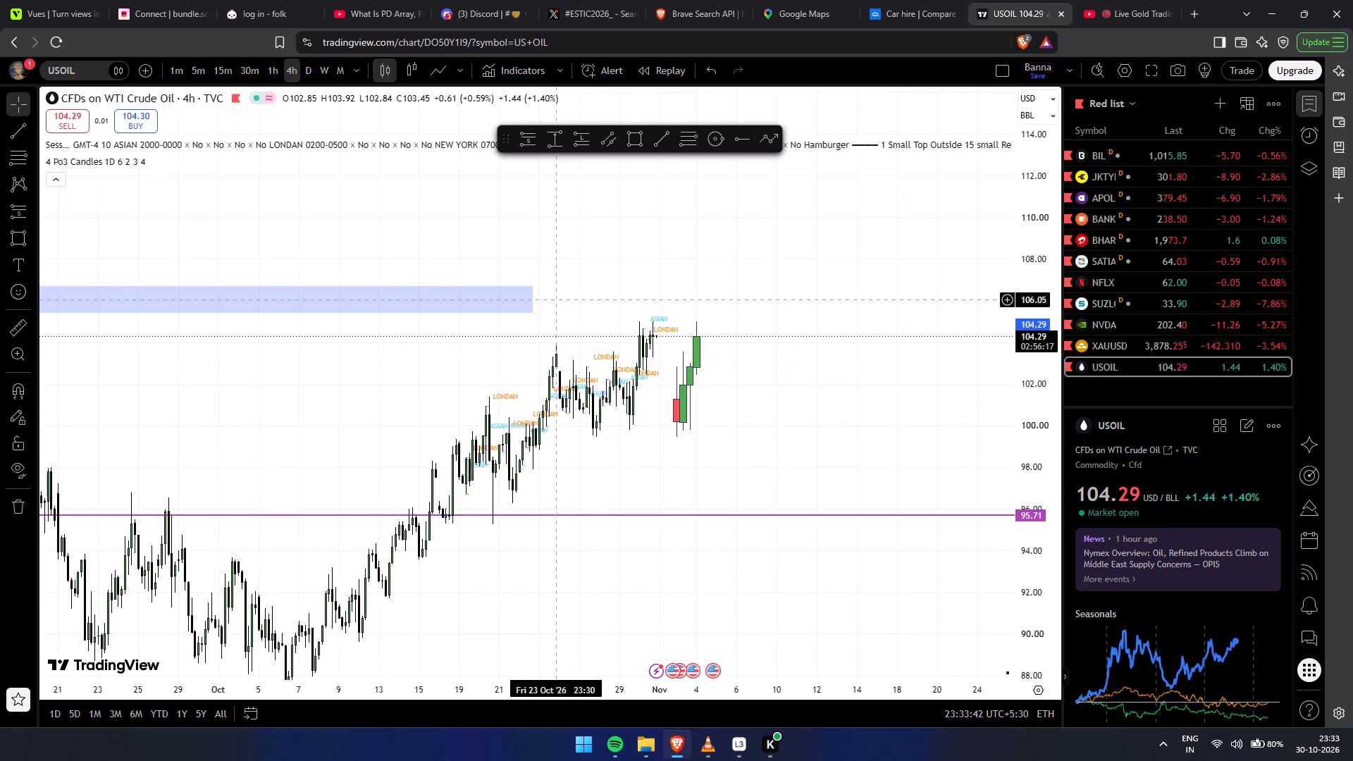
left_click_drag(533, 300, 736, 295)
left_click(840, 385)
left_click_drag(758, 427, 789, 408)
left_click(748, 287)
left_click(822, 341)
Examine the 4-hour price structure from early September through October against the rectangle drawn at the swing high.
scroll(792, 462, "down", 2)
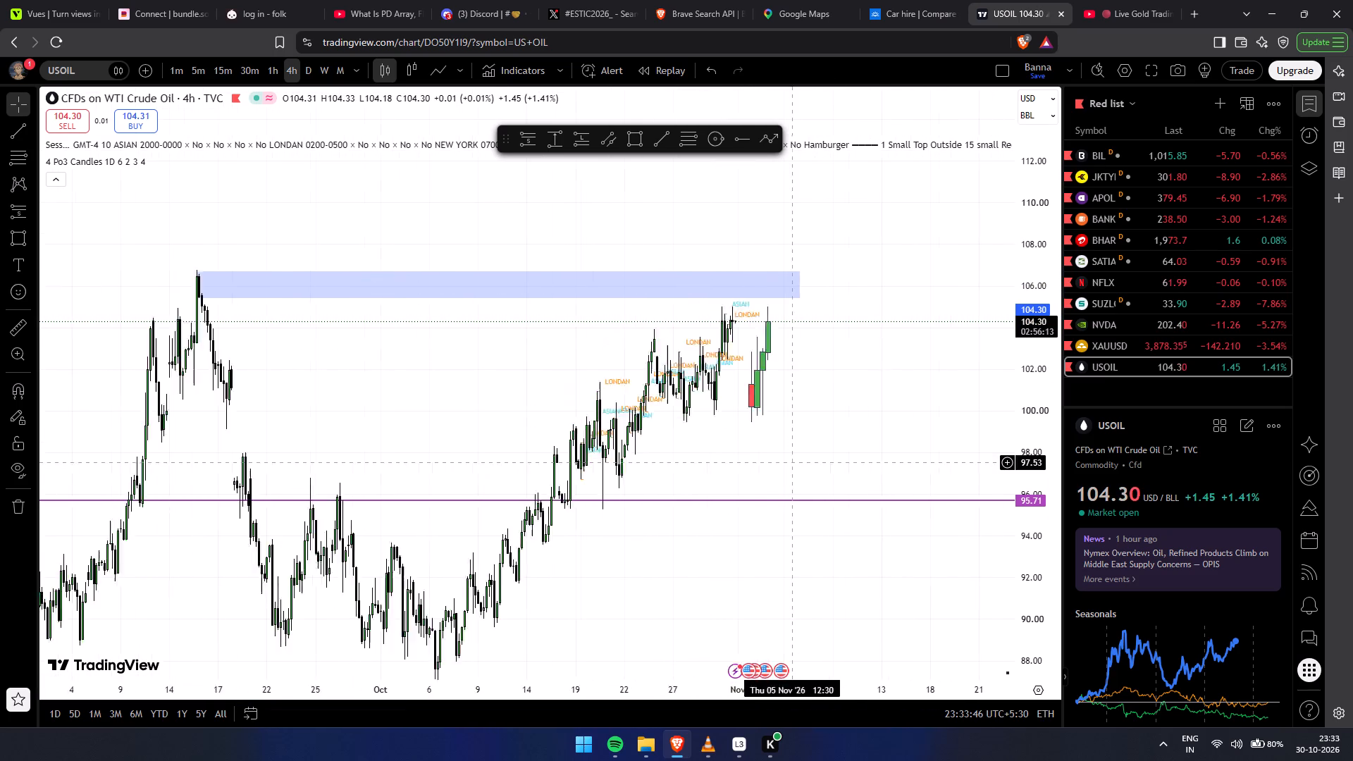
scroll(792, 462, "down", 1)
left_click_drag(771, 445, 755, 422)
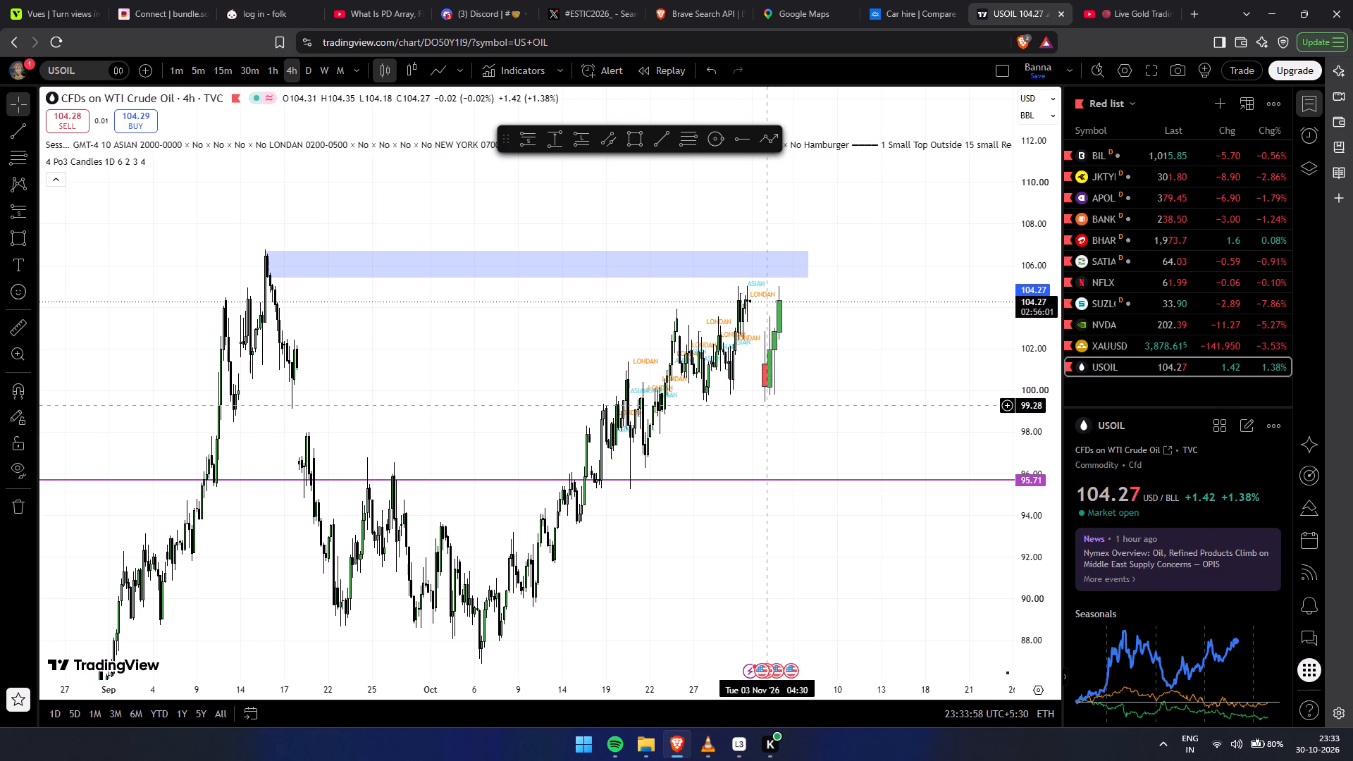
left_click_drag(773, 471, 687, 471)
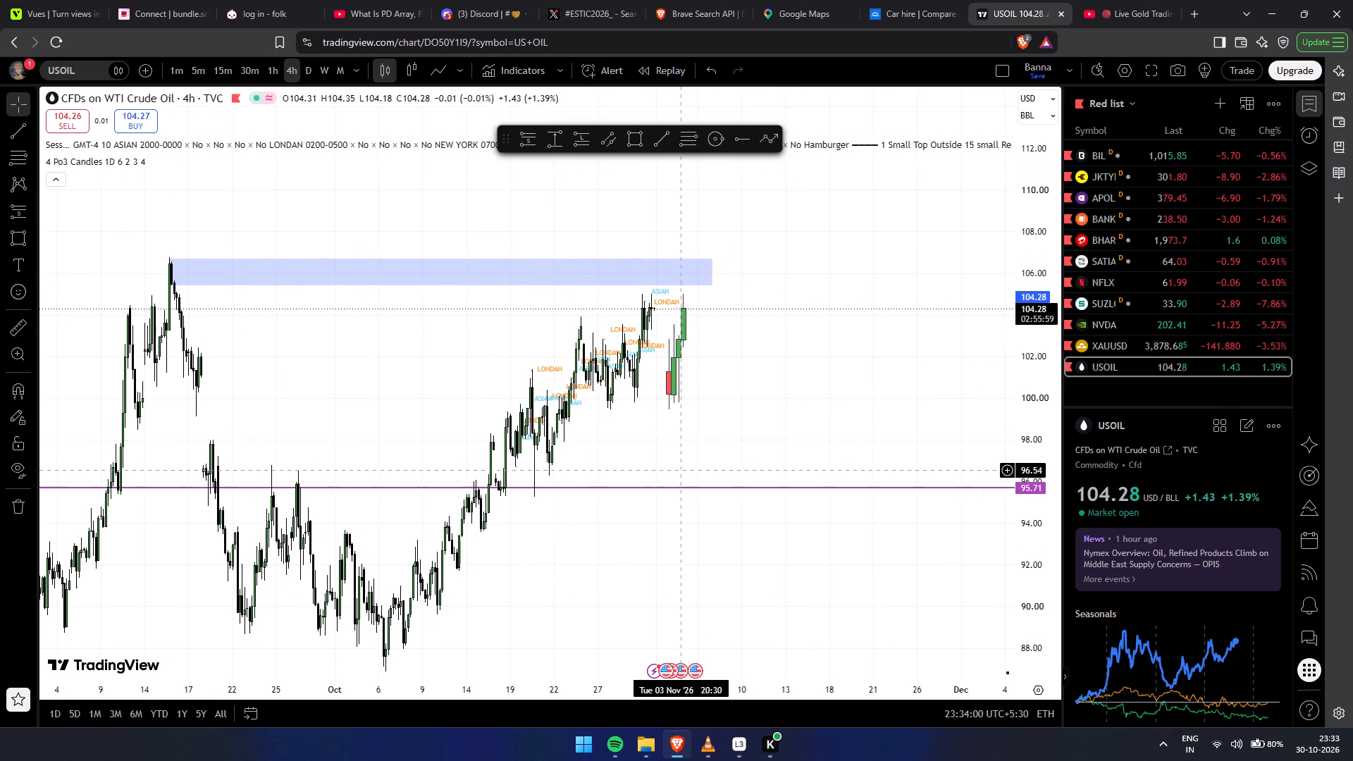
left_click_drag(687, 471, 712, 465)
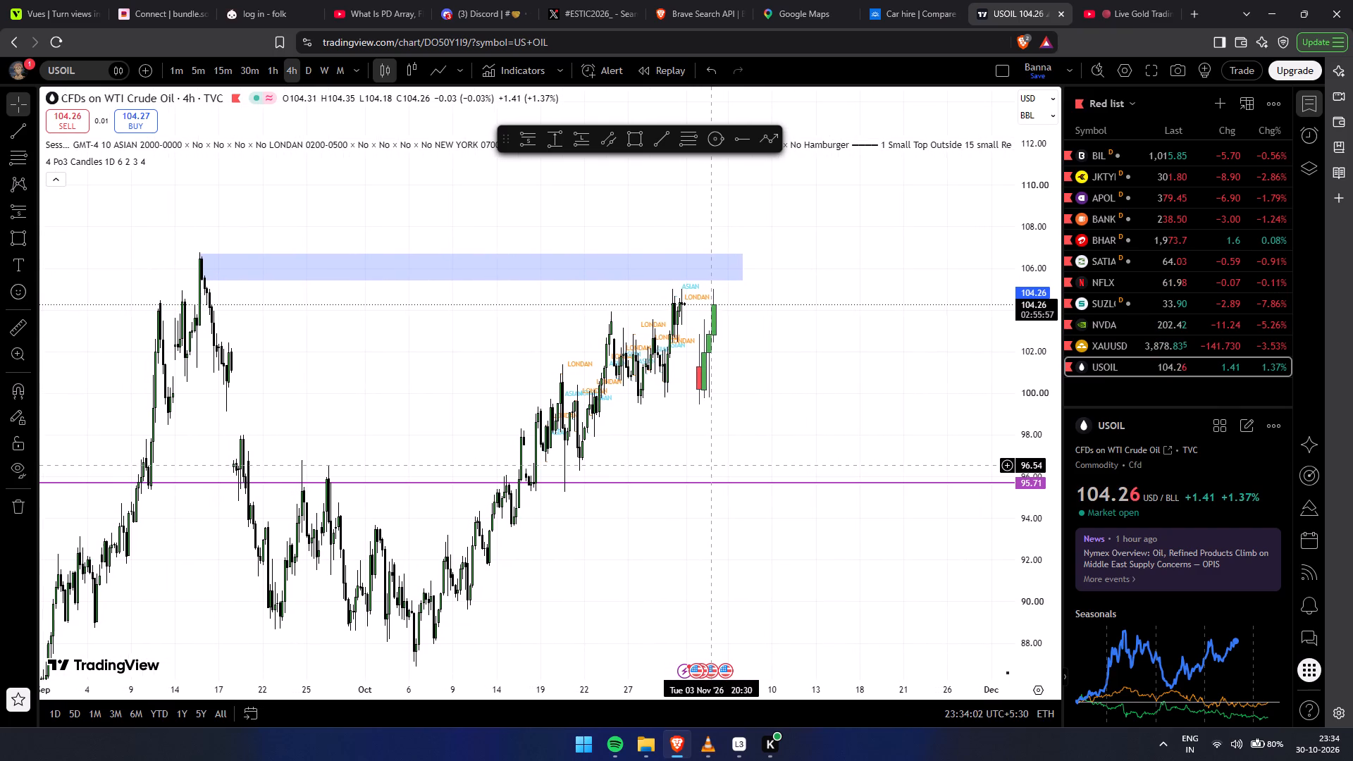
left_click_drag(712, 465, 712, 465)
left_click_drag(711, 466, 787, 473)
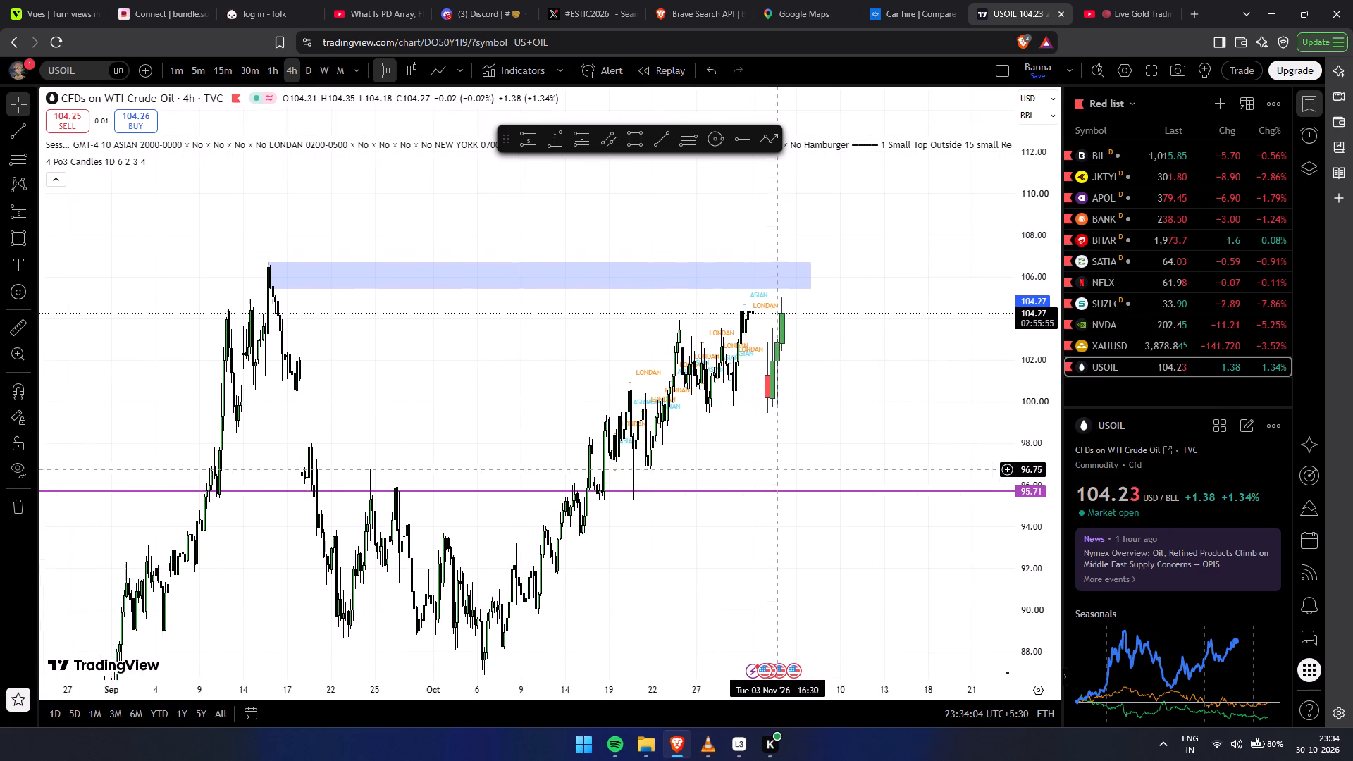
left_click_drag(787, 473, 789, 473)
left_click_drag(1008, 469, 1009, 438)
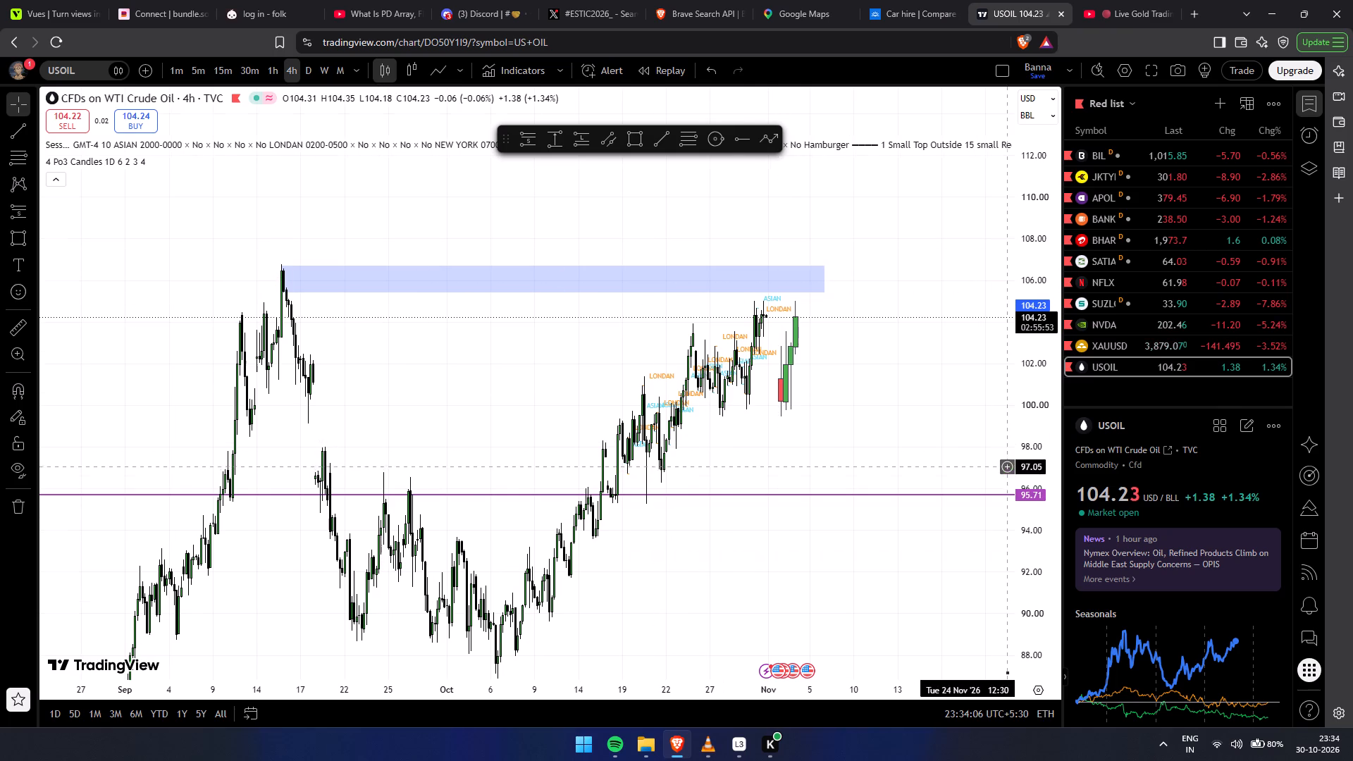
left_click_drag(1009, 438, 1005, 68)
left_click_drag(1003, 158, 1006, 438)
left_click_drag(921, 450, 936, 595)
left_click_drag(909, 521, 901, 593)
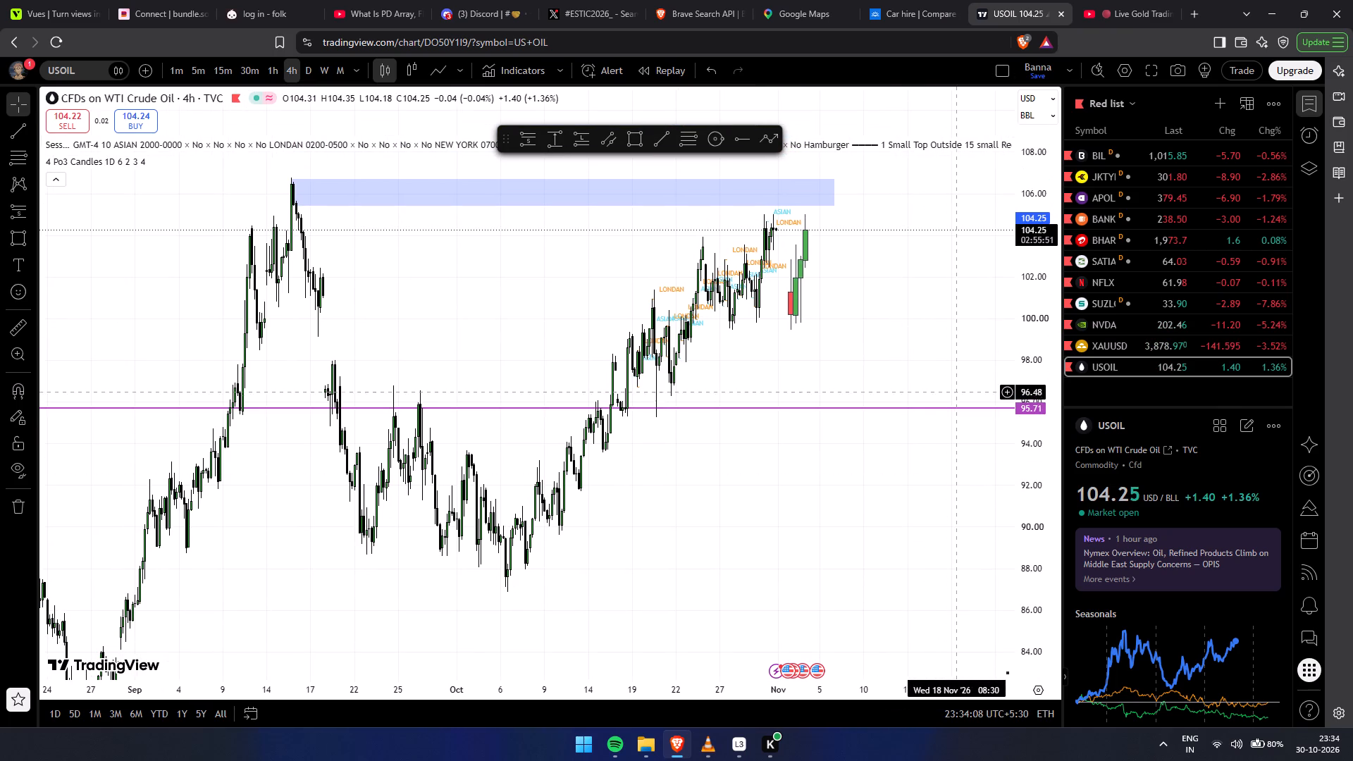
left_click(956, 409)
left_click(936, 104)
left_click_drag(946, 349, 901, 377)
Examine the late-October 4-hour candles and session ranges just below the swing-high rectangle at closer scale.
left_click_drag(1034, 519, 1023, 99)
scroll(813, 339, "up", 6)
left_click_drag(697, 374, 924, 638)
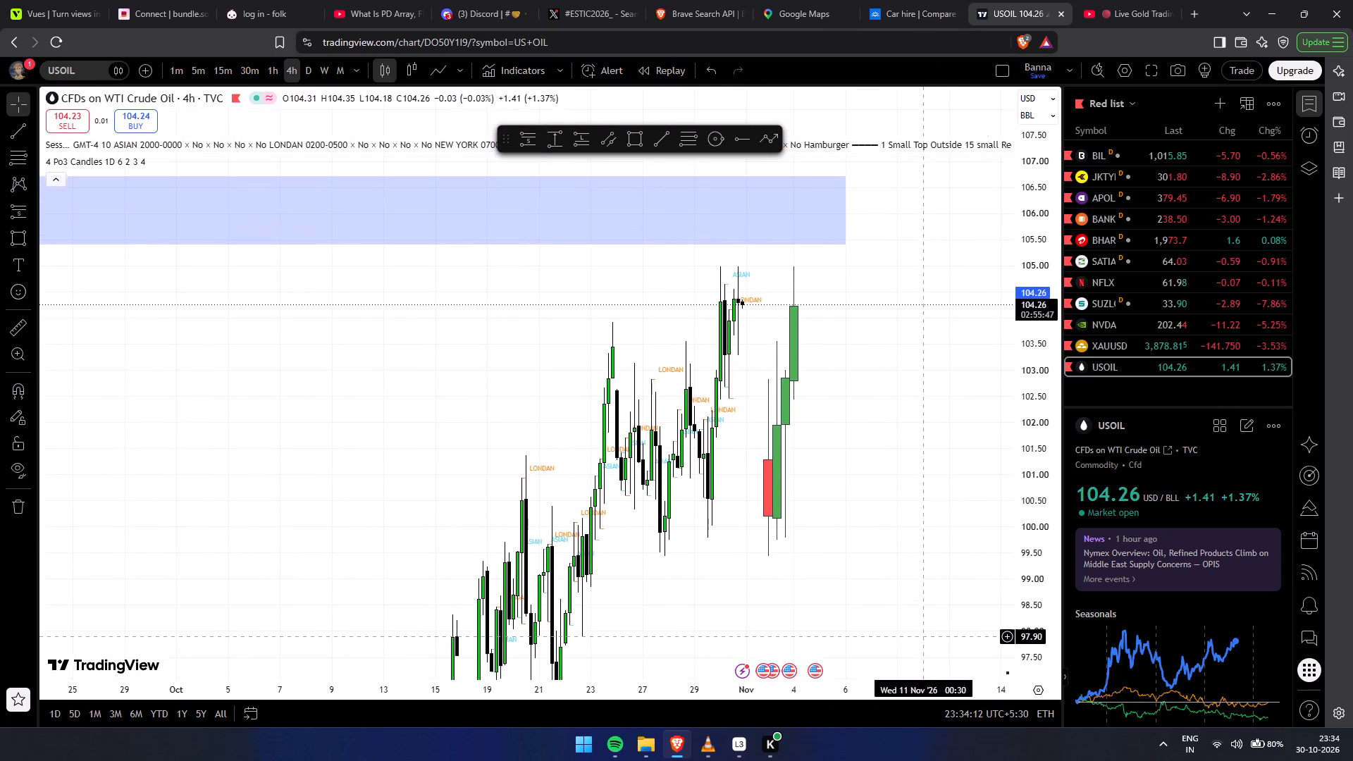
left_click_drag(1025, 249, 1006, 492)
scroll(883, 482, "up", 5)
left_click_drag(695, 459, 877, 452)
scroll(782, 422, "up", 4)
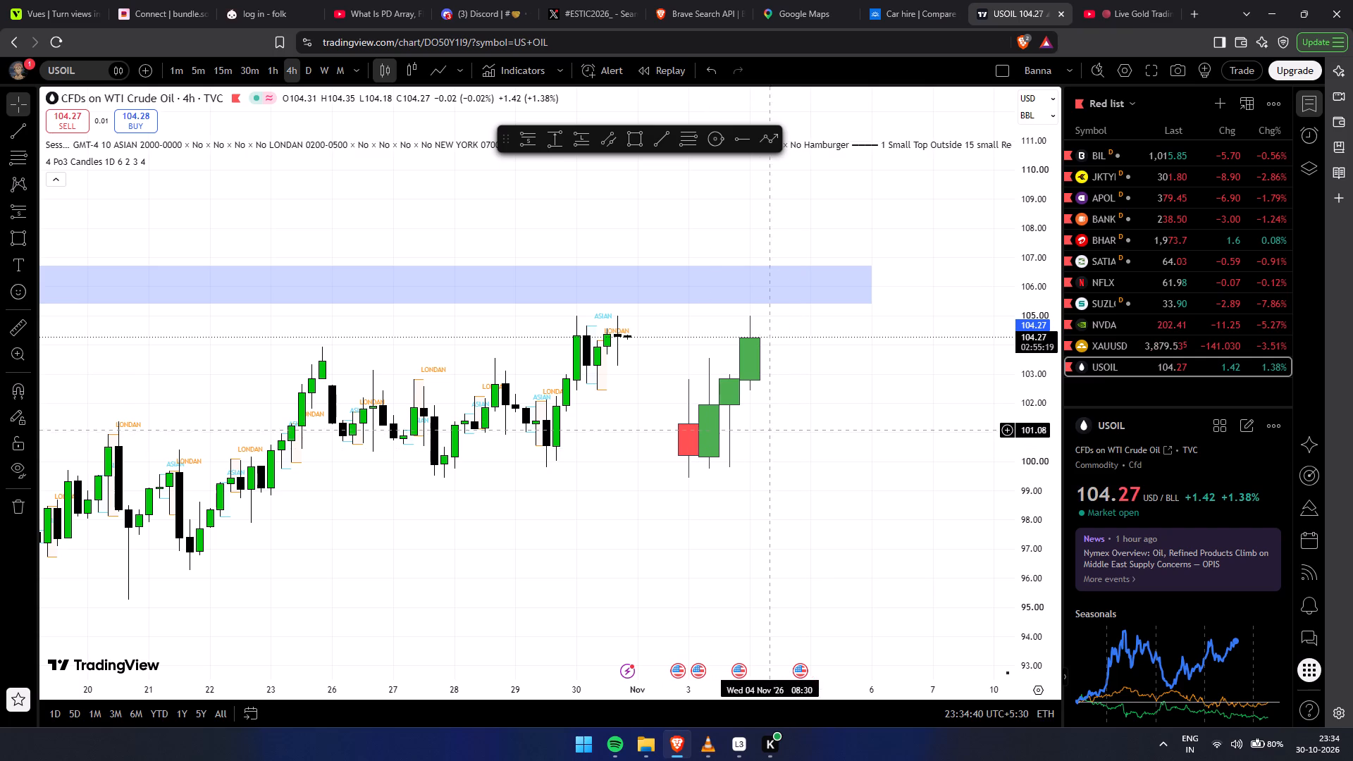
left_click_drag(811, 438, 1021, 386)
left_click_drag(746, 536, 823, 466)
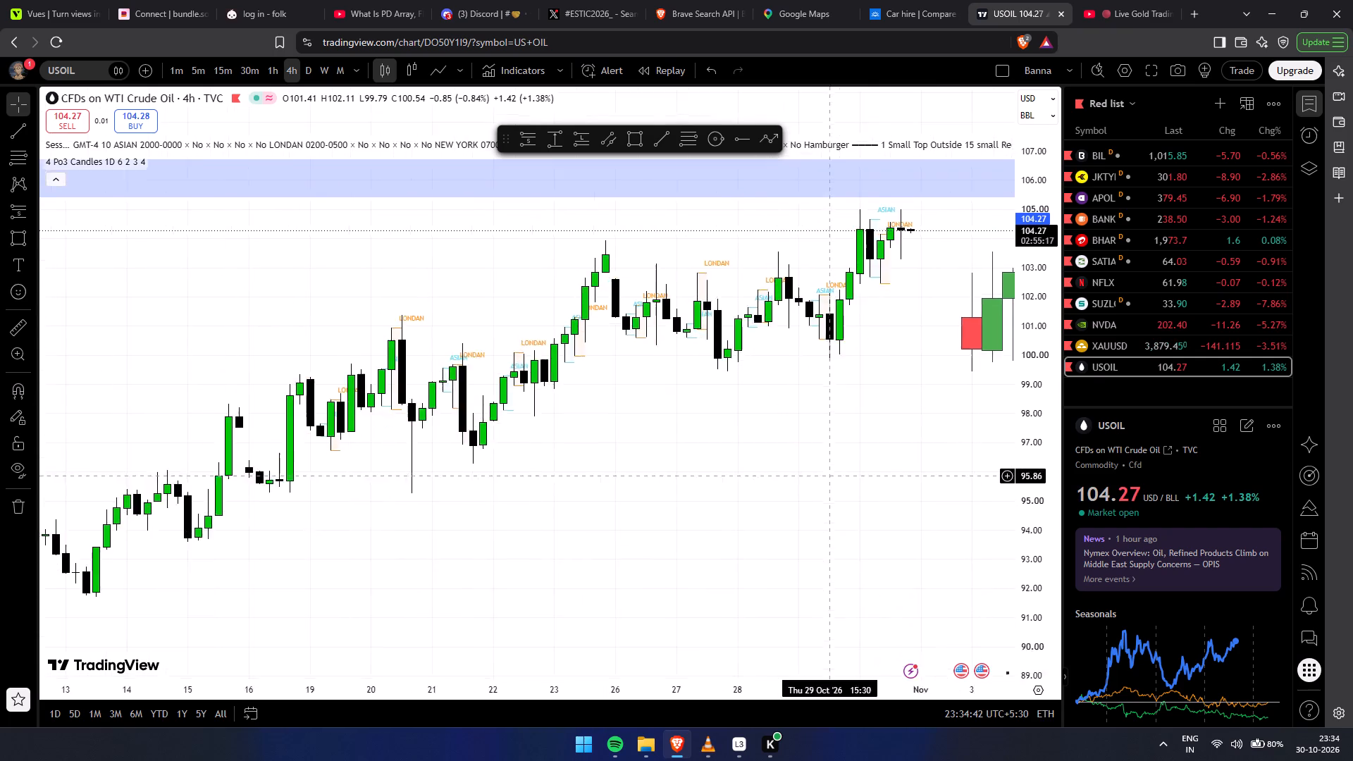
left_click_drag(823, 466, 631, 459)
left_click_drag(626, 454, 676, 443)
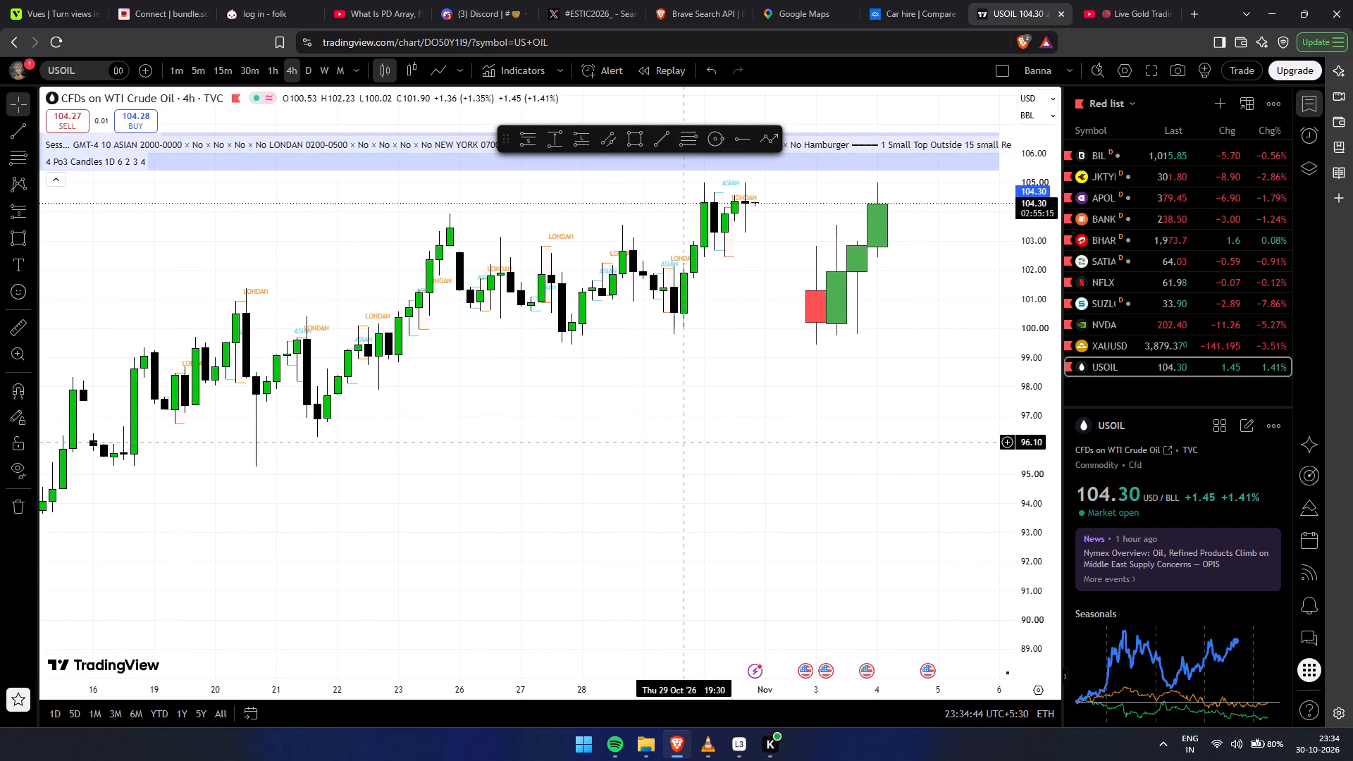
left_click(694, 441)
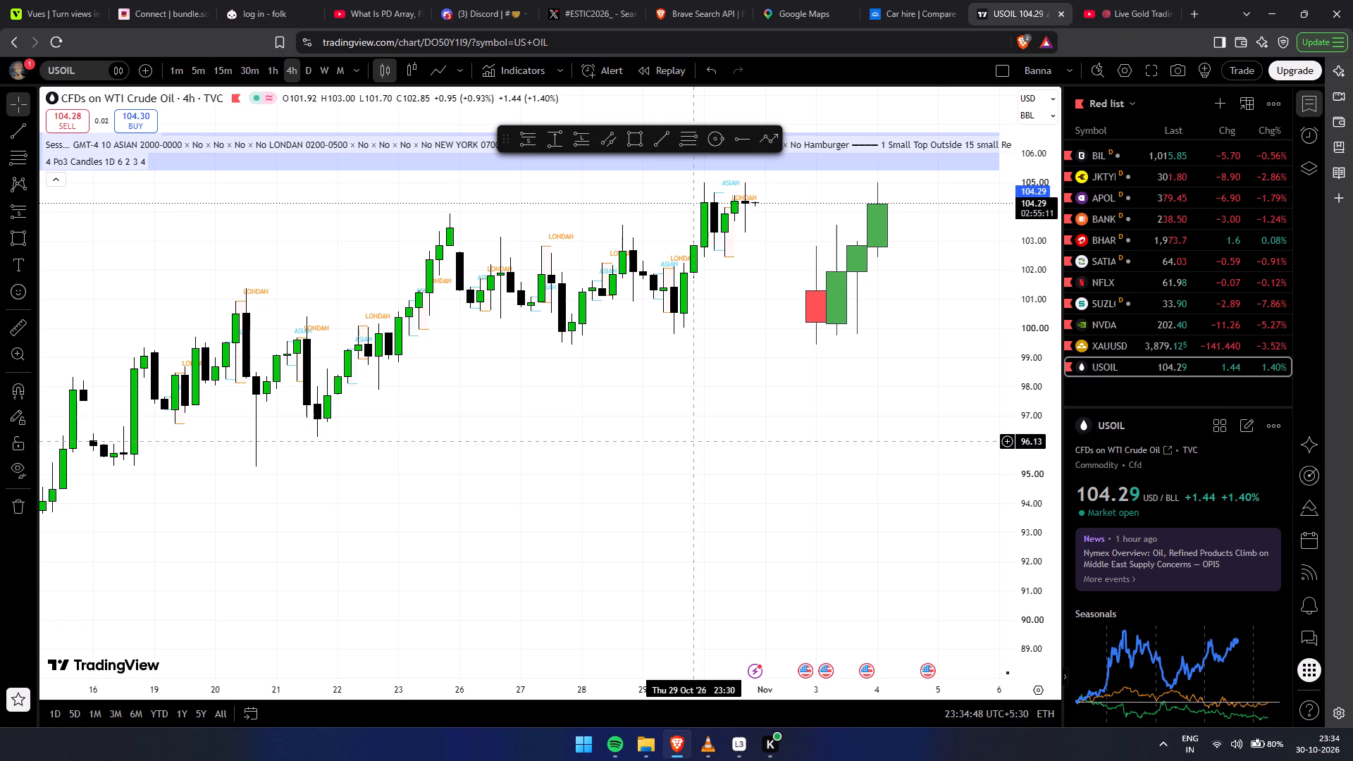
left_click(708, 441)
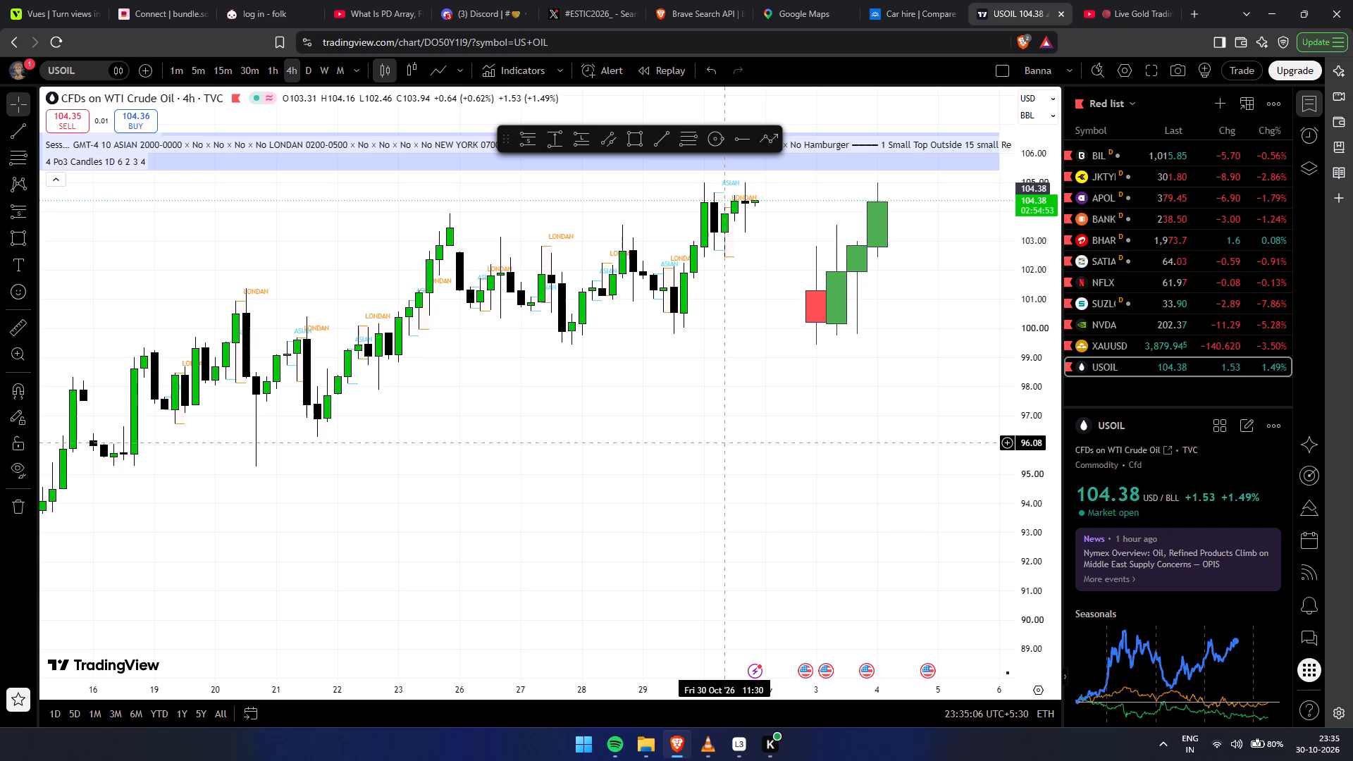
Compare the October climb and the latest 4-hour candles with the swing-high rectangle and the projected higher-timeframe candles.
left_click_drag(693, 462, 720, 467)
left_click_drag(719, 463, 708, 467)
scroll(676, 444, "down", 2)
left_click_drag(676, 444, 743, 502)
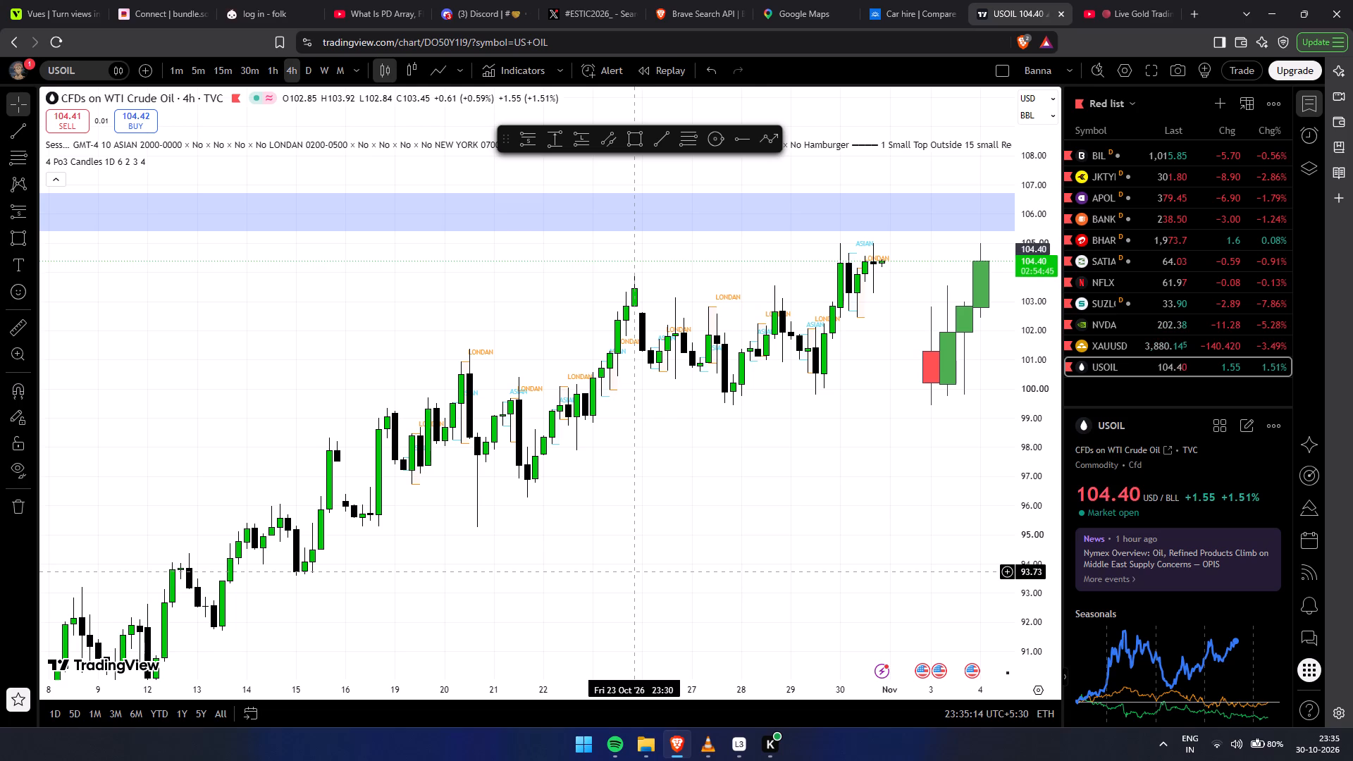
left_click_drag(683, 573, 705, 588)
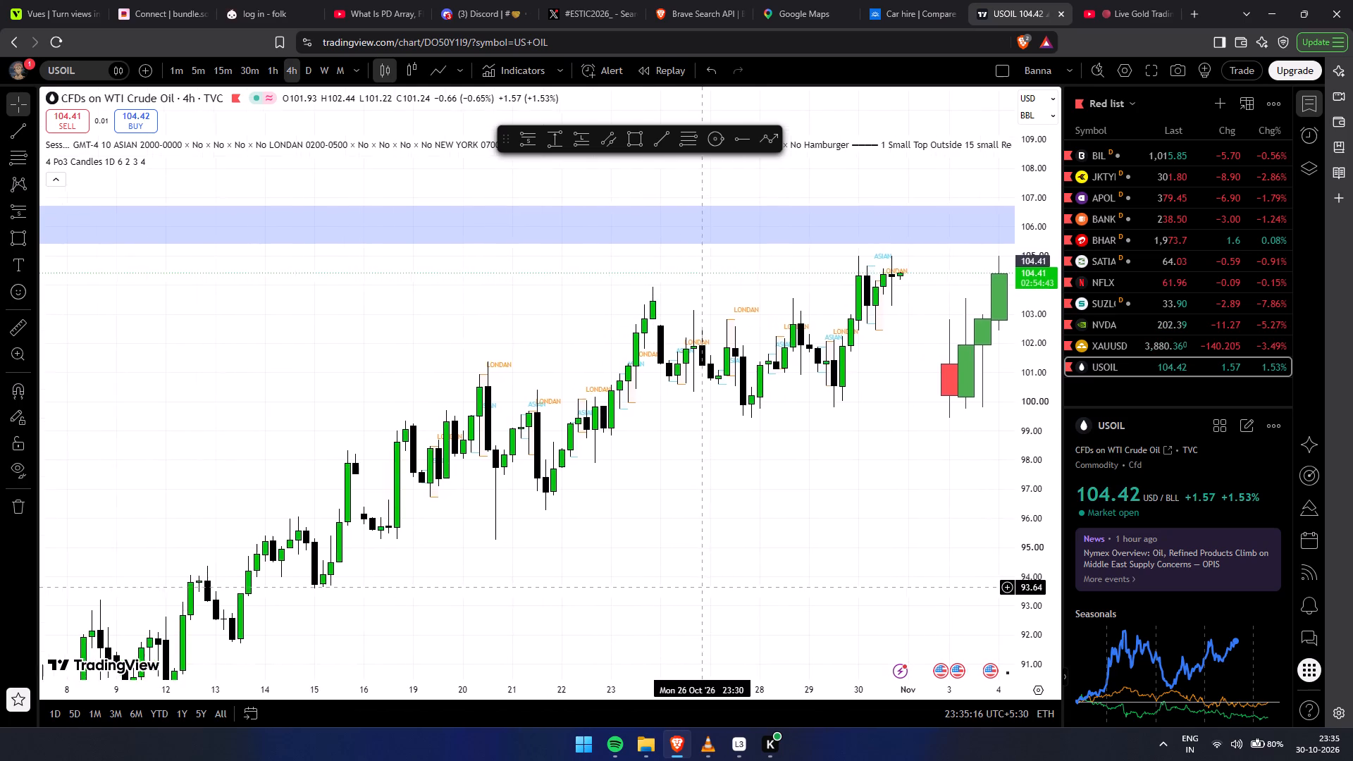
left_click_drag(705, 588, 612, 519)
left_click_drag(827, 500, 760, 521)
left_click_drag(755, 514, 936, 509)
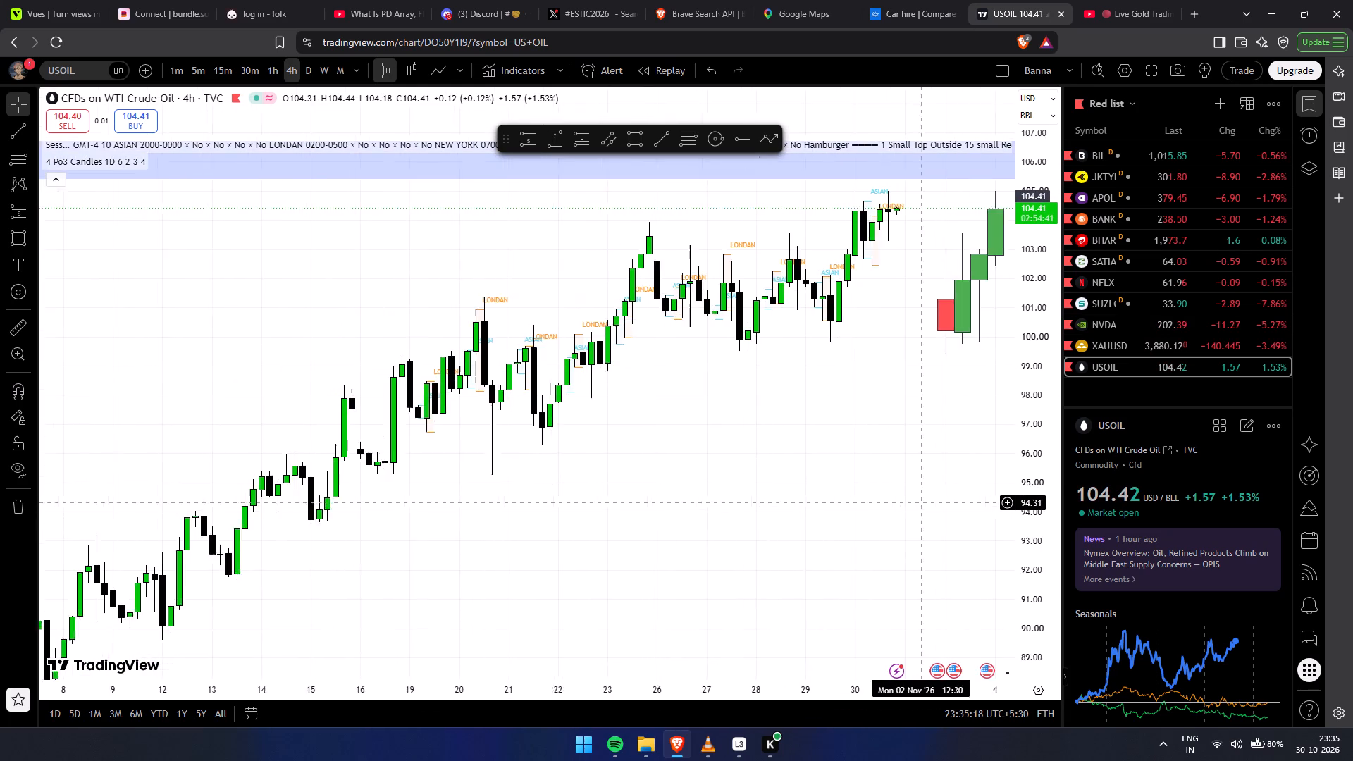
left_click_drag(936, 509, 939, 514)
left_click_drag(842, 558, 759, 606)
left_click_drag(708, 497, 708, 472)
scroll(708, 472, "down", 1)
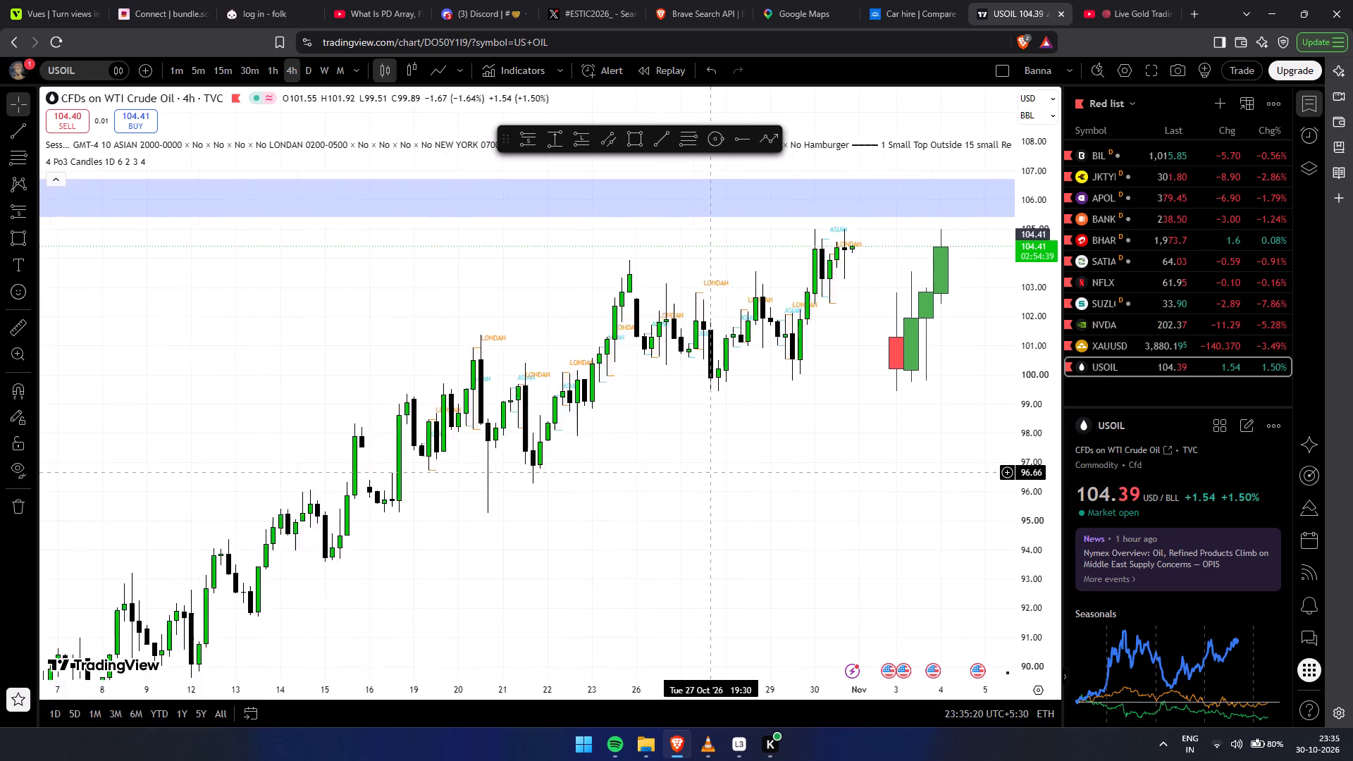
scroll(708, 472, "down", 5)
left_click_drag(722, 579, 548, 589)
scroll(679, 537, "up", 5)
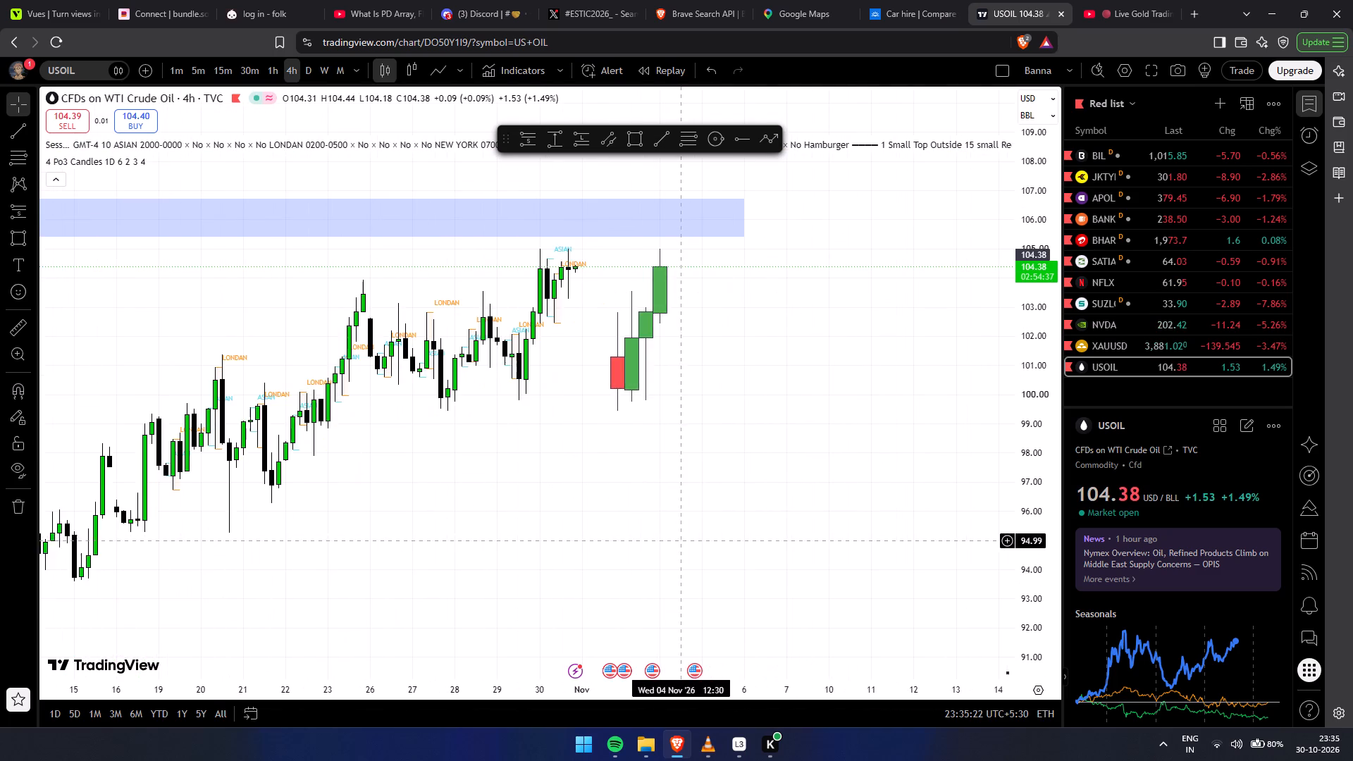
scroll(617, 555, "up", 4)
left_click_drag(524, 564, 835, 562)
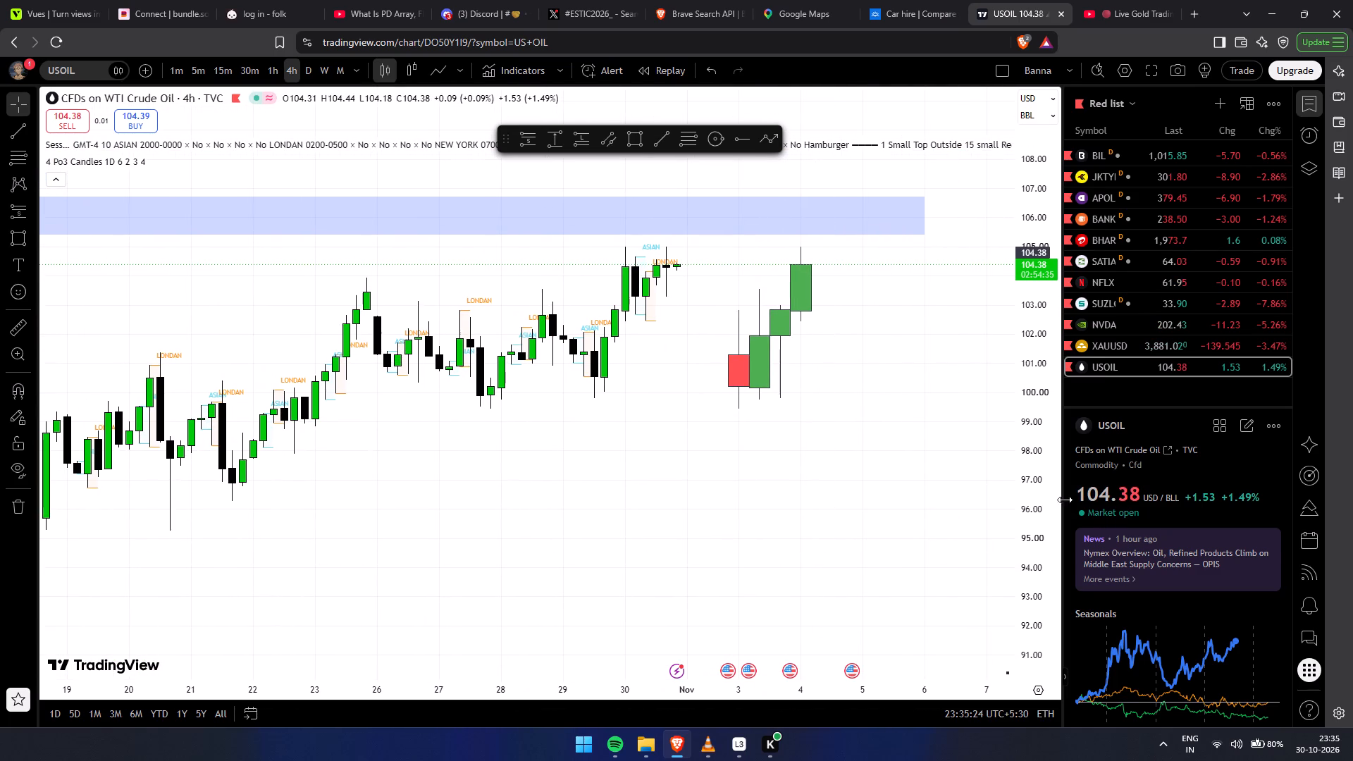
left_click_drag(1065, 500, 1060, 321)
left_click_drag(1023, 459, 1032, 257)
left_click_drag(863, 361, 870, 493)
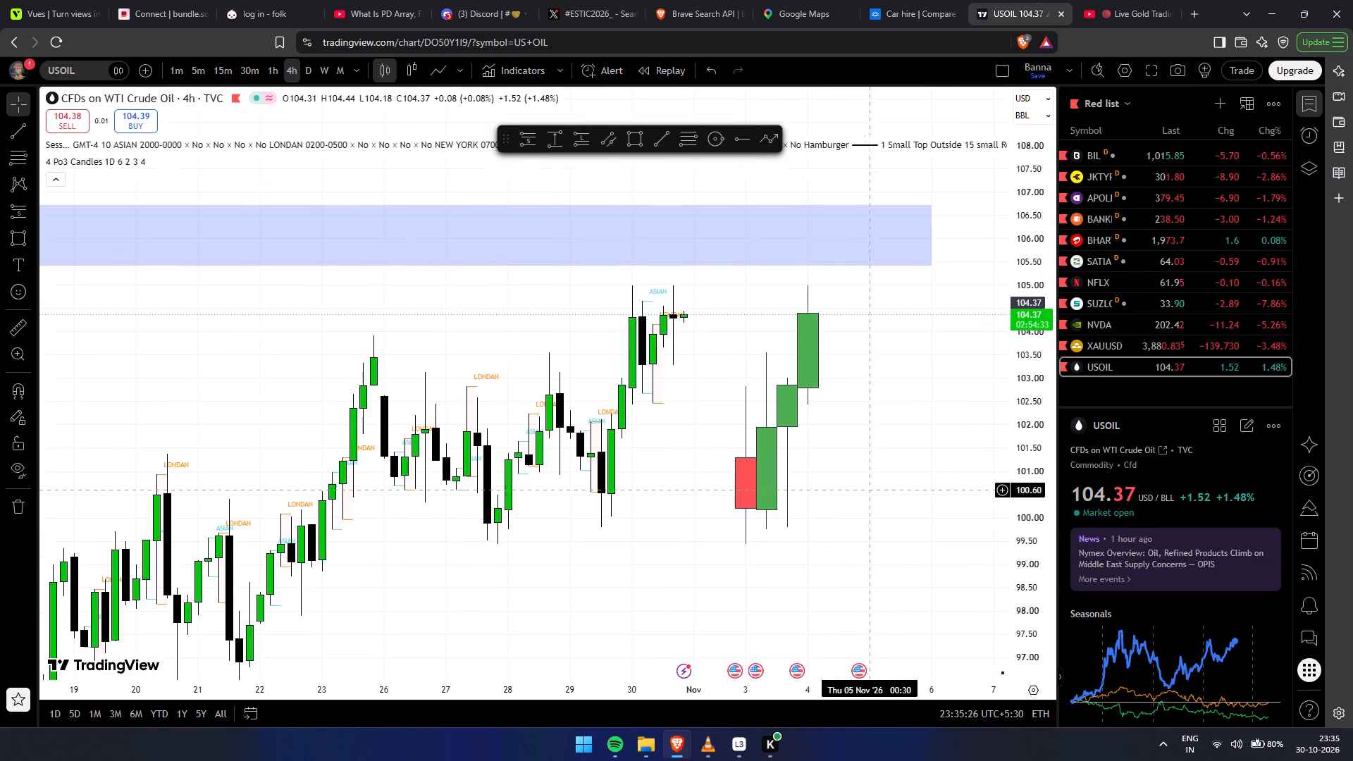
left_click_drag(870, 493, 870, 495)
Switch the USOIL chart to the 1-hour timeframe.
left_click(278, 71)
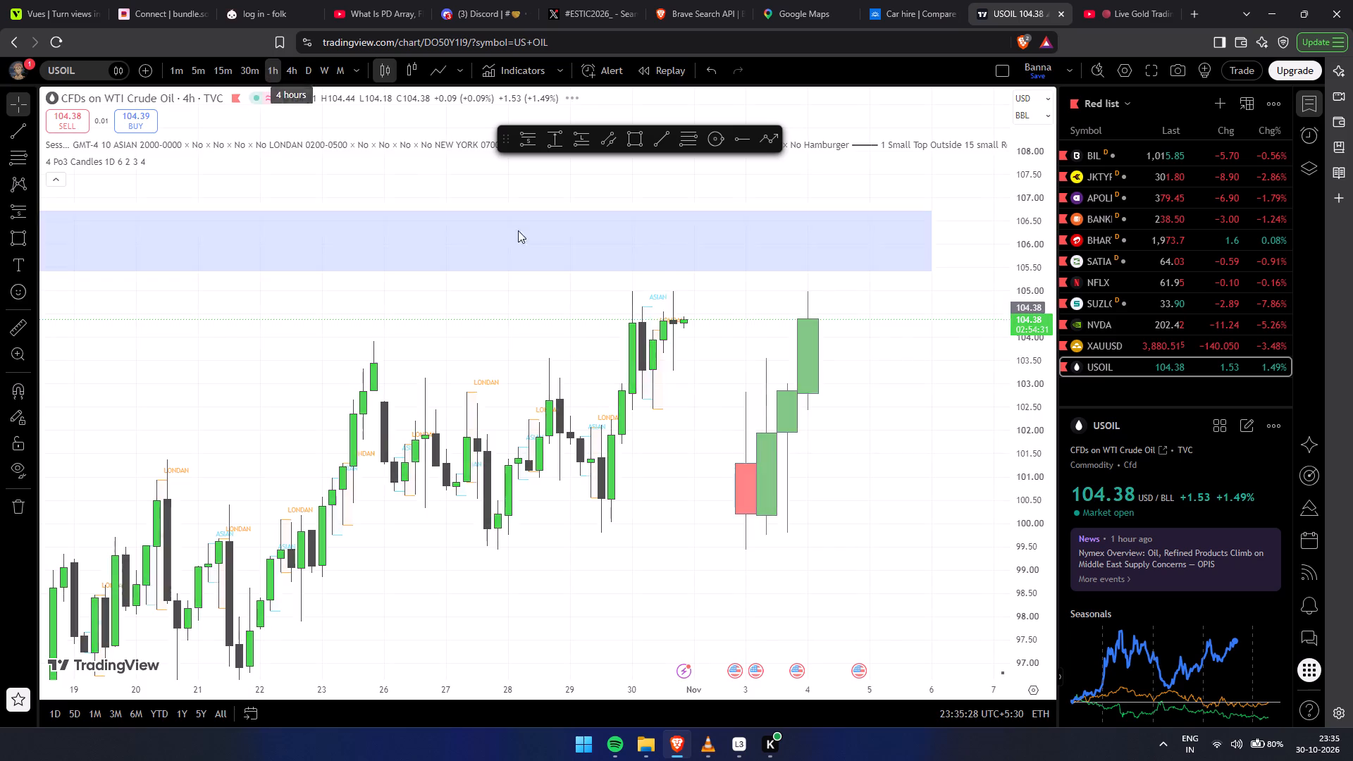
scroll(765, 450, "down", 2)
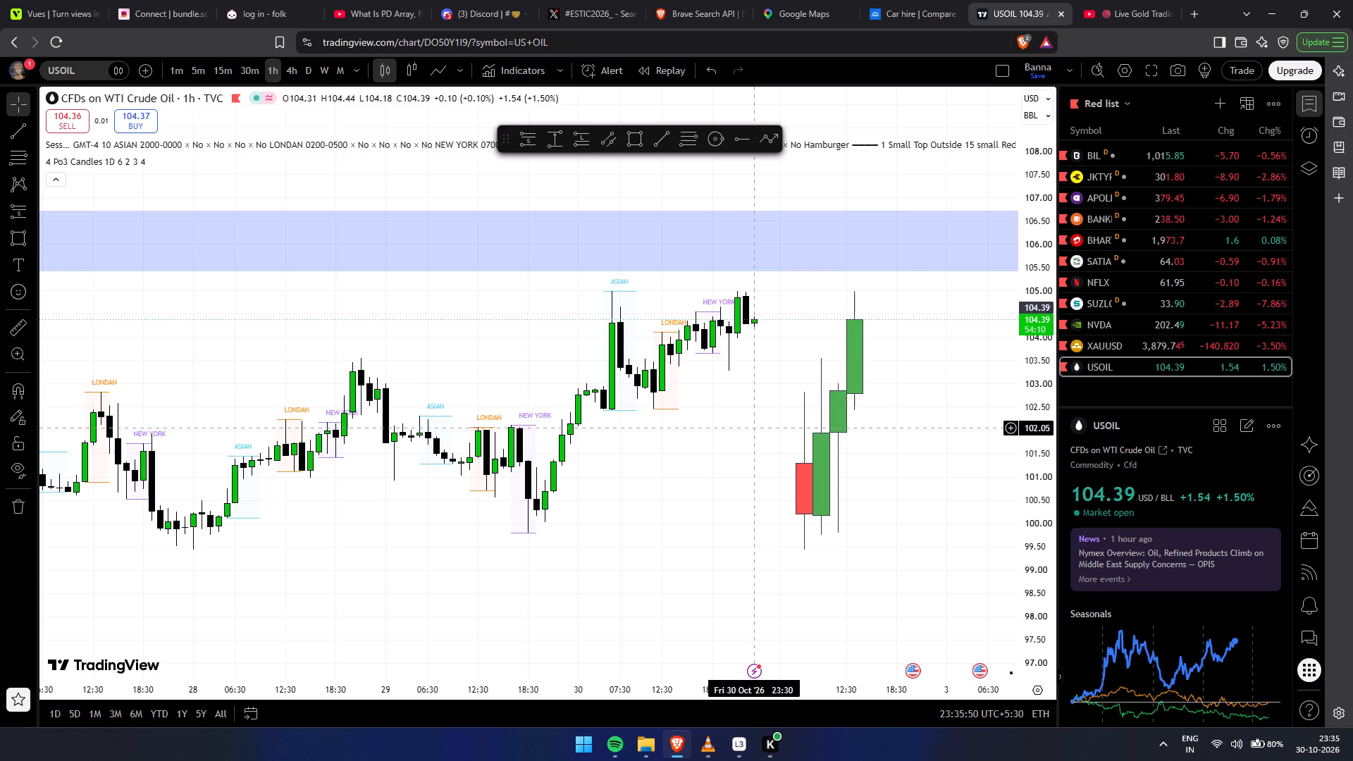
Examine the 1-hour USOIL climb from mid-October to the latest candles against the swing-high rectangle.
left_click_drag(777, 427, 731, 445)
scroll(731, 445, "down", 2)
left_click_drag(731, 445, 850, 454)
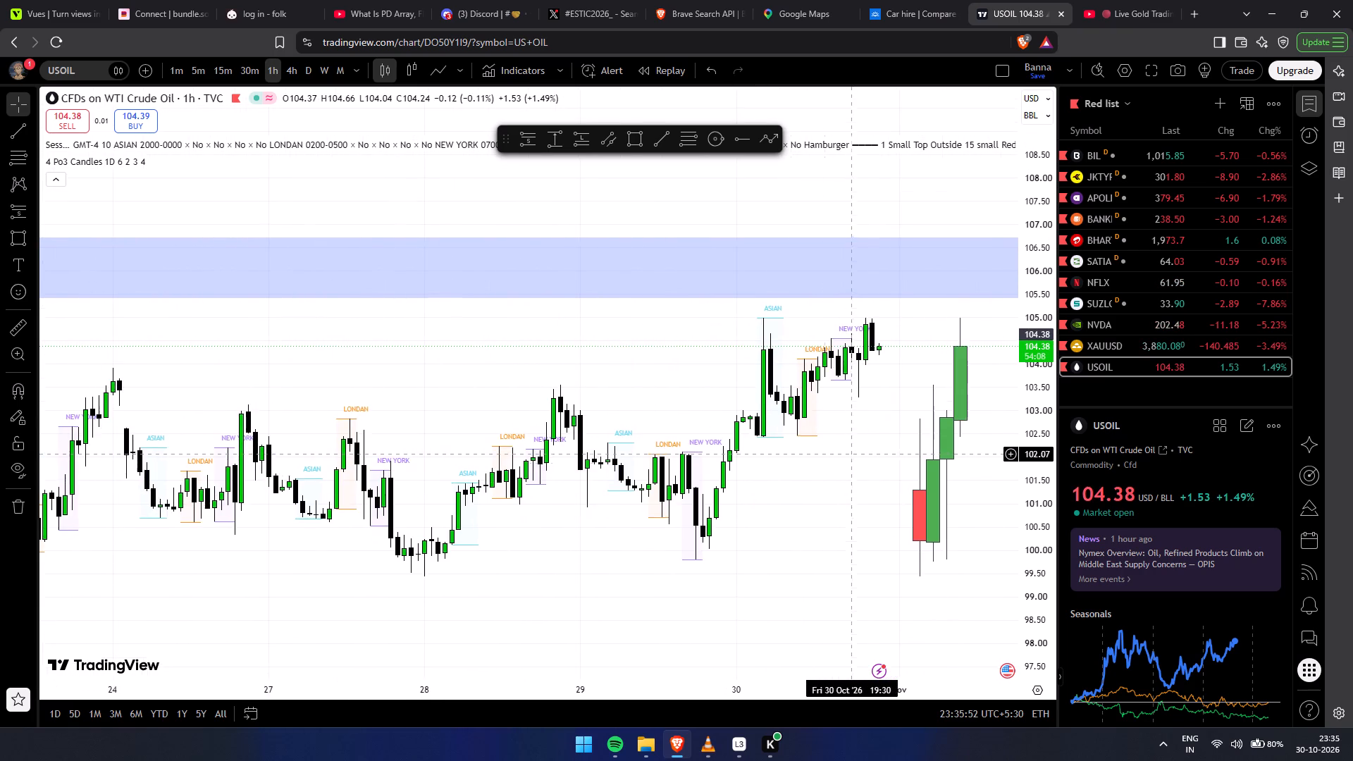
scroll(652, 525, "down", 6)
scroll(483, 506, "down", 4)
left_click_drag(1050, 293, 1001, 514)
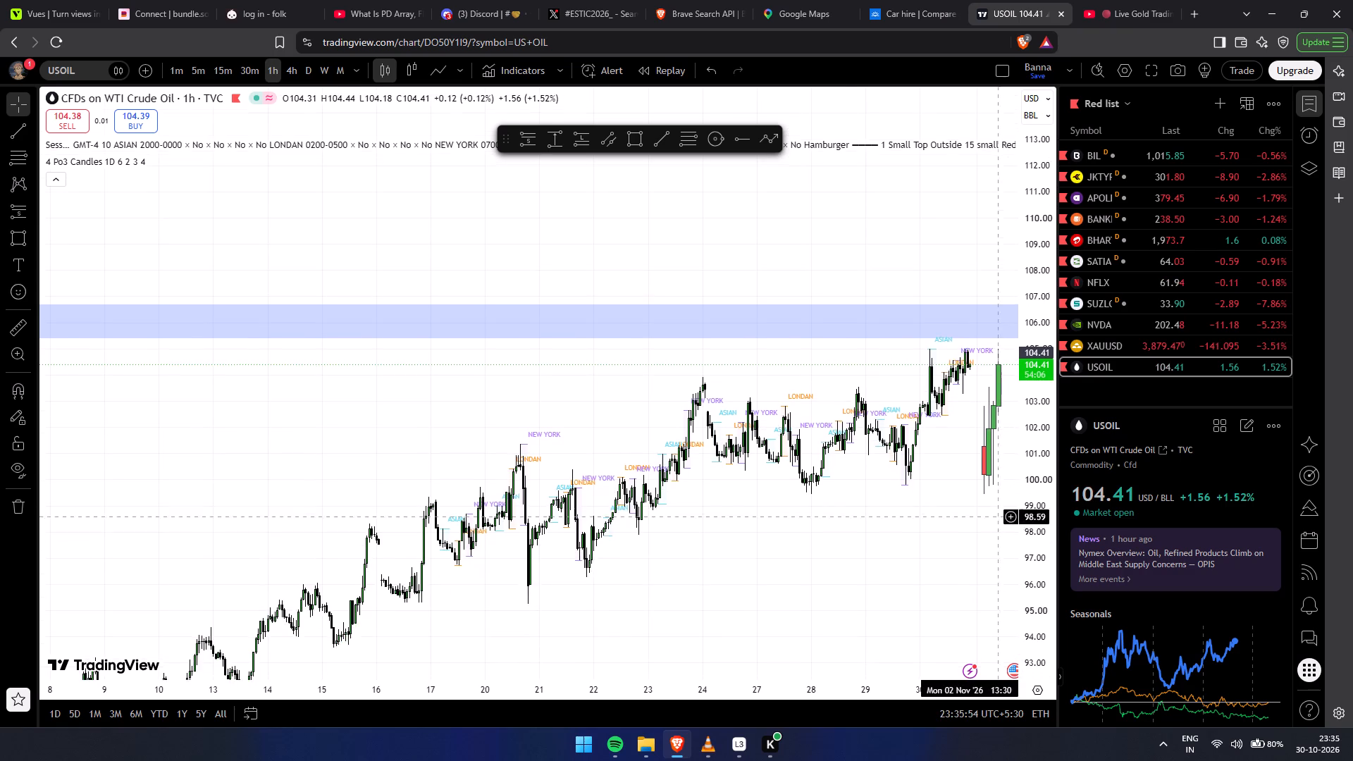
left_click_drag(762, 552, 587, 545)
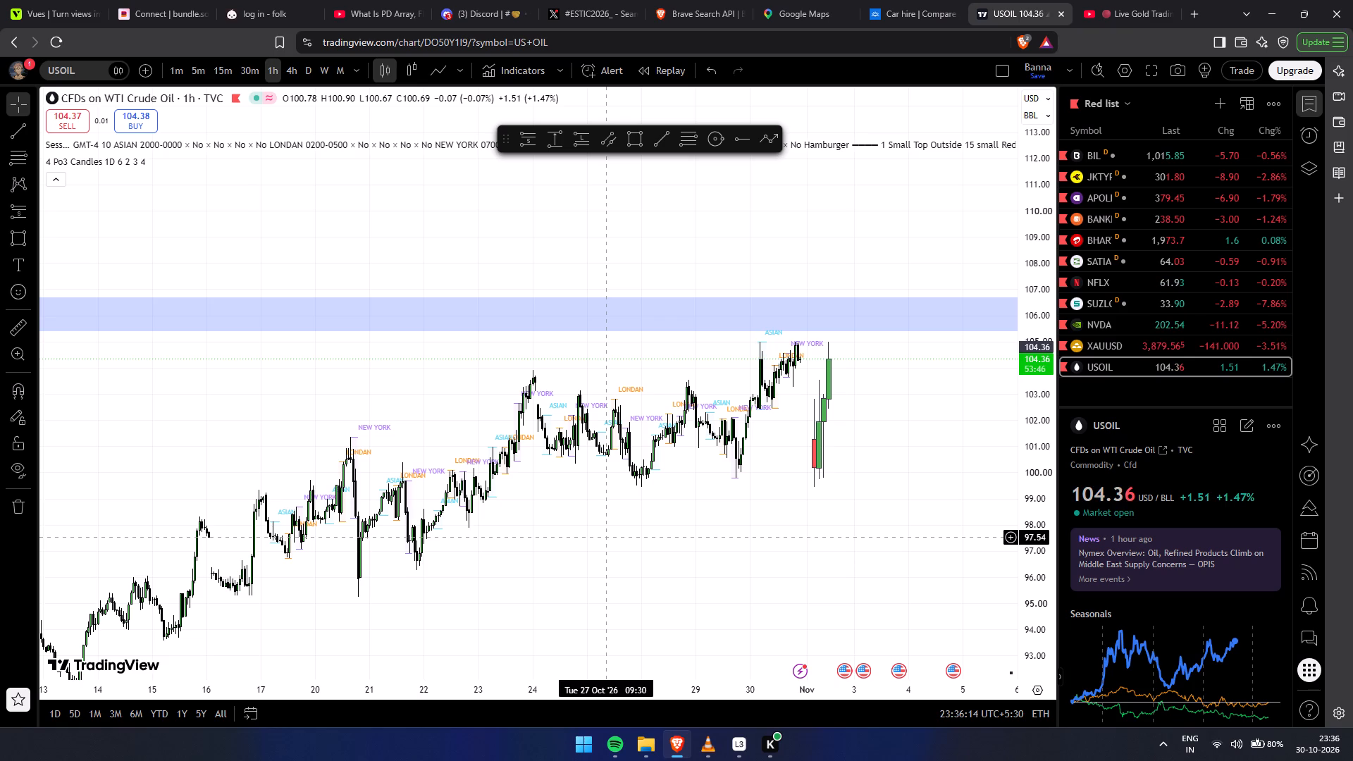
left_click_drag(604, 536, 569, 495)
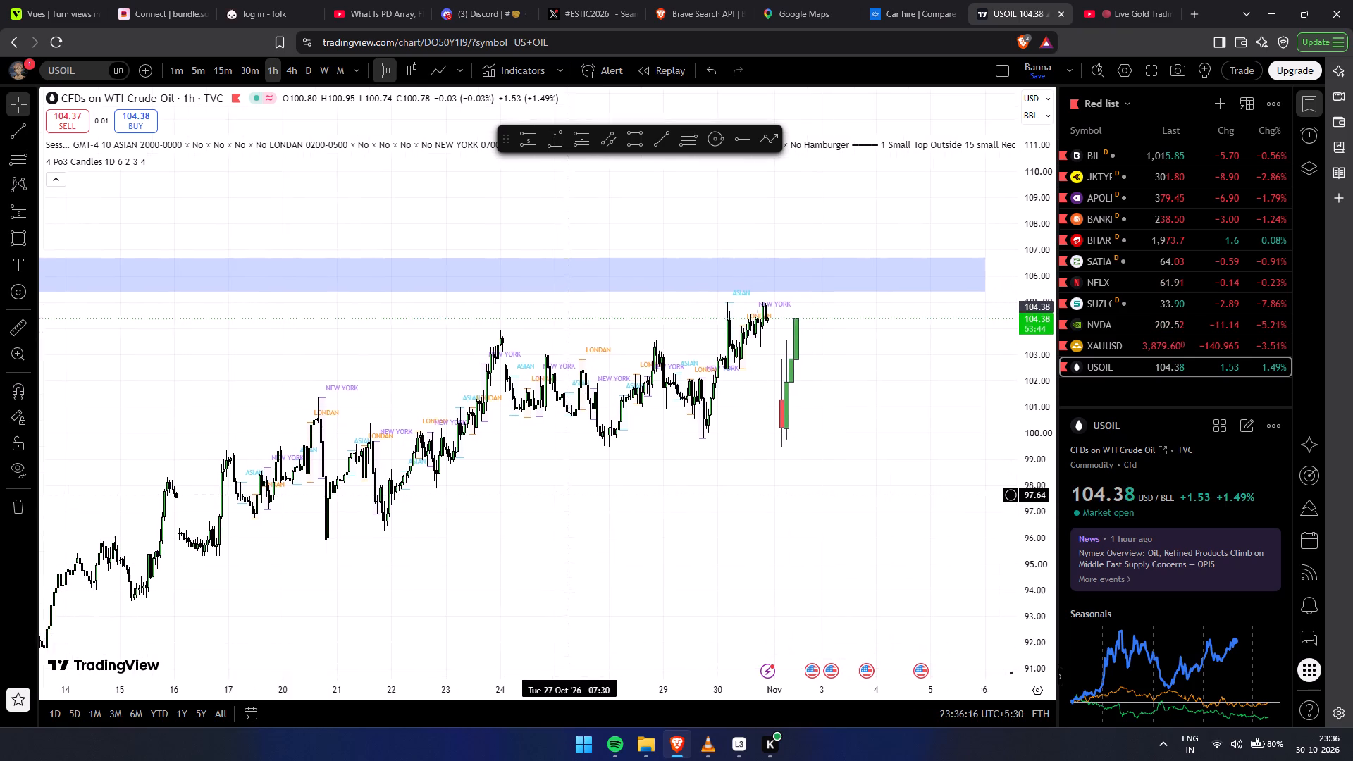
left_click_drag(569, 495, 553, 483)
Examine the latest 1-hour candles and session ranges from 28 to 30 October at closer scale beneath the rectangle.
scroll(599, 478, "up", 2)
scroll(819, 439, "up", 5)
left_click_drag(1030, 524, 1025, 307)
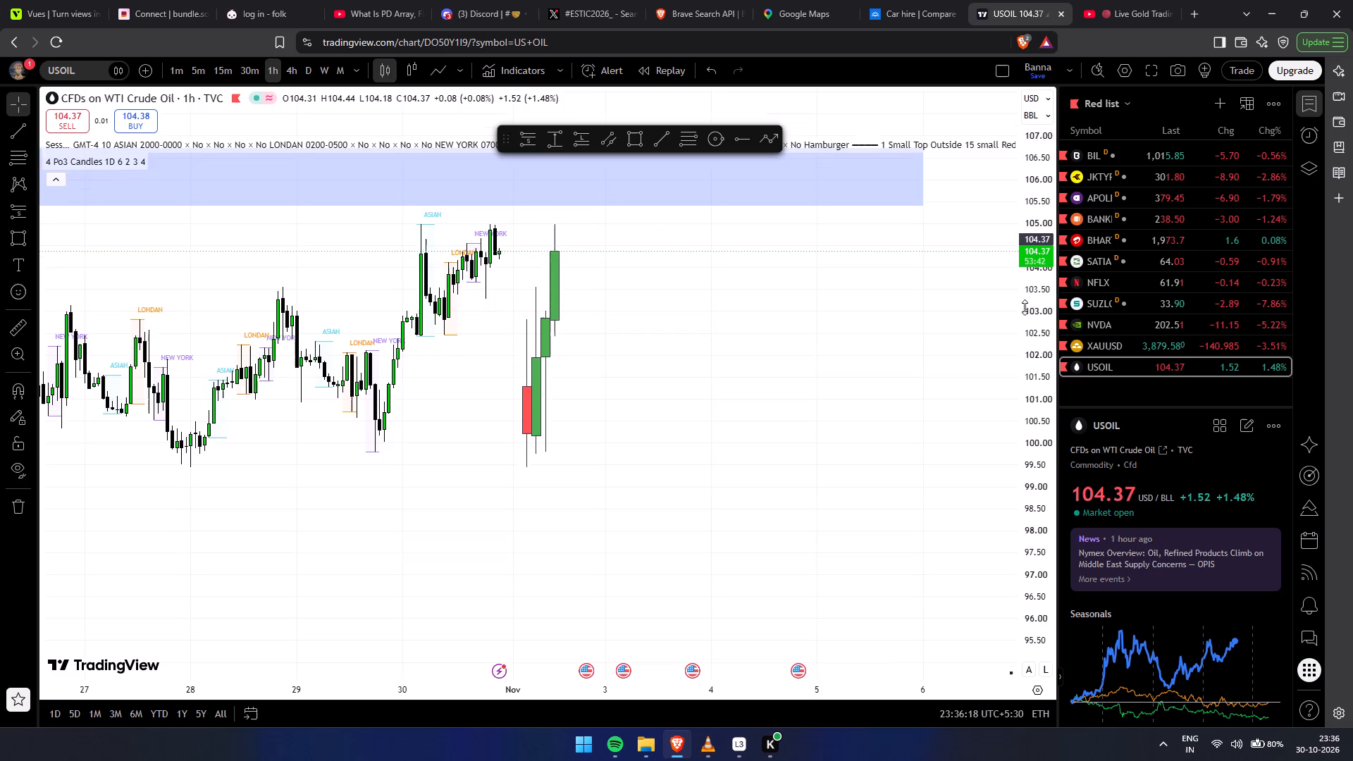
left_click_drag(1025, 307, 1014, 260)
scroll(740, 439, "up", 4)
left_click_drag(659, 509, 877, 581)
scroll(777, 587, "up", 2)
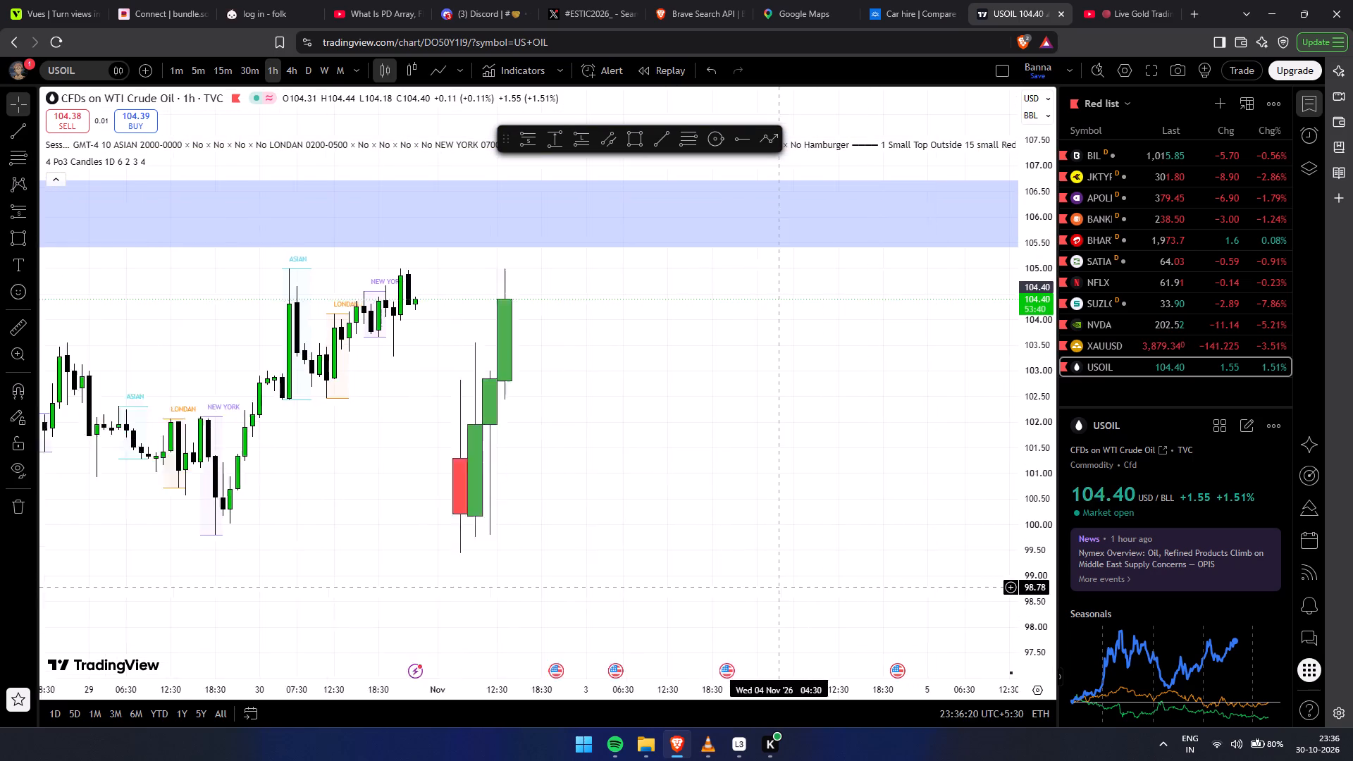
left_click_drag(621, 545, 937, 517)
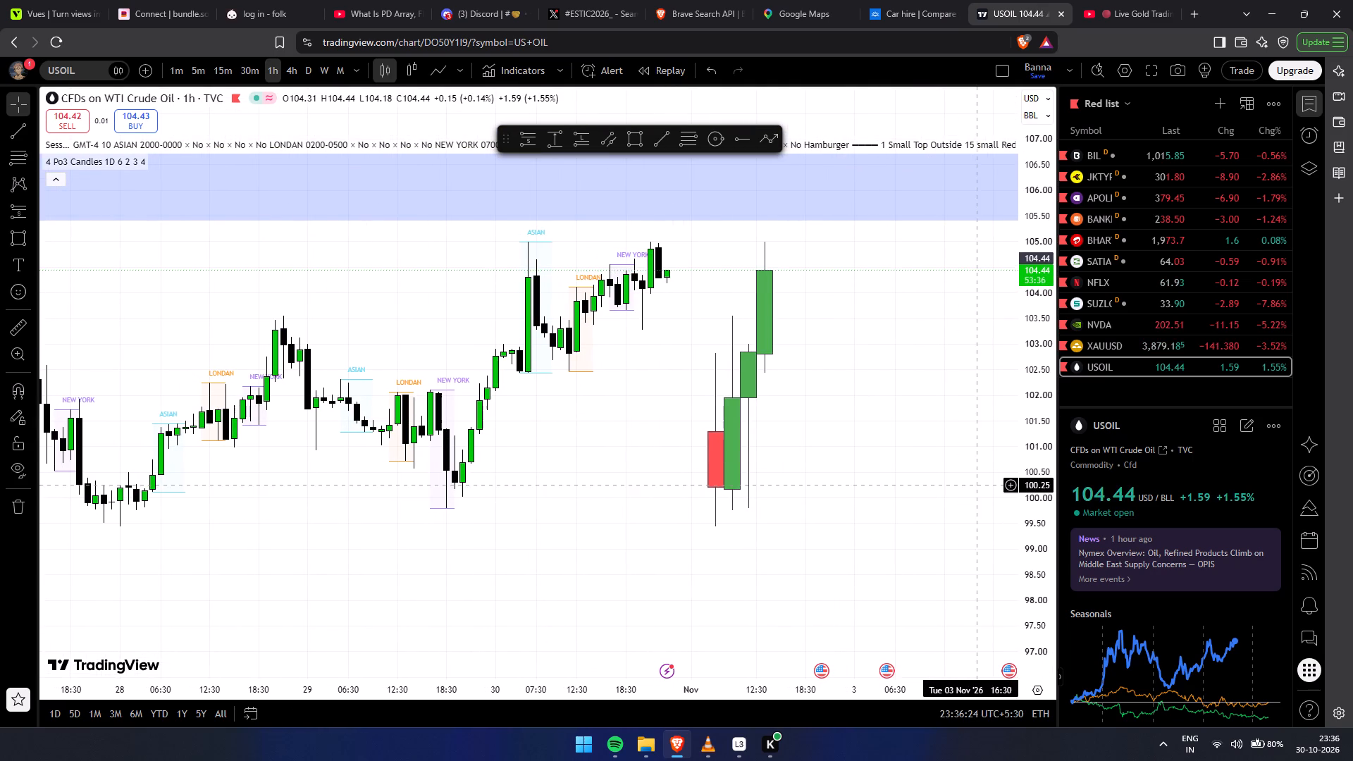
left_click_drag(930, 463, 1016, 534)
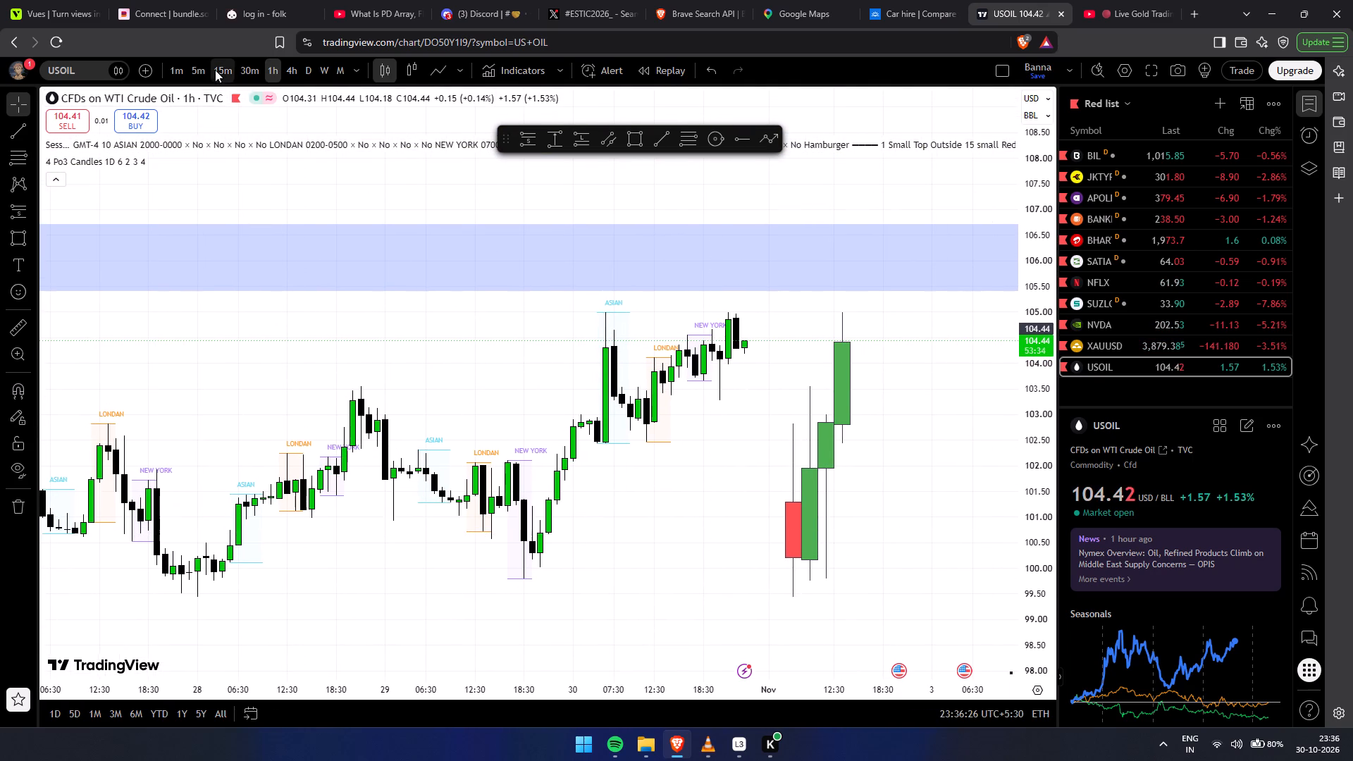
Switch the USOIL chart to the 15-minute timeframe.
left_click(226, 69)
Examine the 30 October 15-minute candles and the Asian, London and New York session ranges below the rectangle.
scroll(792, 528, "down", 9)
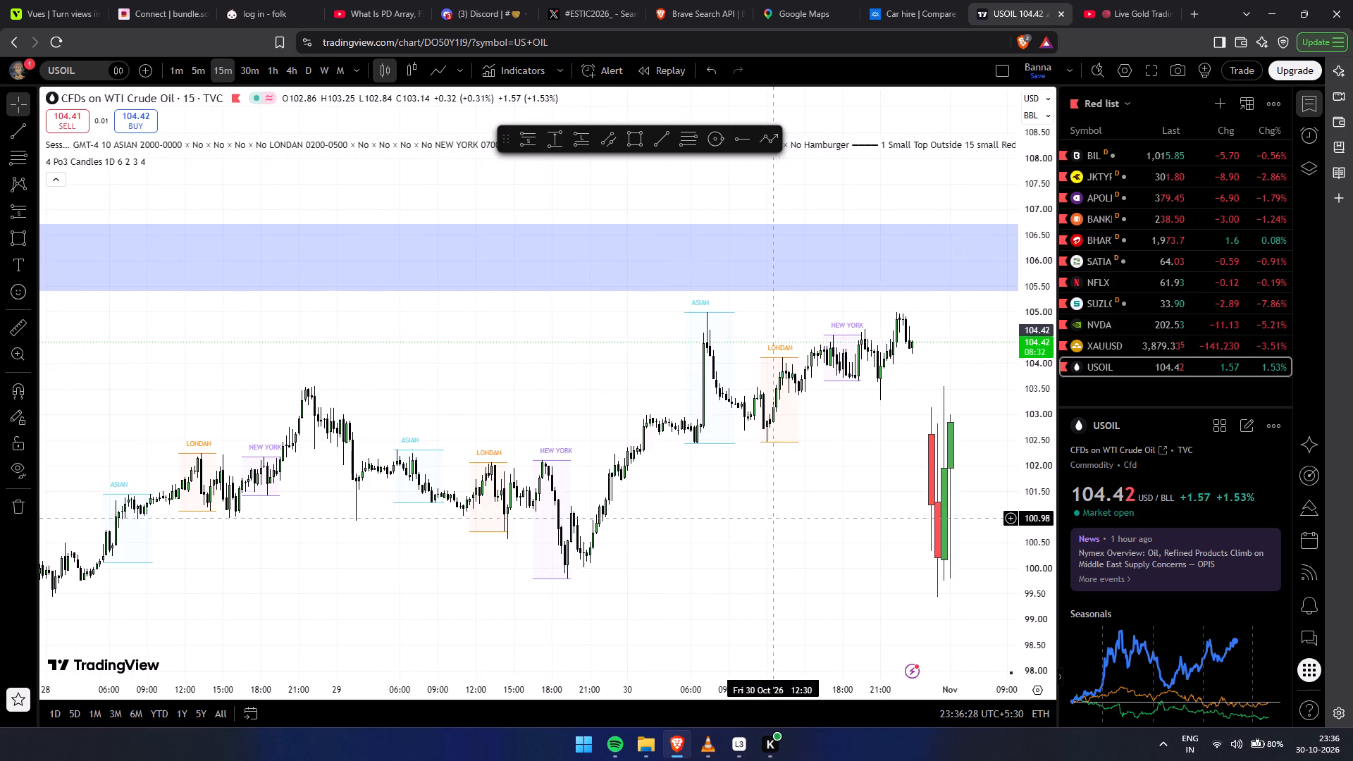
left_click_drag(771, 516, 508, 528)
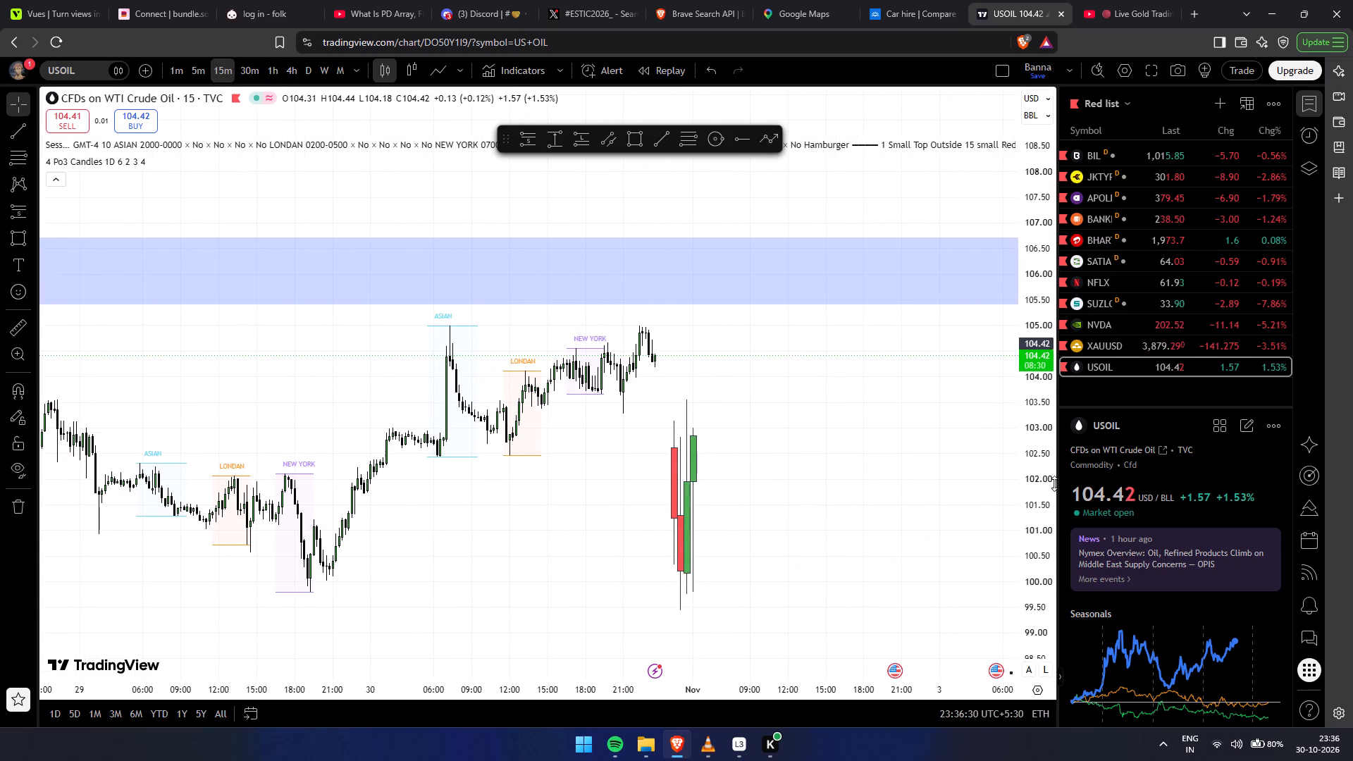
left_click_drag(1029, 498, 1002, 44)
scroll(859, 315, "up", 4)
scroll(598, 411, "up", 3)
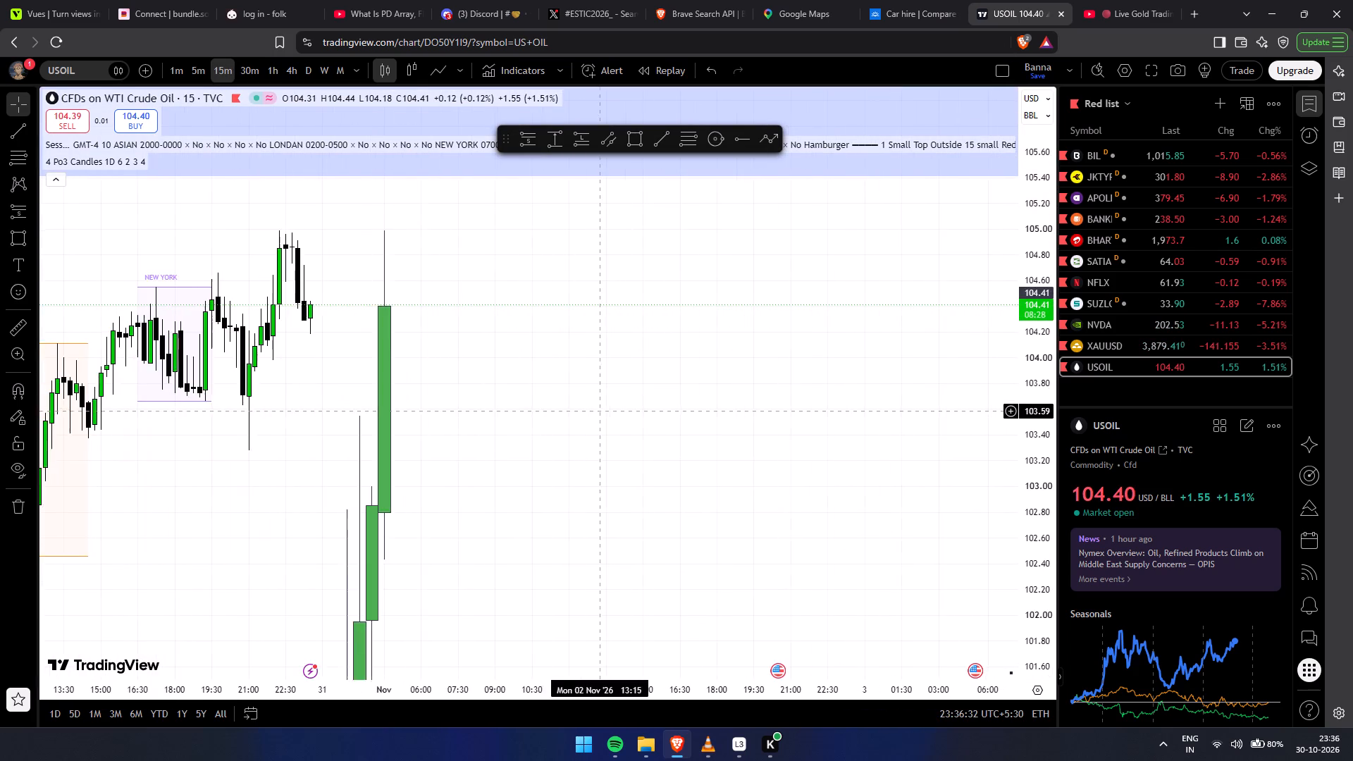
left_click_drag(332, 478, 529, 466)
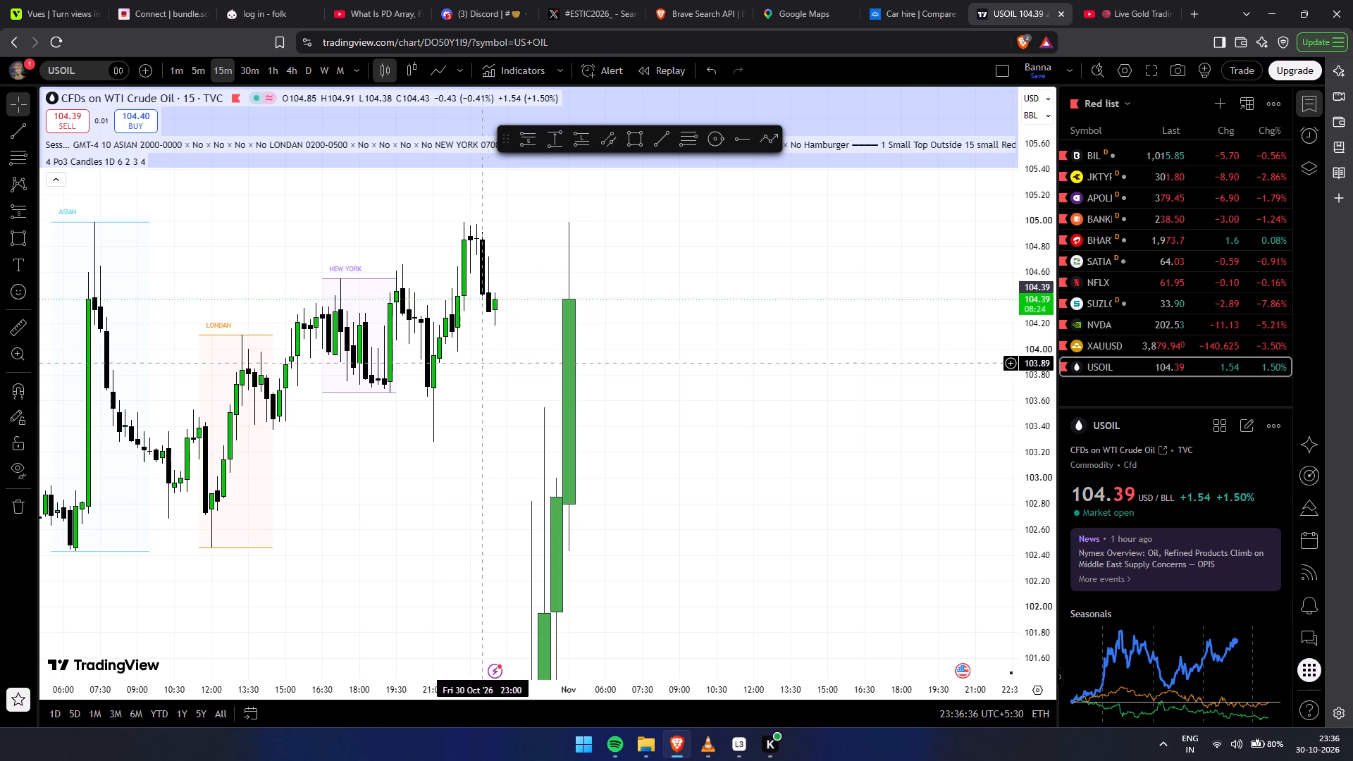
scroll(712, 513, "up", 3)
scroll(715, 522, "down", 6)
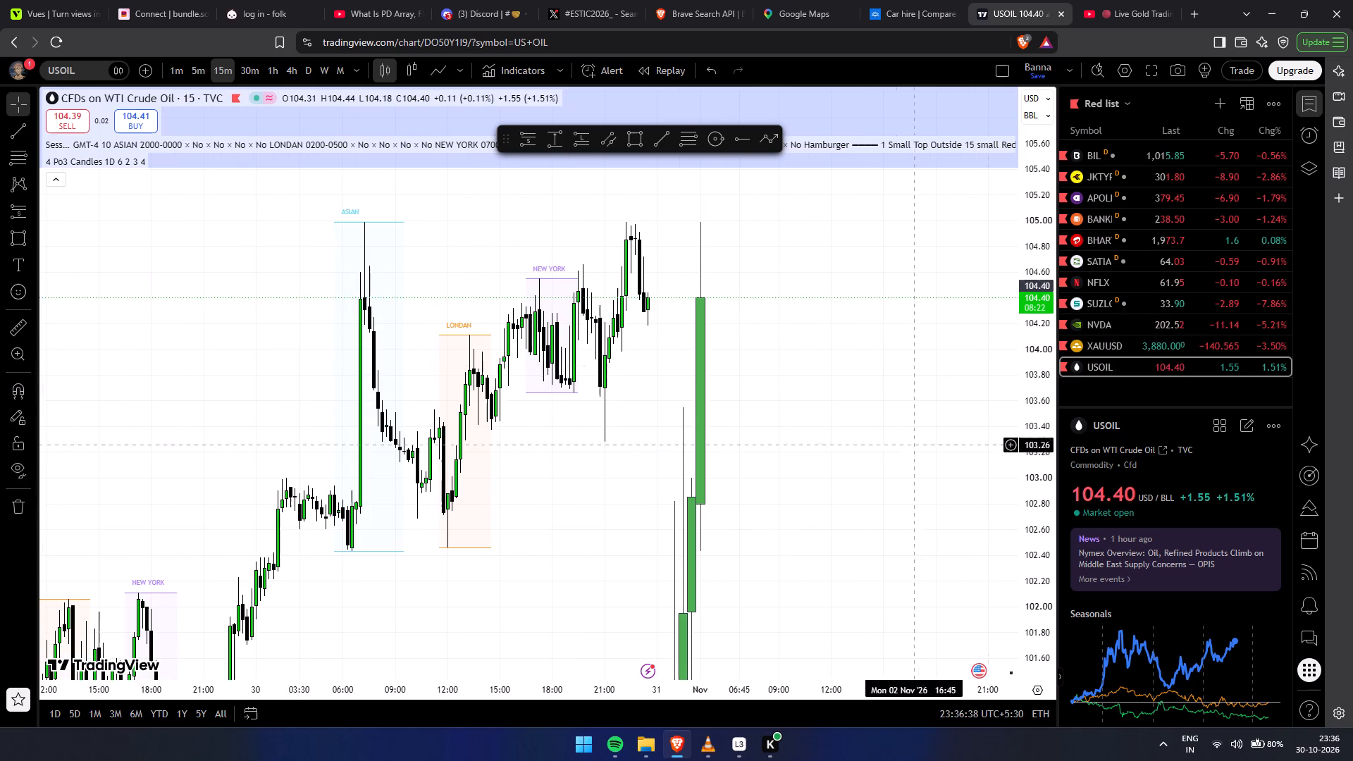
left_click_drag(1049, 323, 1052, 541)
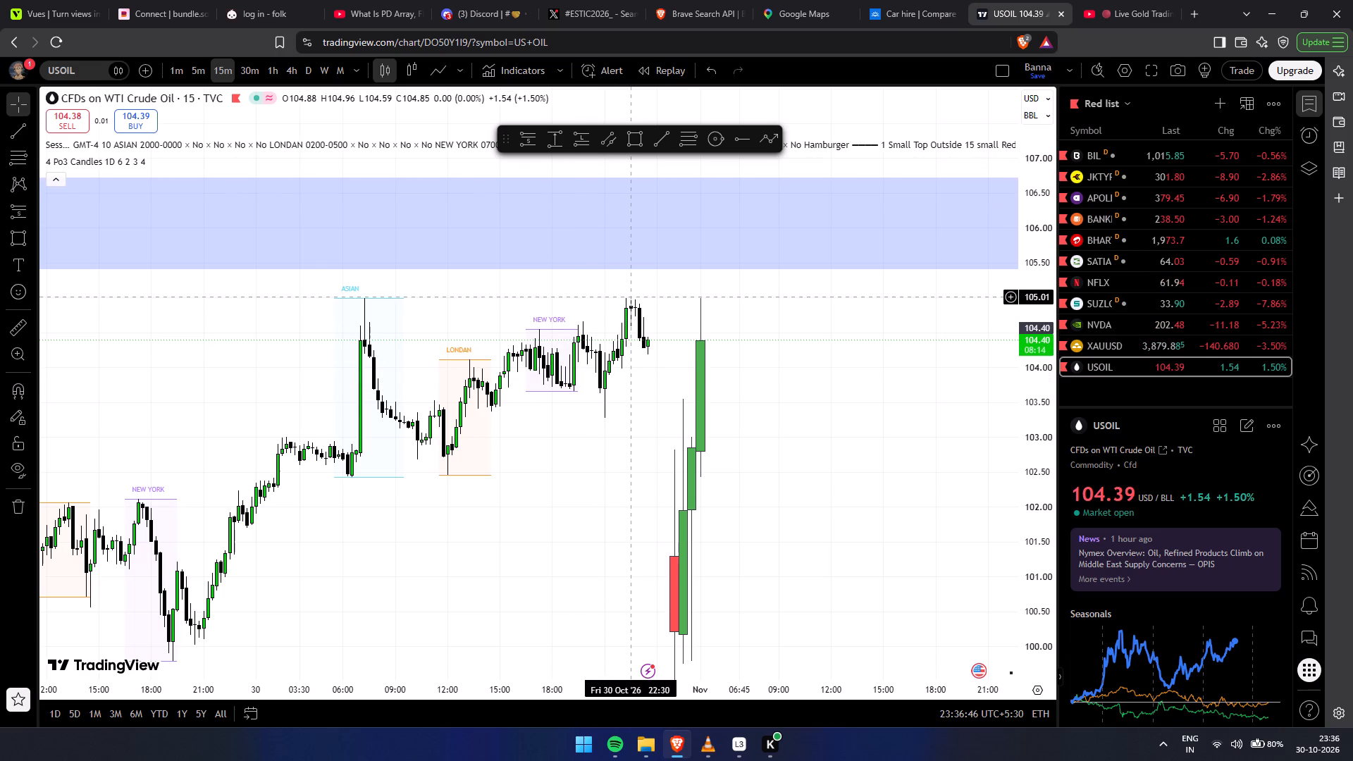
Draw a near-horizontal trend line at about 104.99 from the 30 October 22:00 high to 2 November 06:15.
left_click(658, 149)
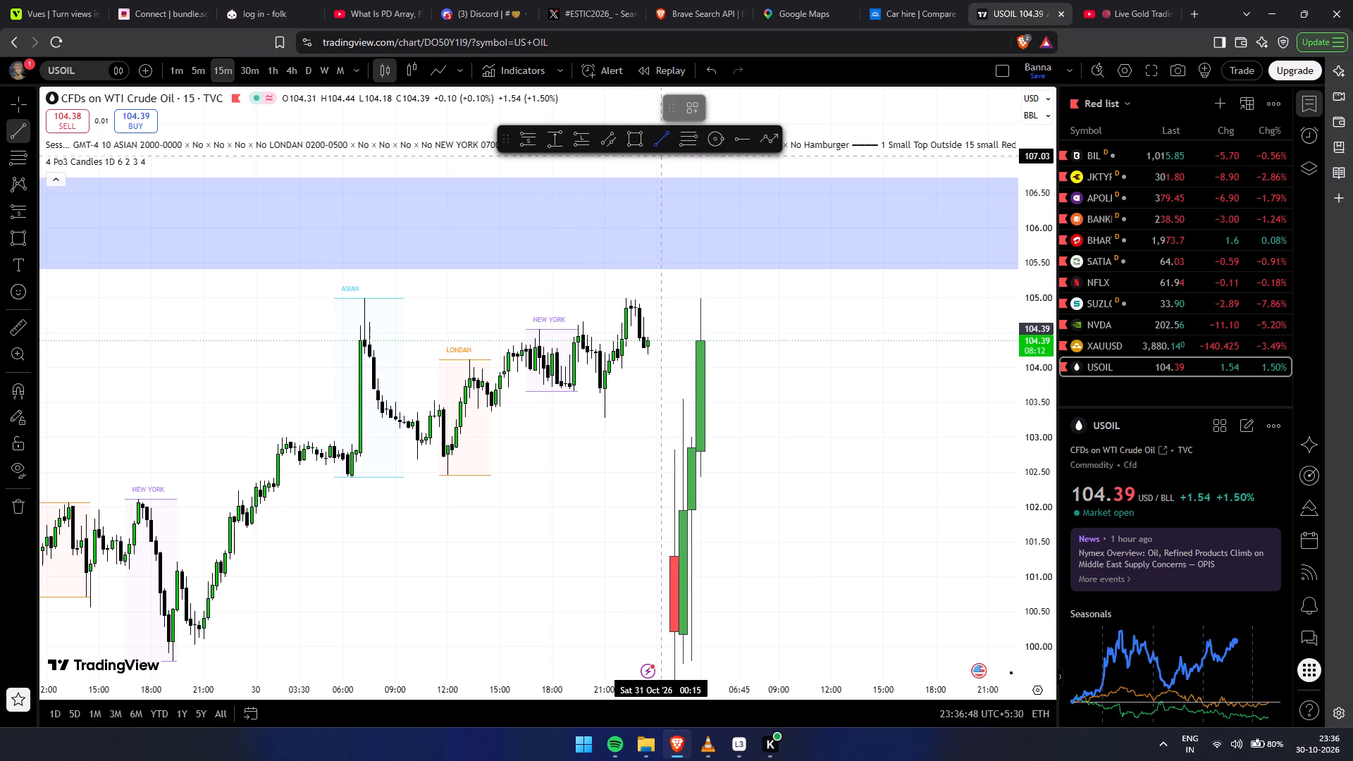
left_click(624, 298)
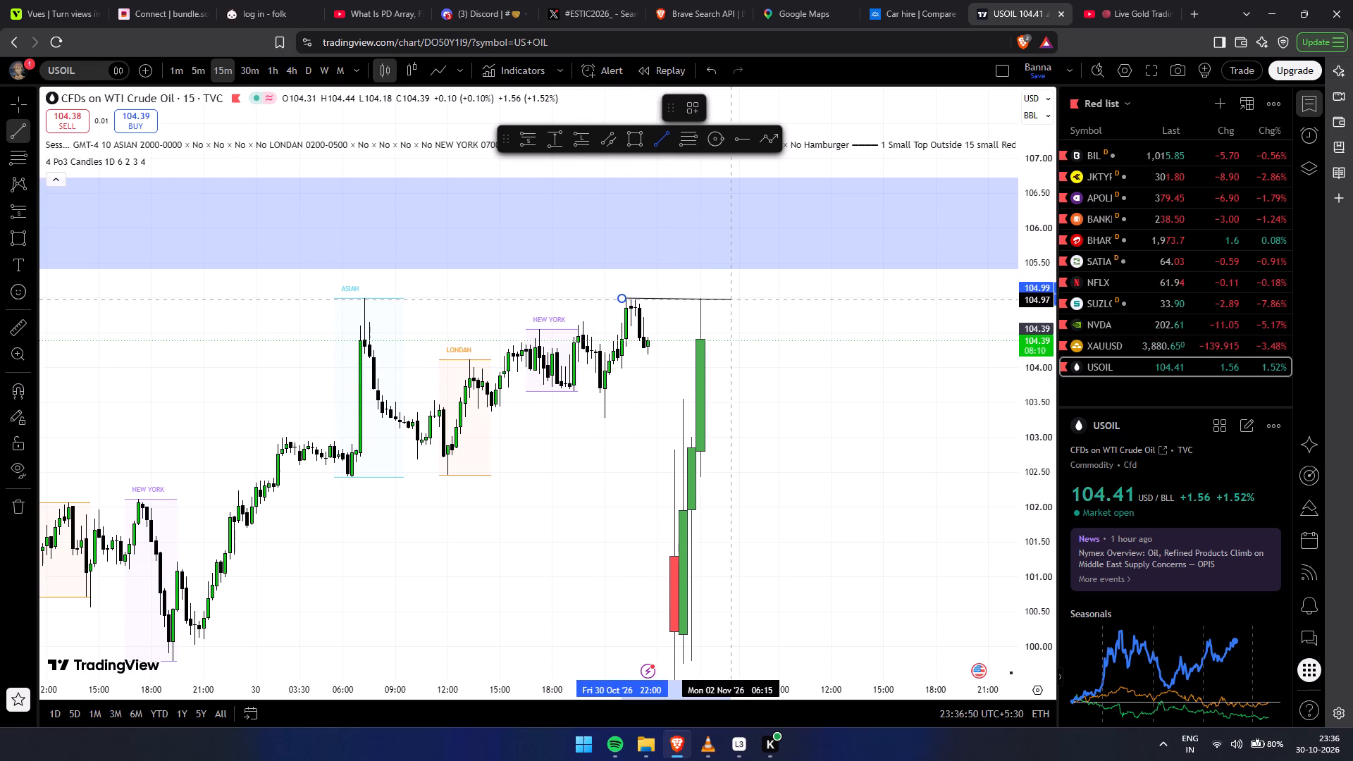
left_click(733, 299)
left_click(786, 302)
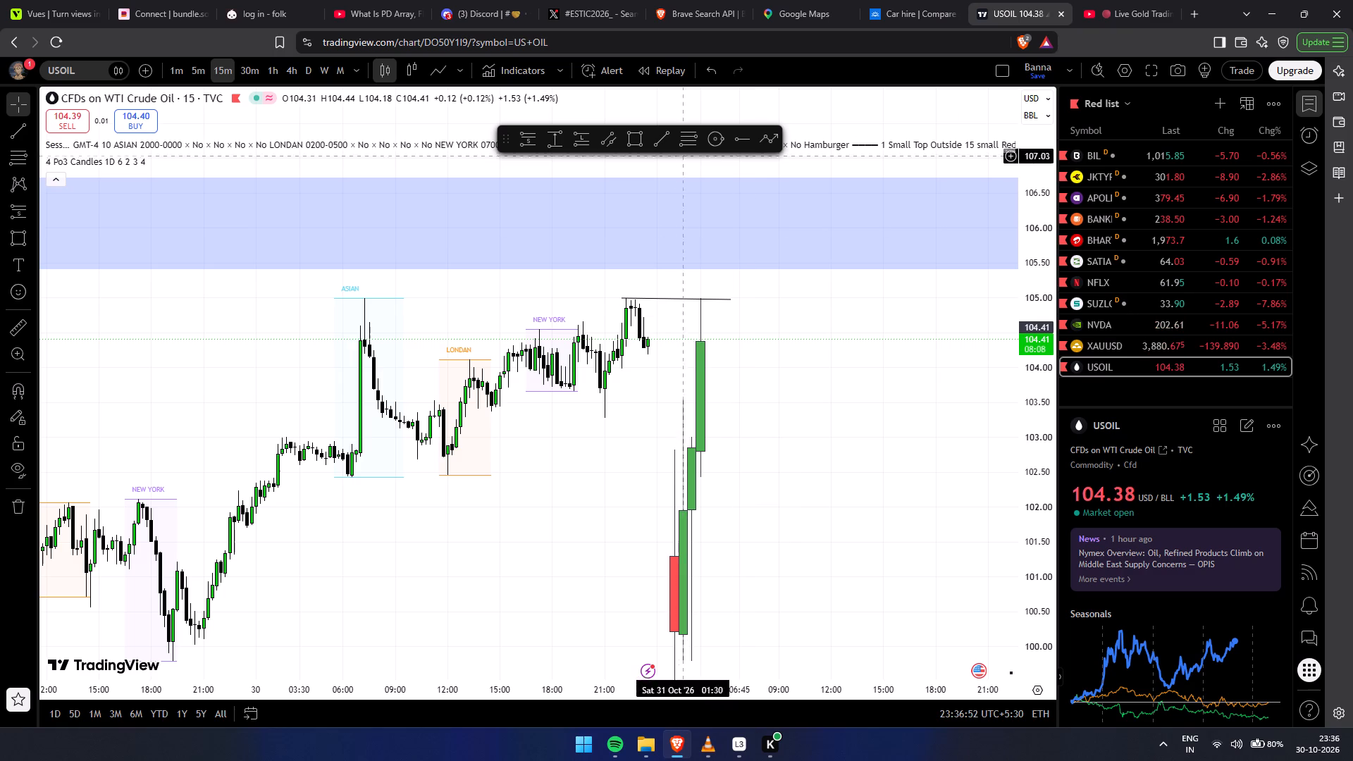
Draw a near-horizontal trend line at about 103.30 from the 30 October 21:00 low to 2 November 07:30.
left_click(664, 151)
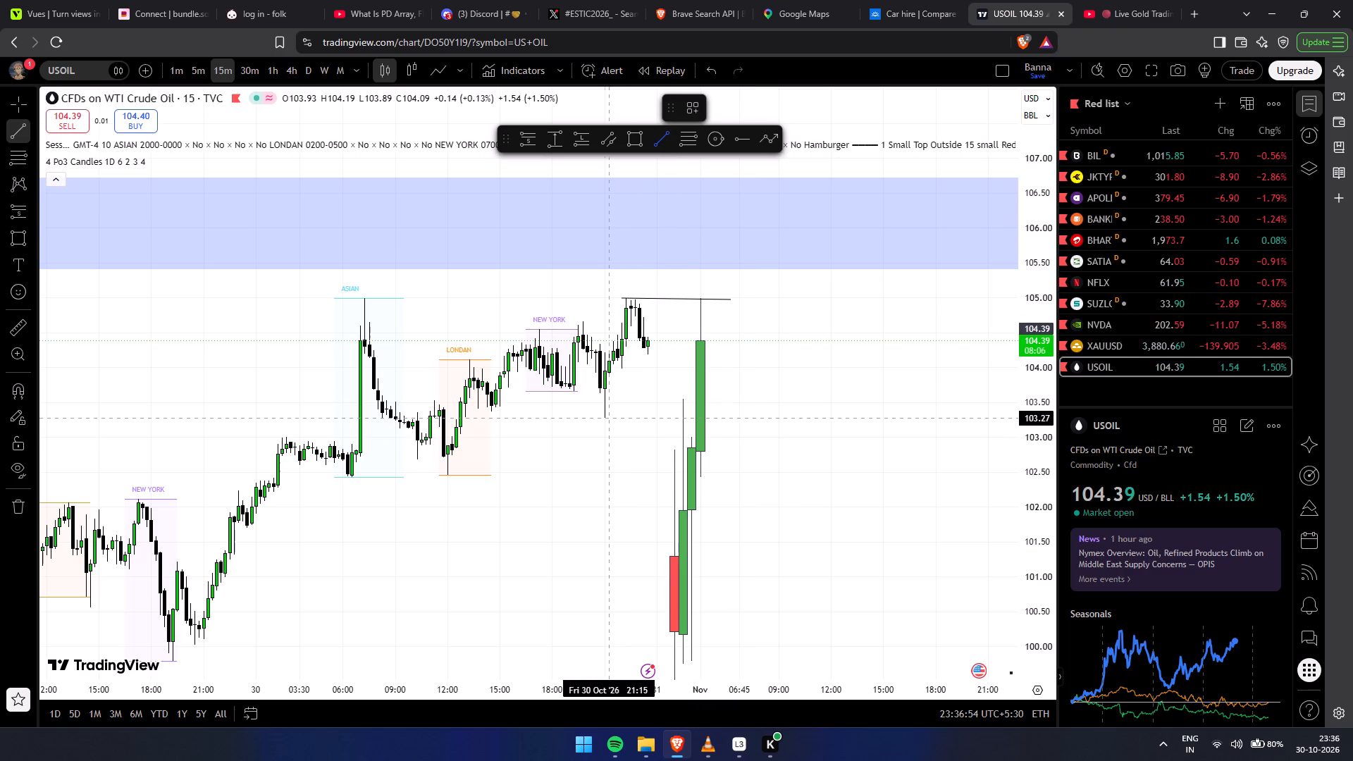
left_click(603, 414)
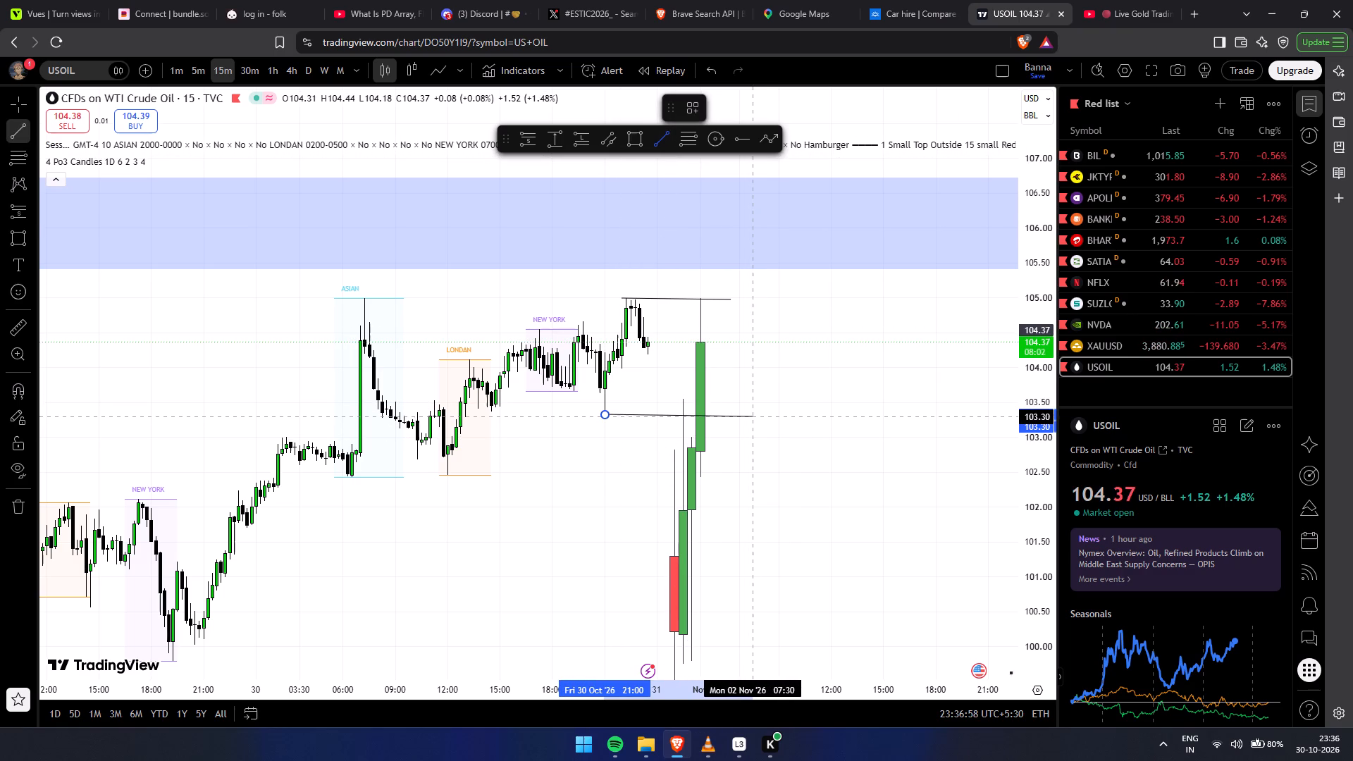
left_click(753, 416)
left_click(884, 380)
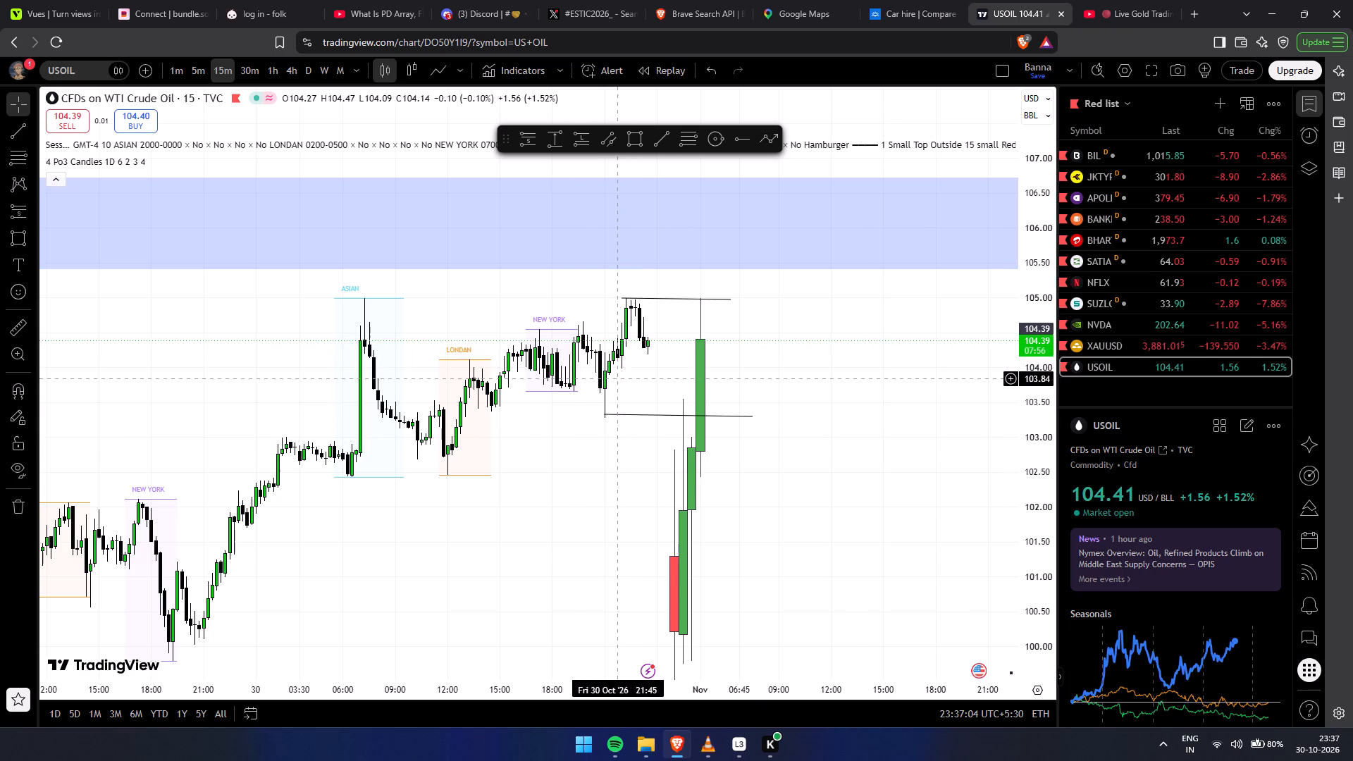
Draw a small rectangle between the two trend lines, spanning about 104.09 to 103.89 and starting around 21:30 on 30 October.
left_click(634, 140)
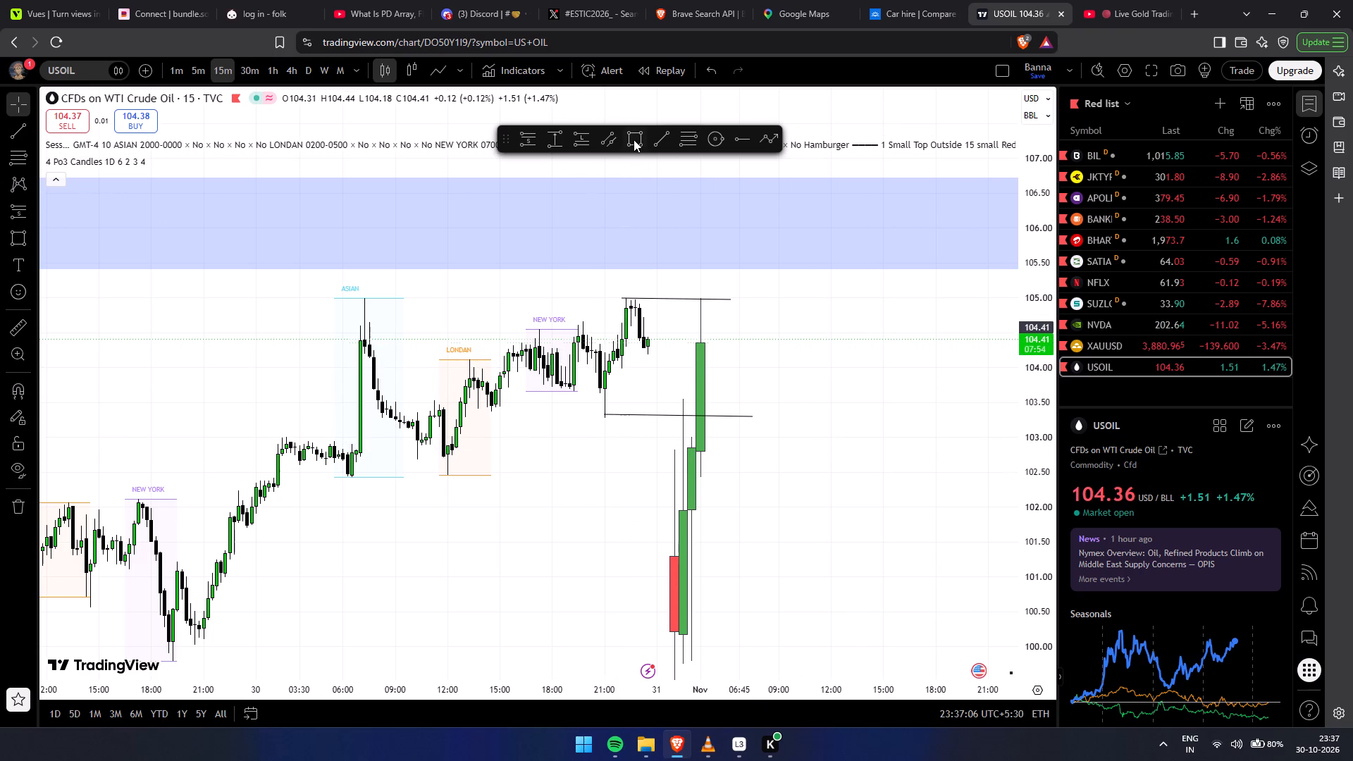
left_click(611, 361)
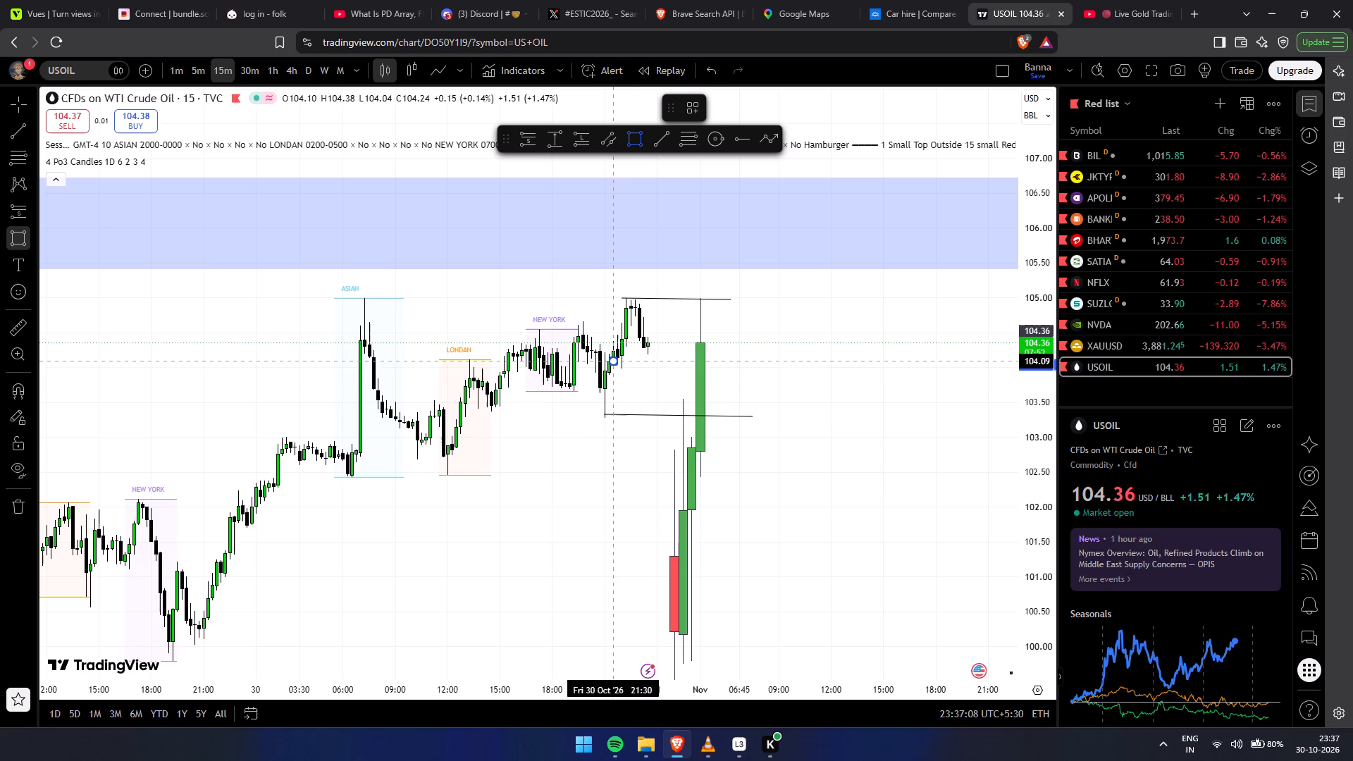
left_click(644, 375)
left_click(715, 387)
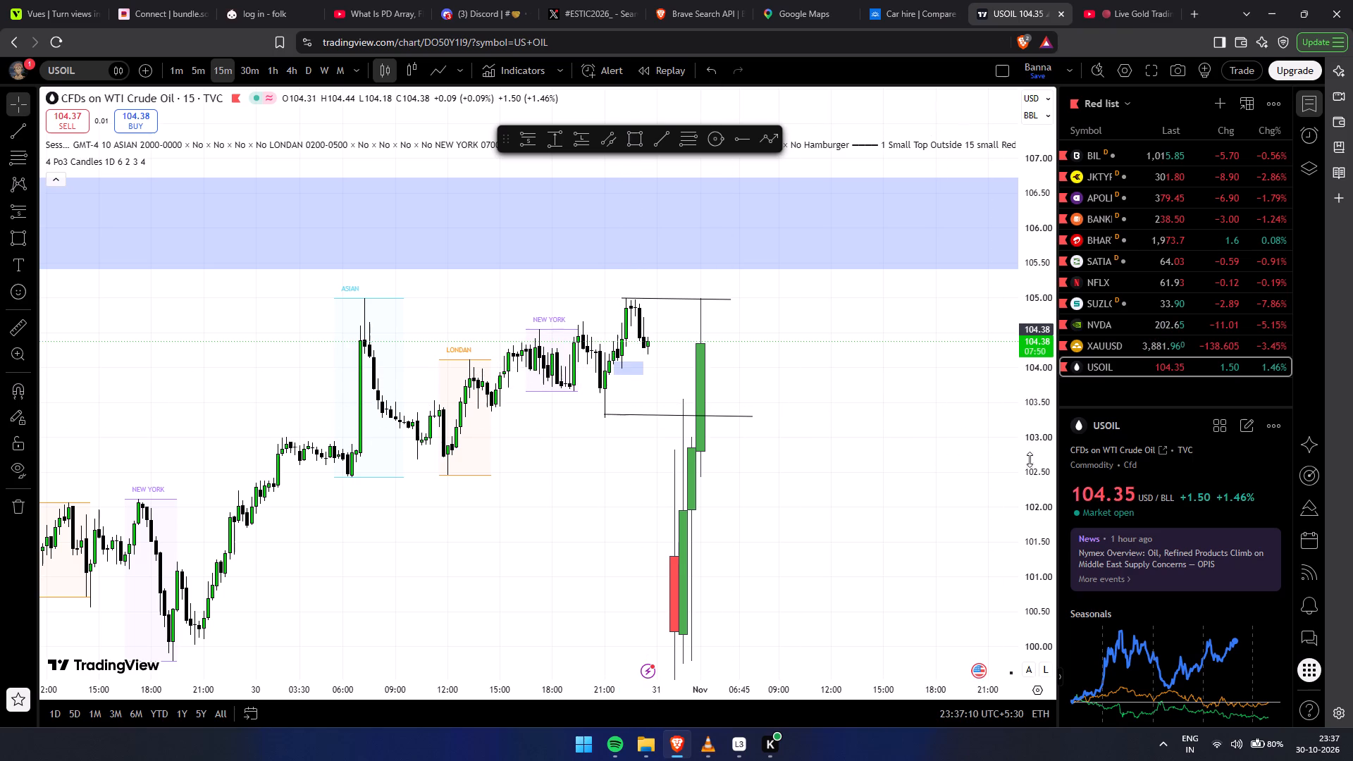
Stretch the small rectangle's sides to run from 30 October 21:00 to 2 November 09:00.
left_click_drag(1031, 462, 1013, 135)
scroll(938, 299, "up", 5)
left_click_drag(722, 431, 901, 420)
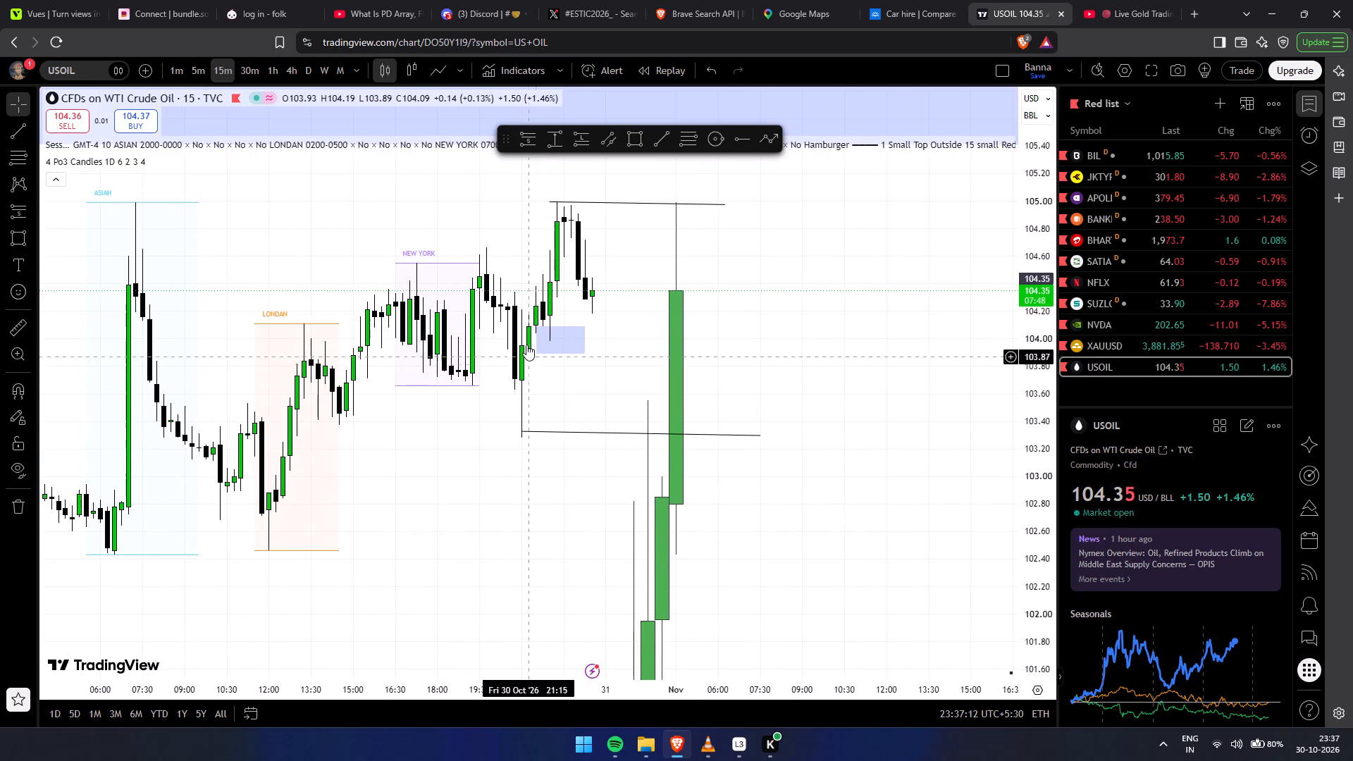
left_click_drag(538, 340, 521, 340)
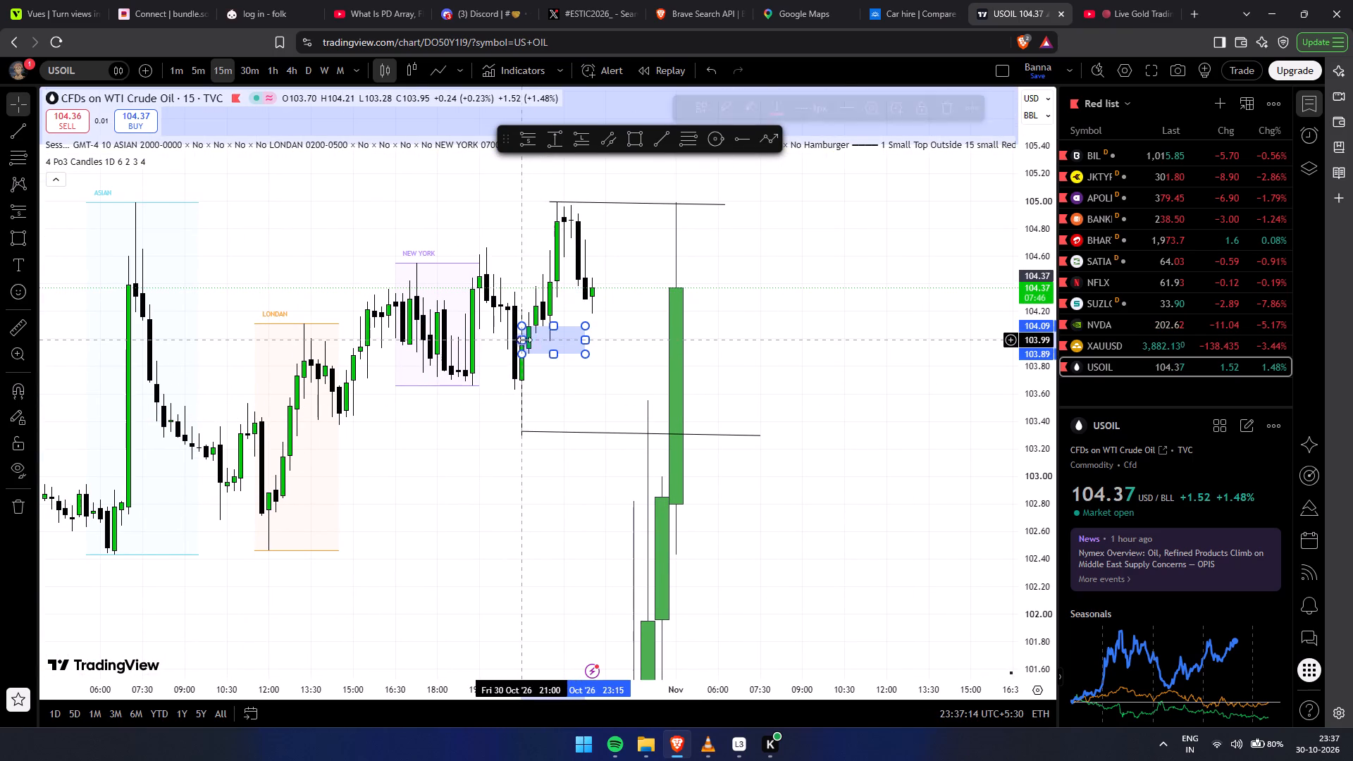
left_click_drag(583, 339, 785, 336)
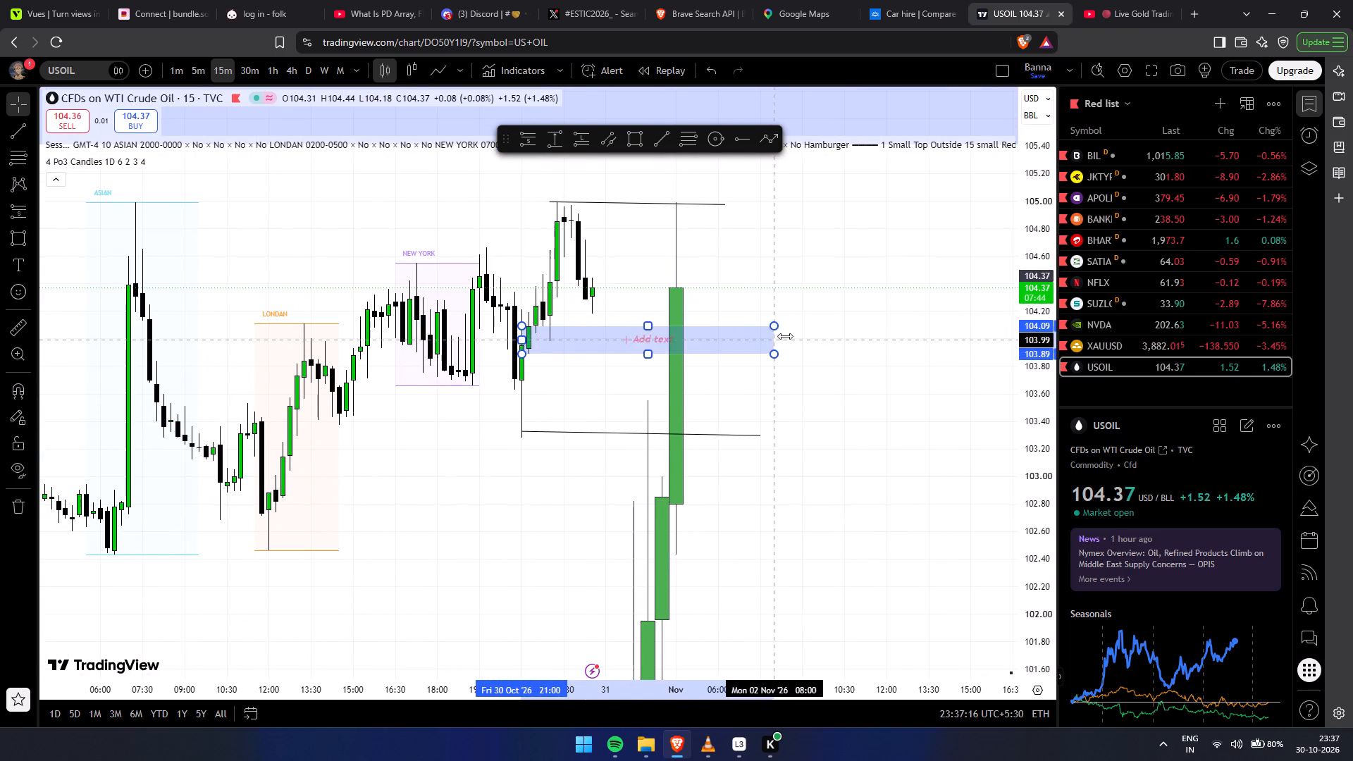
left_click_drag(785, 336, 801, 336)
Label the stretched rectangle with the text "BUY AT THIS LEVEL", followed by a line break.
left_click(667, 334)
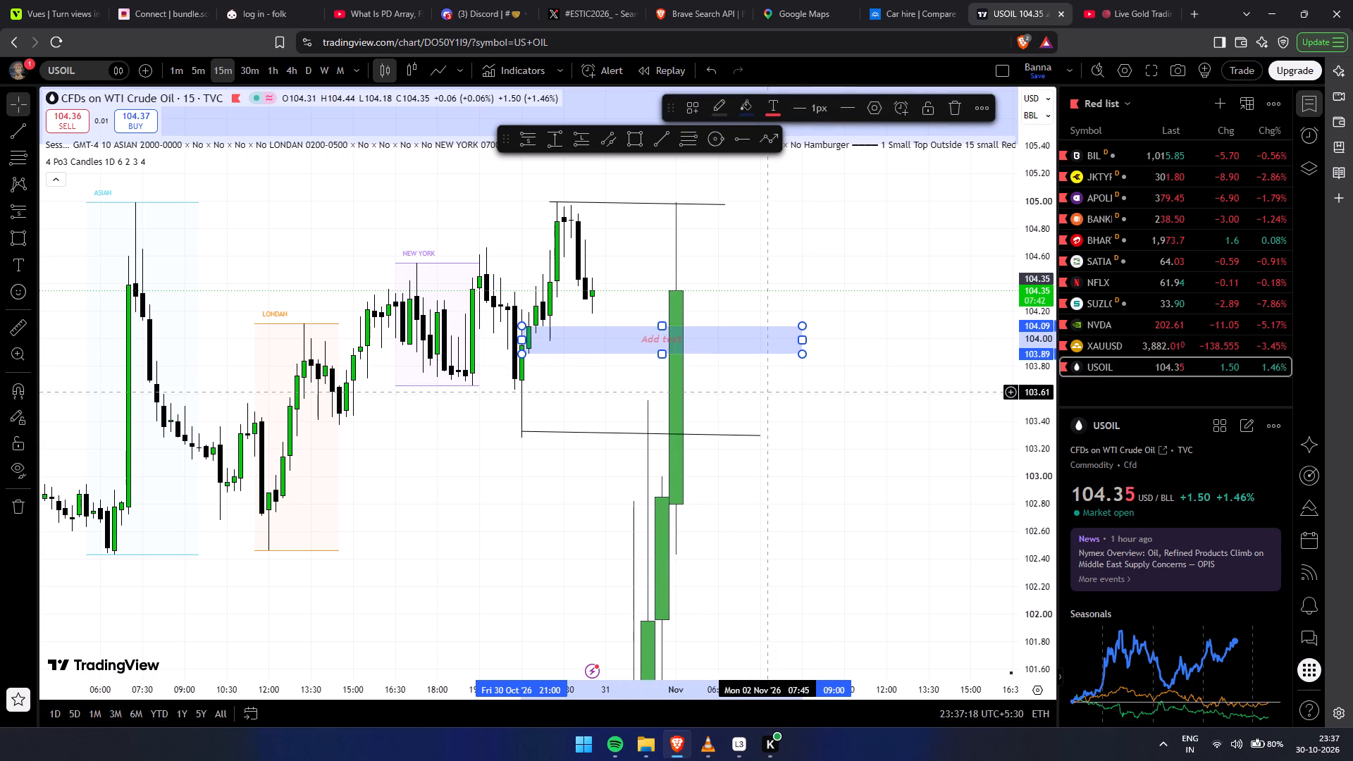
type("BUY")
key("space")
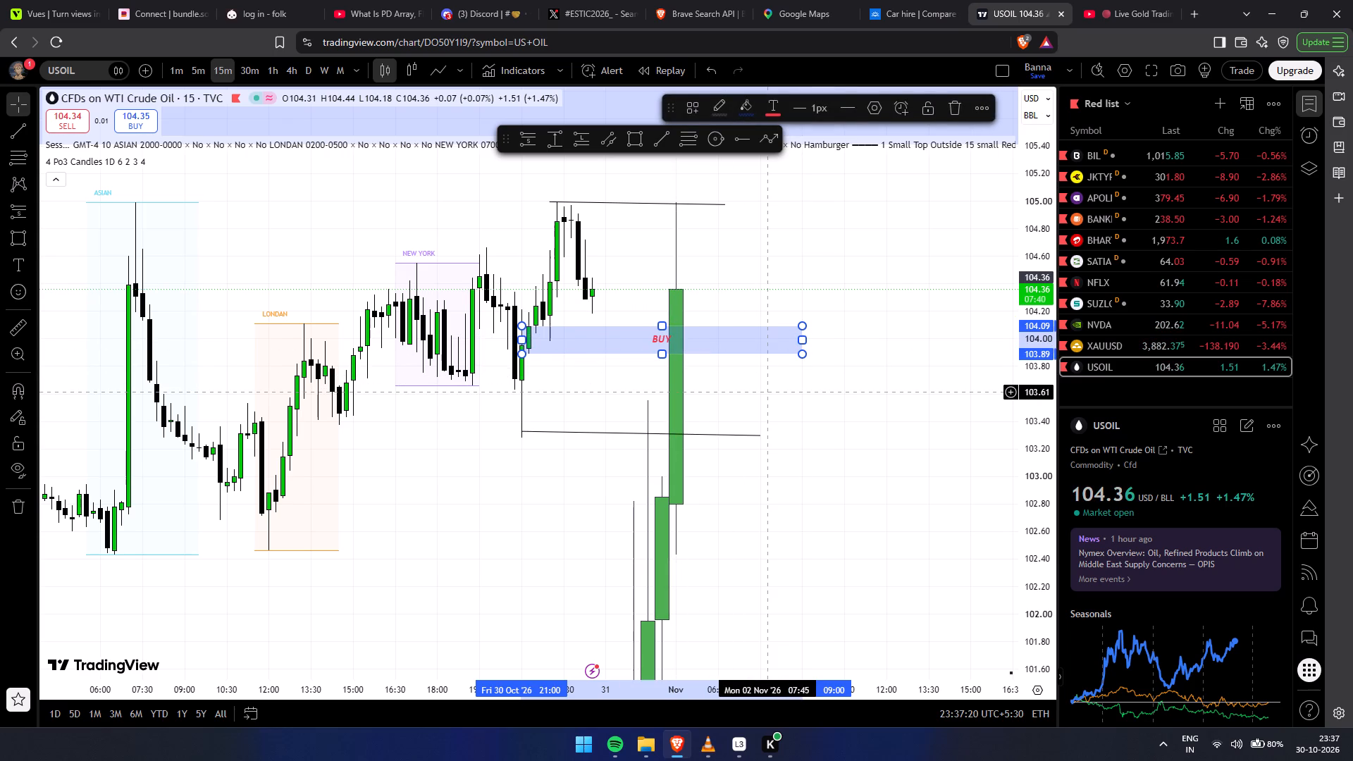
type("AT")
key("space")
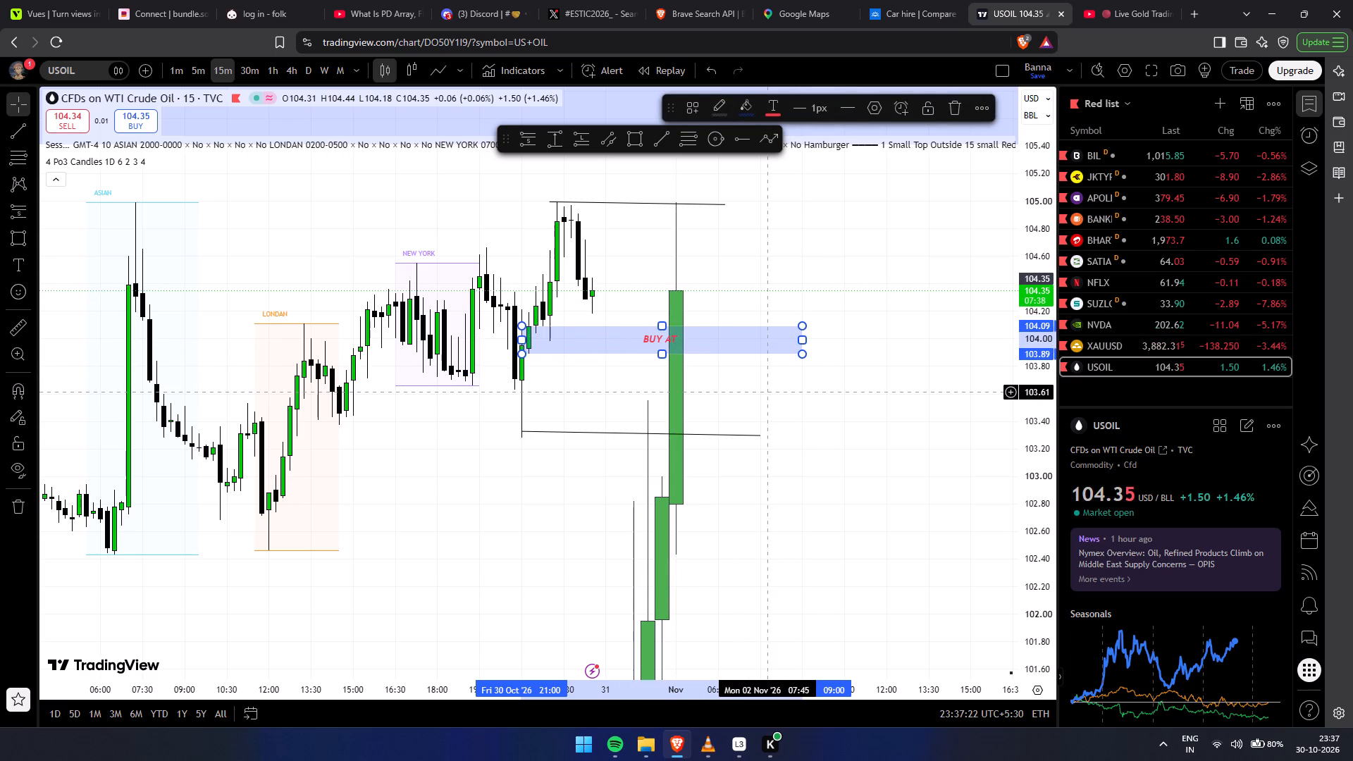
type("THIS LEVEL")
key("Return")
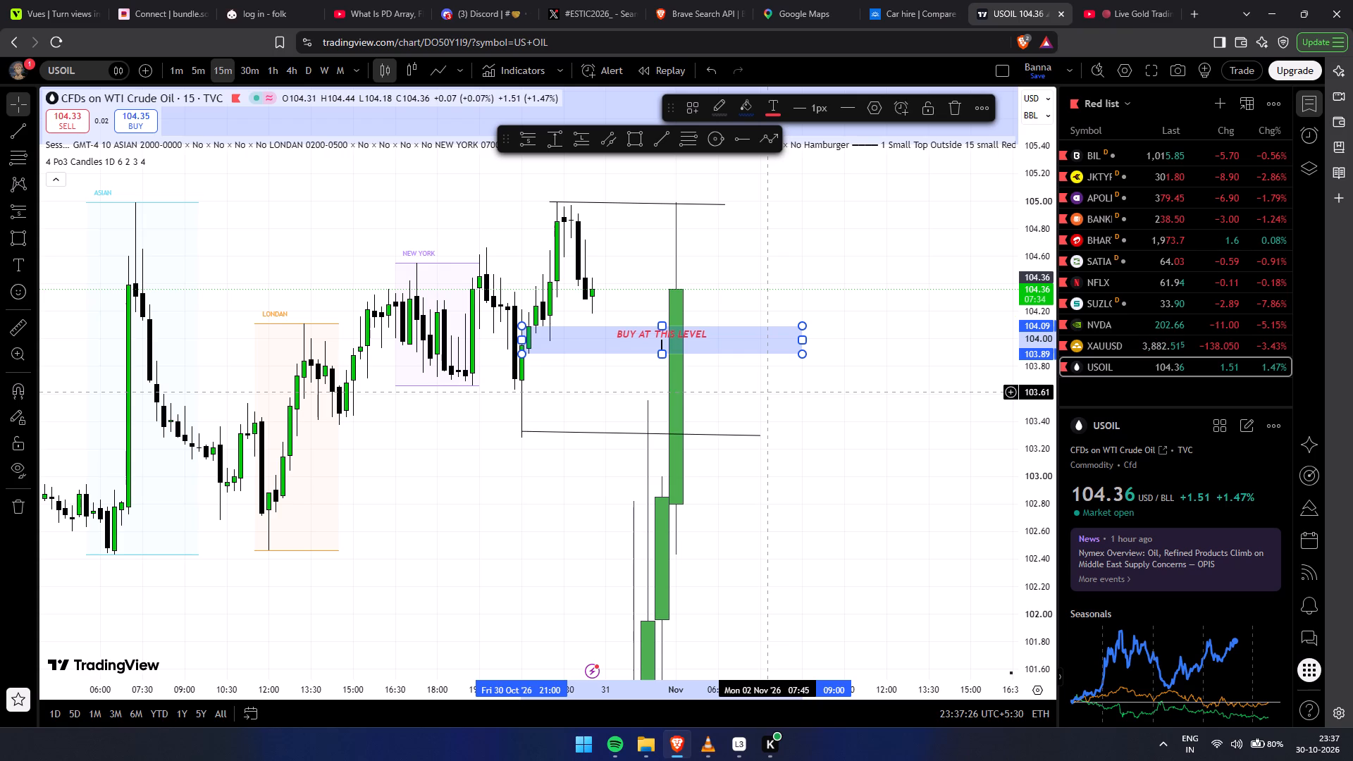
left_click(975, 492)
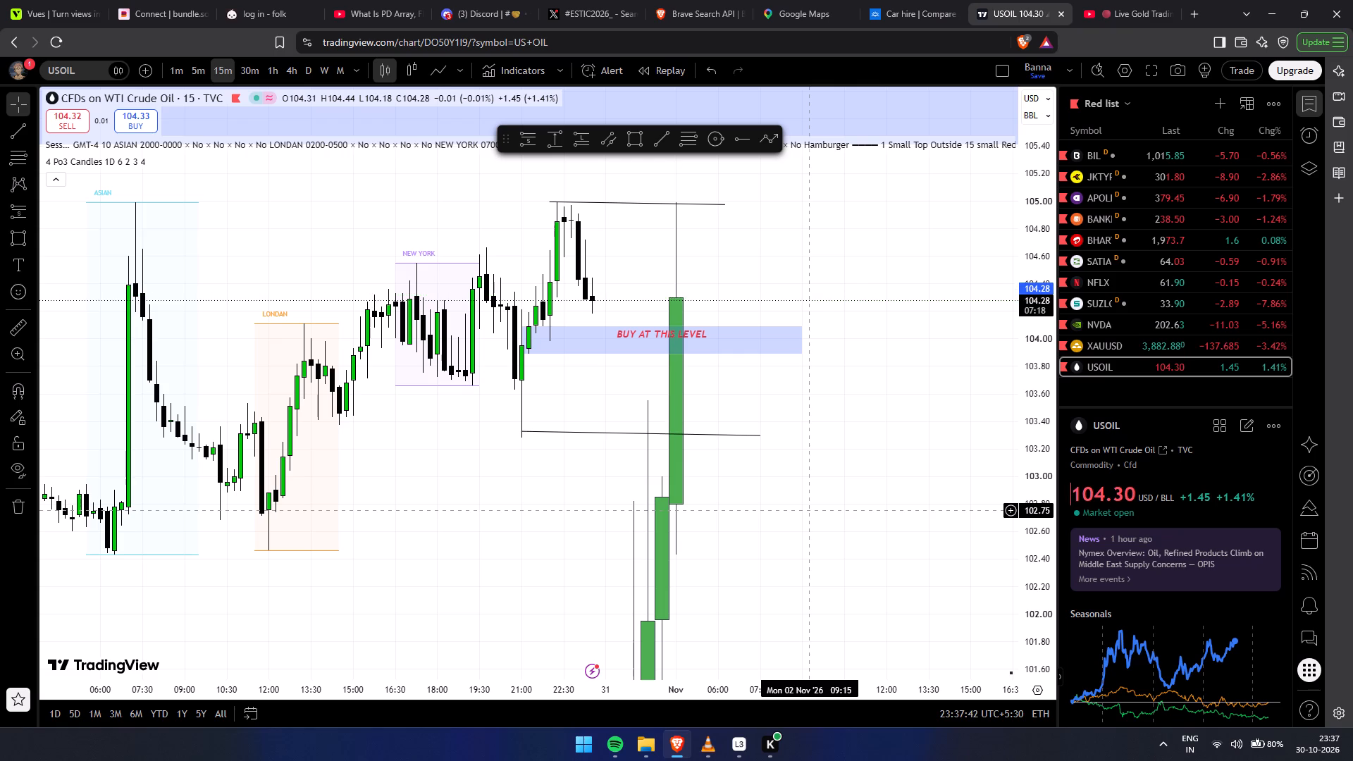
Examine the labelled buy zone and the two trend lines against the recent session ranges and the large rectangle above.
left_click_drag(808, 510, 889, 502)
left_click_drag(875, 514, 867, 516)
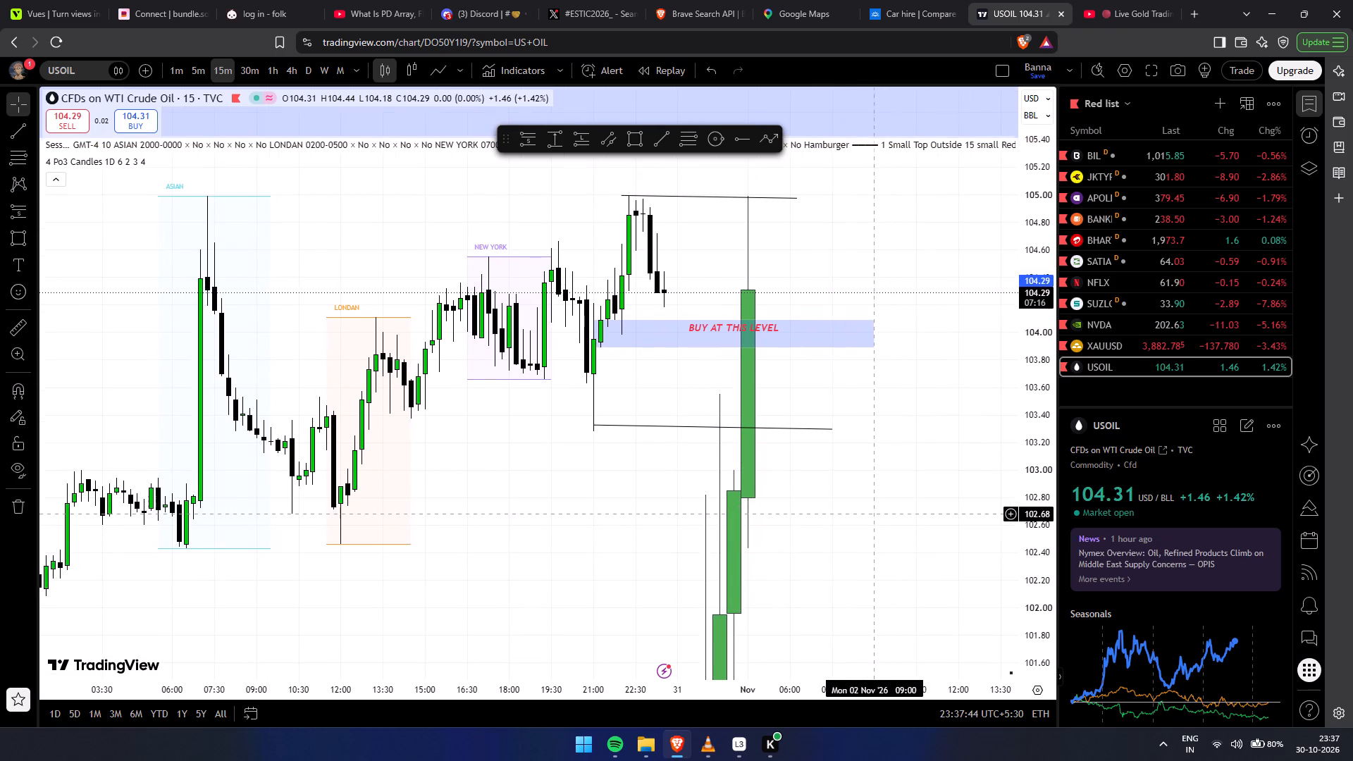
left_click_drag(867, 516, 870, 524)
left_click_drag(1040, 554, 1046, 630)
scroll(828, 624, "up", 6)
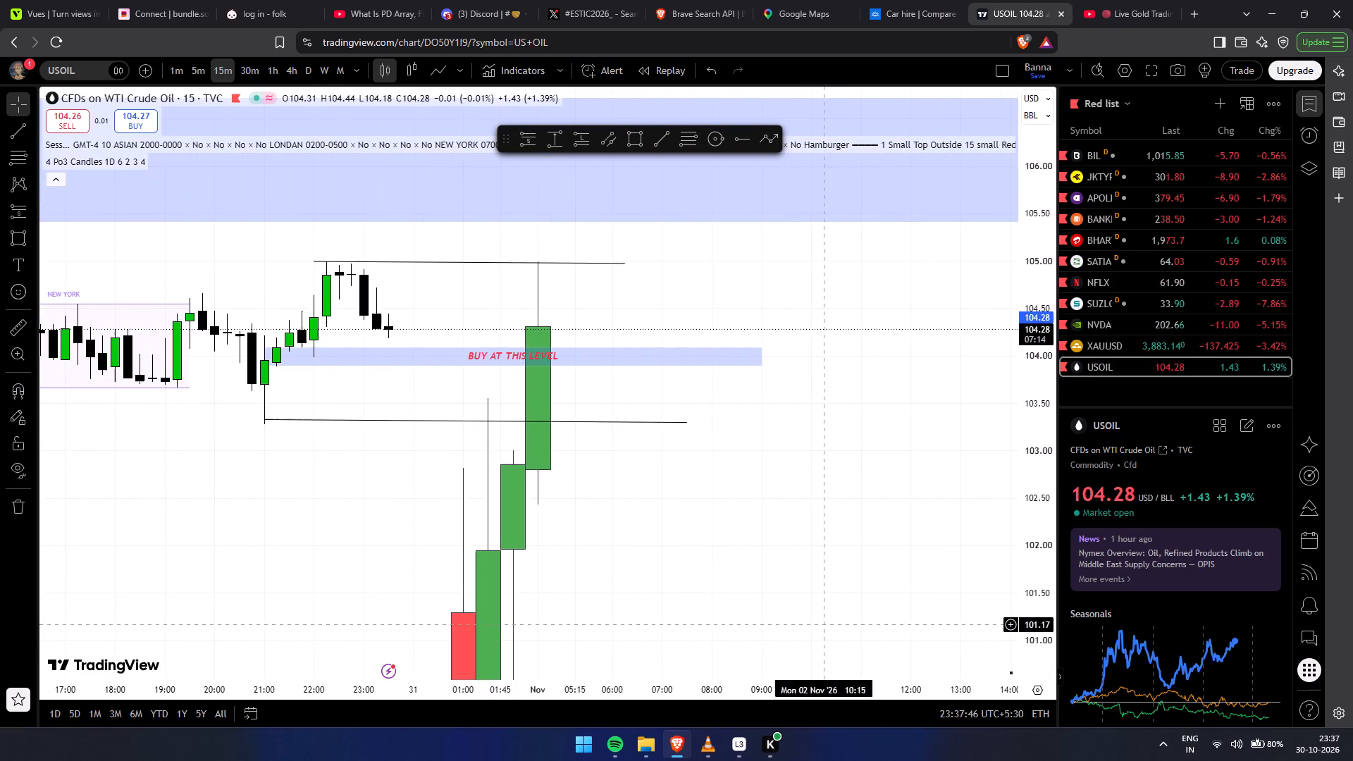
scroll(791, 621, "down", 12)
left_click_drag(632, 562, 648, 589)
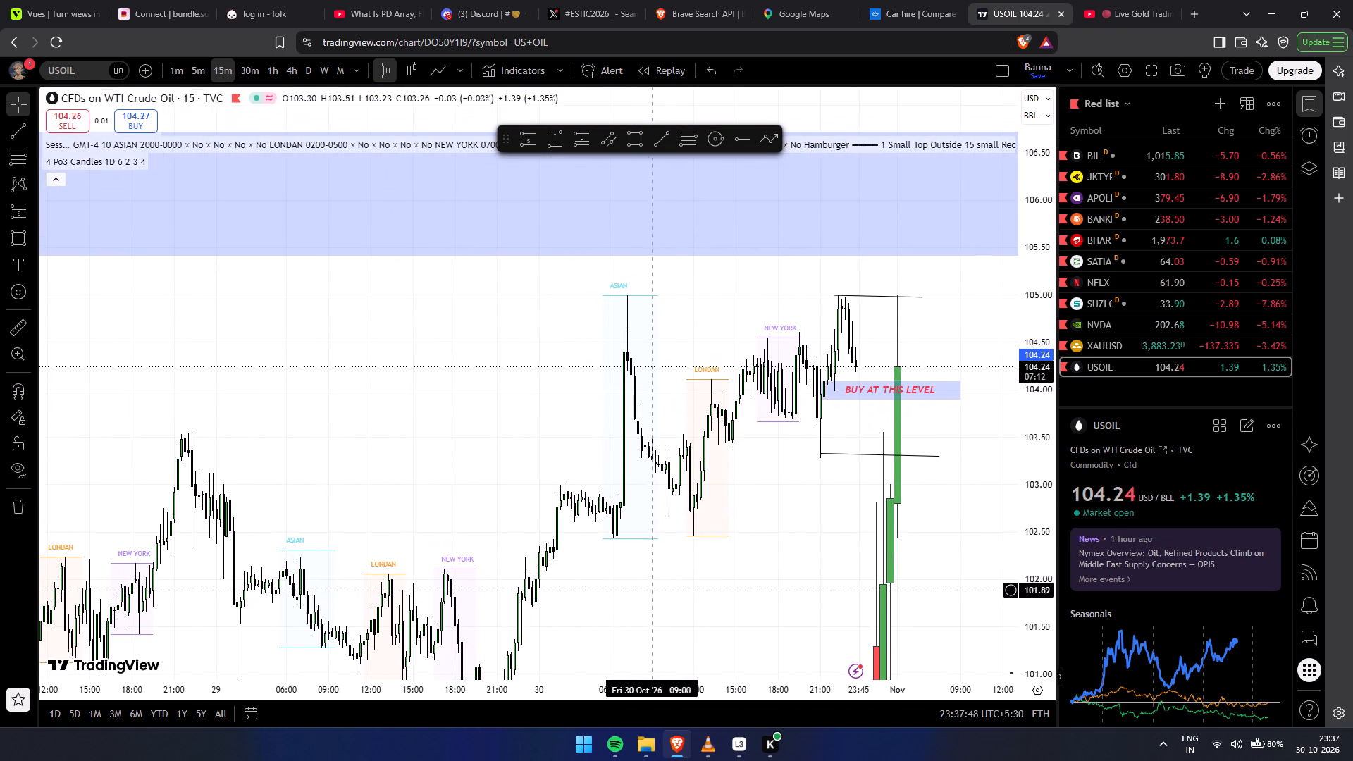
left_click_drag(939, 448, 910, 536)
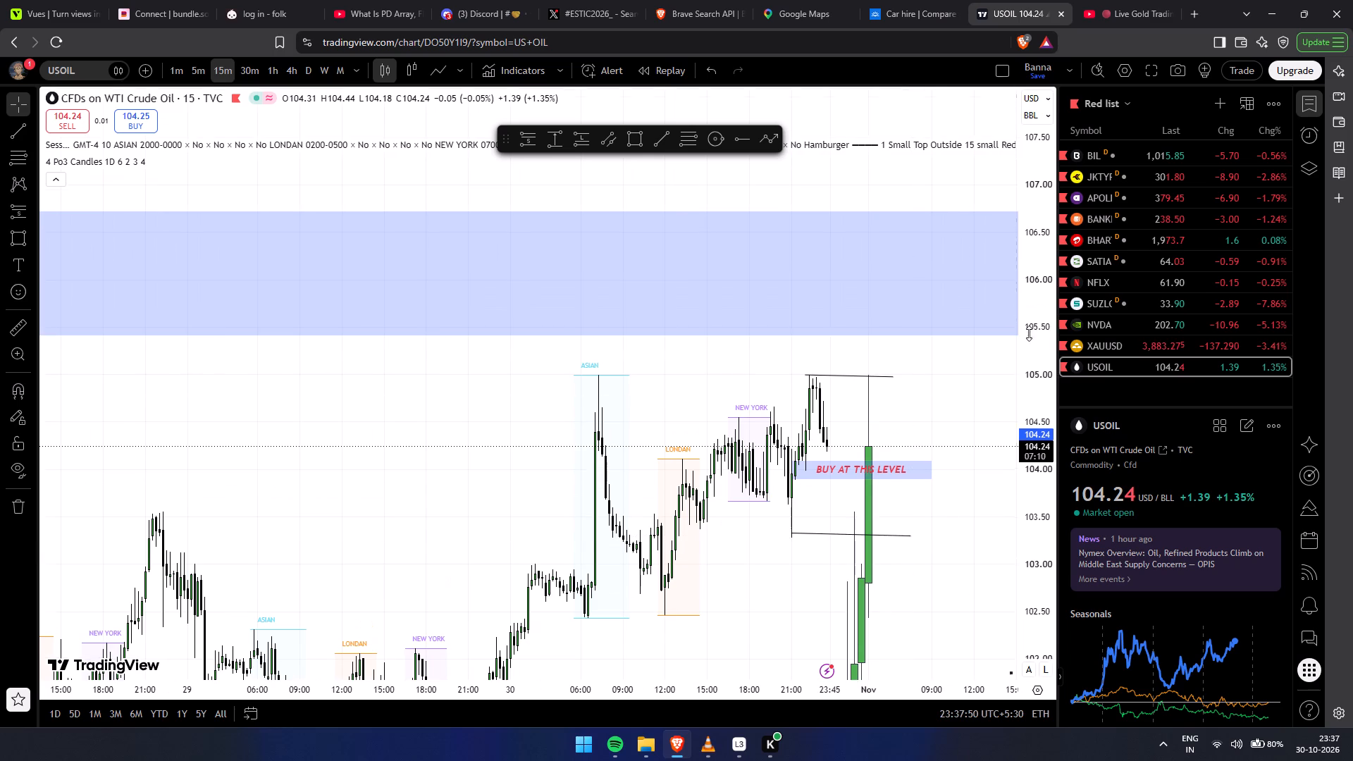
Place a long position on the latest candles, starting around 23:30 on 30 October with its entry at about 104.44.
scroll(1029, 333, "down", 2)
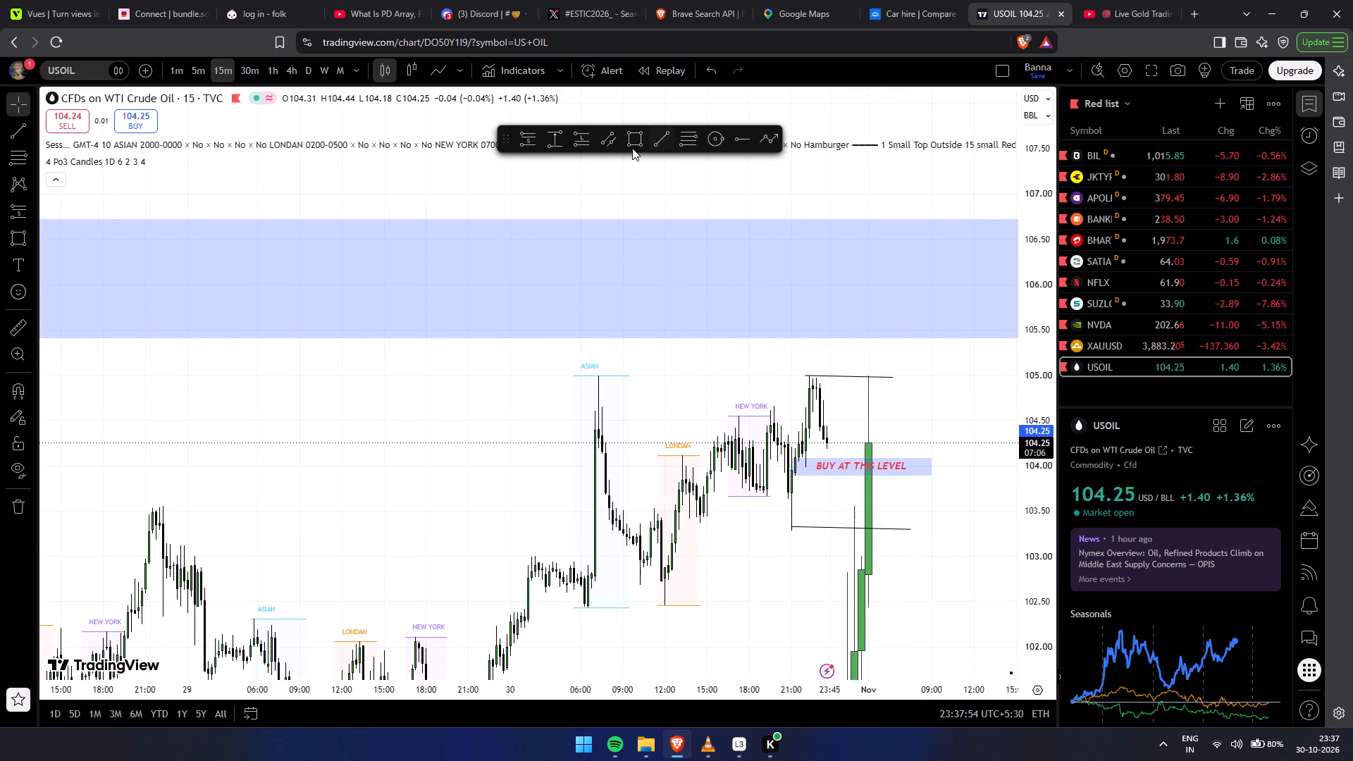
left_click(586, 142)
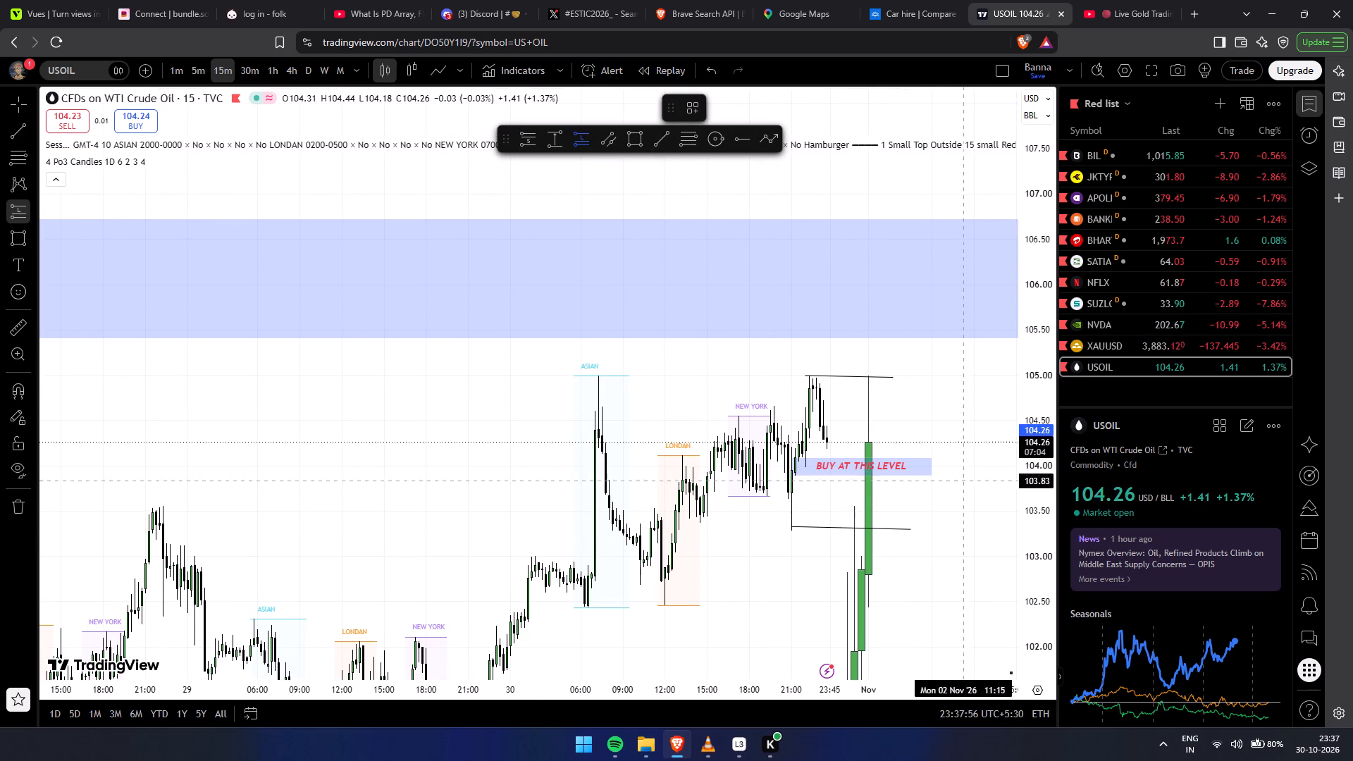
left_click(829, 458)
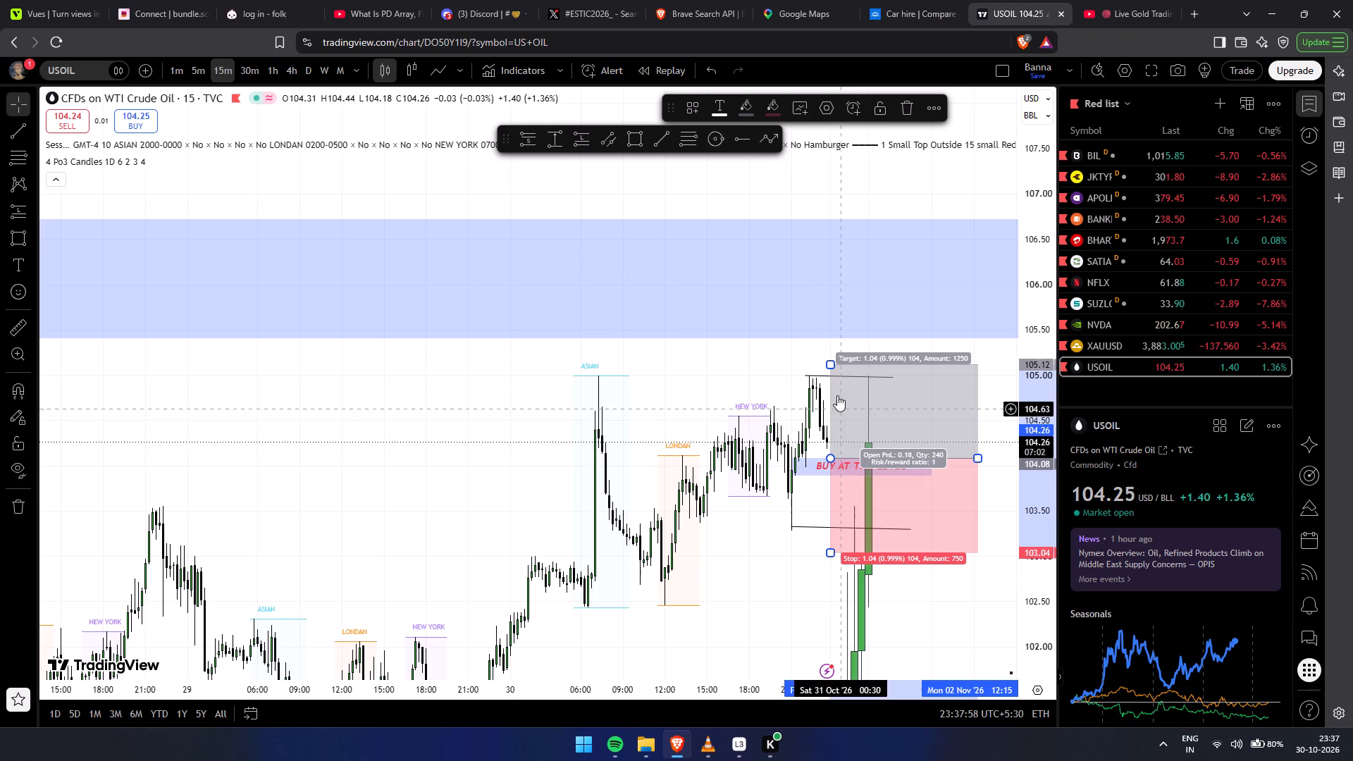
left_click_drag(835, 547, 834, 485)
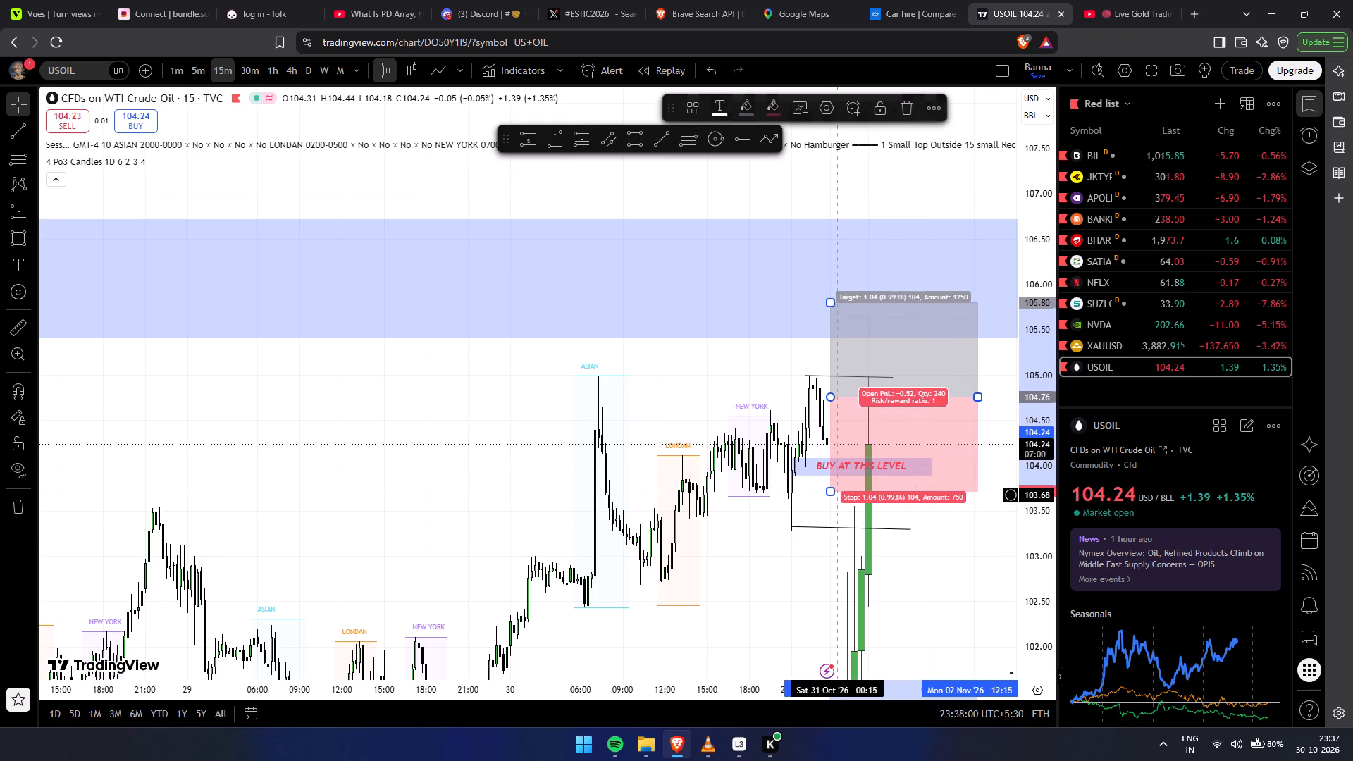
left_click_drag(836, 492, 825, 479)
left_click_drag(820, 386, 817, 414)
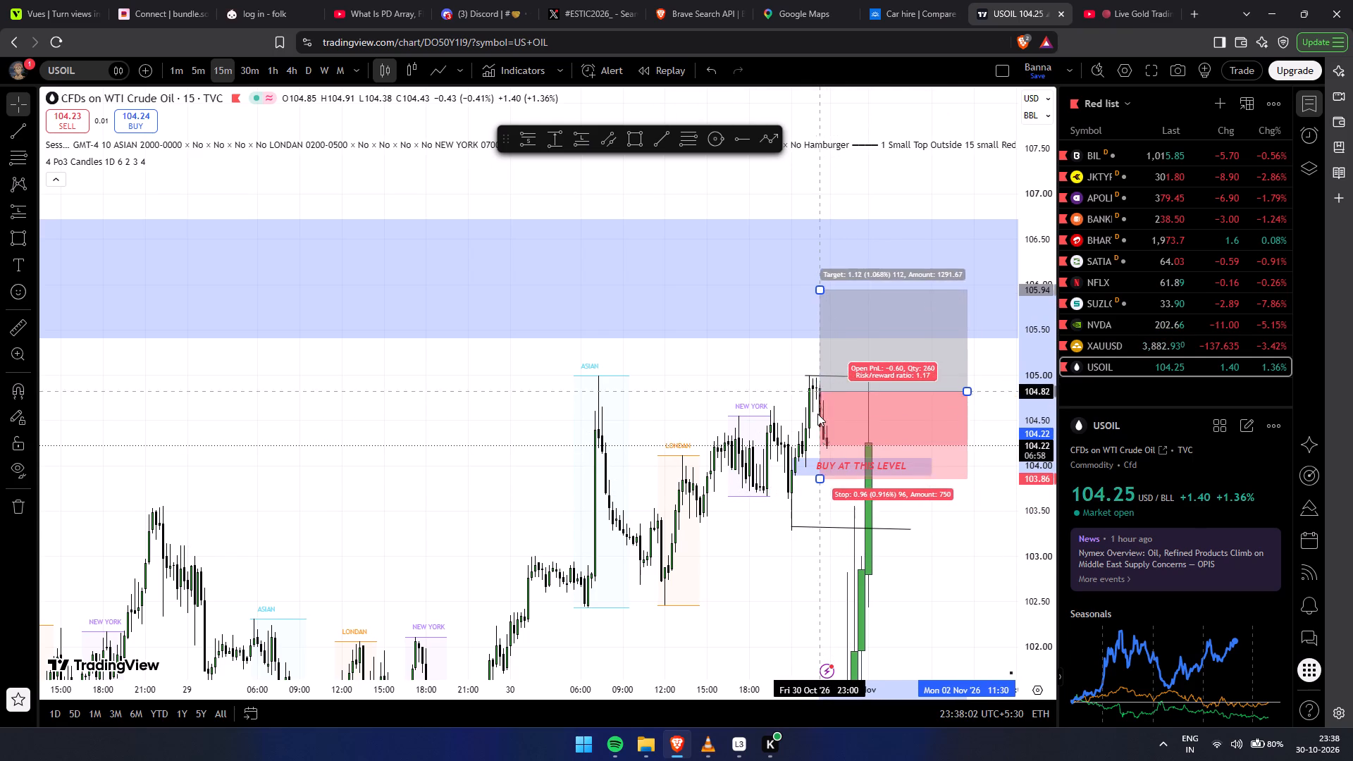
left_click_drag(817, 414, 830, 421)
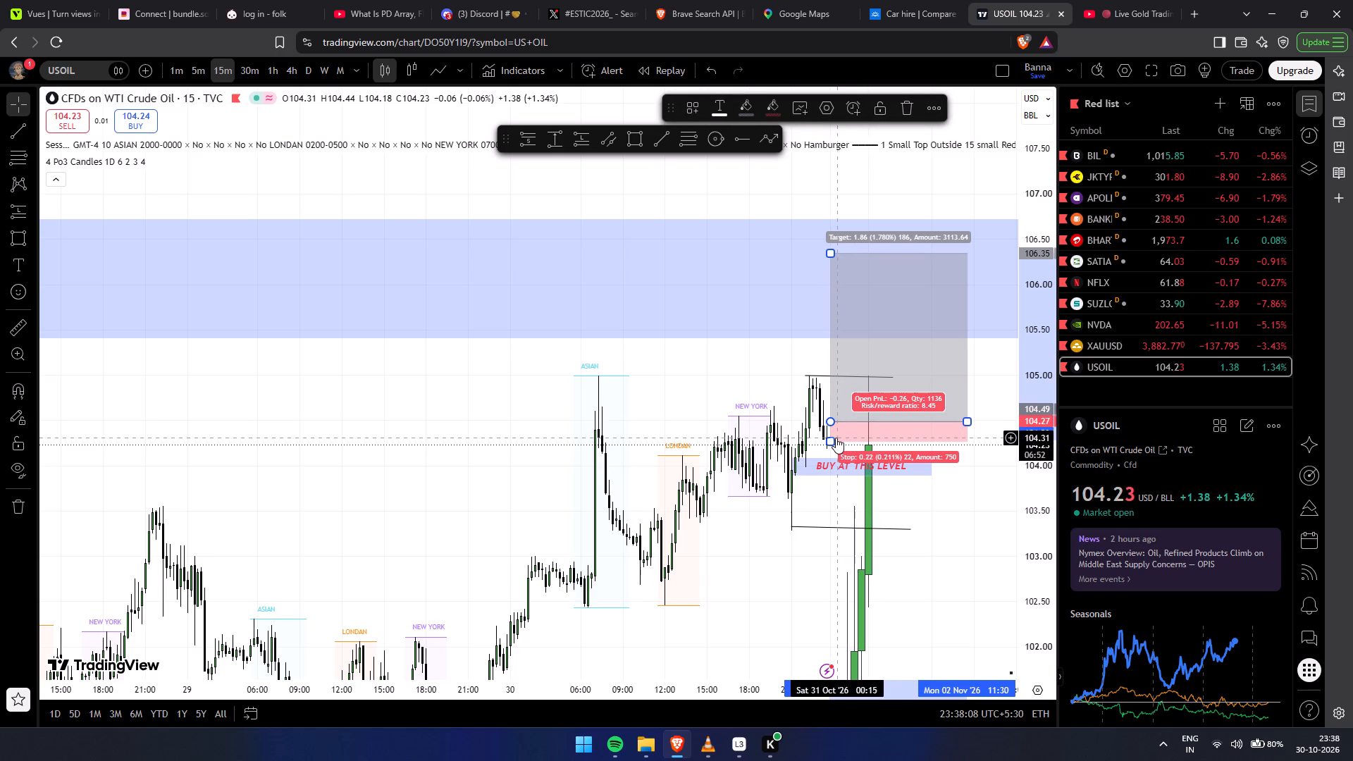
left_click(841, 424)
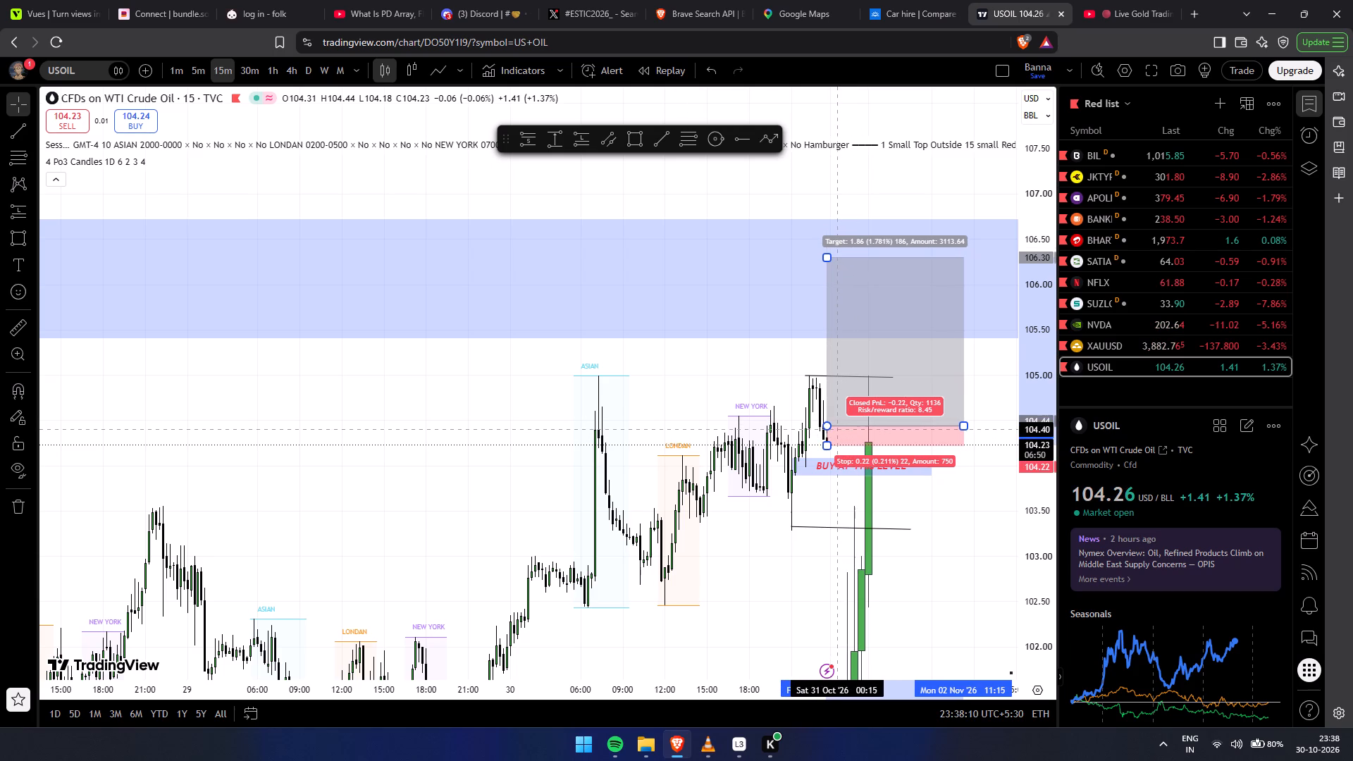
Set the long position's stop at about 104.04 inside the buy zone and its target at about 105.44, by the large rectangle's lower edge.
left_click_drag(829, 444, 827, 457)
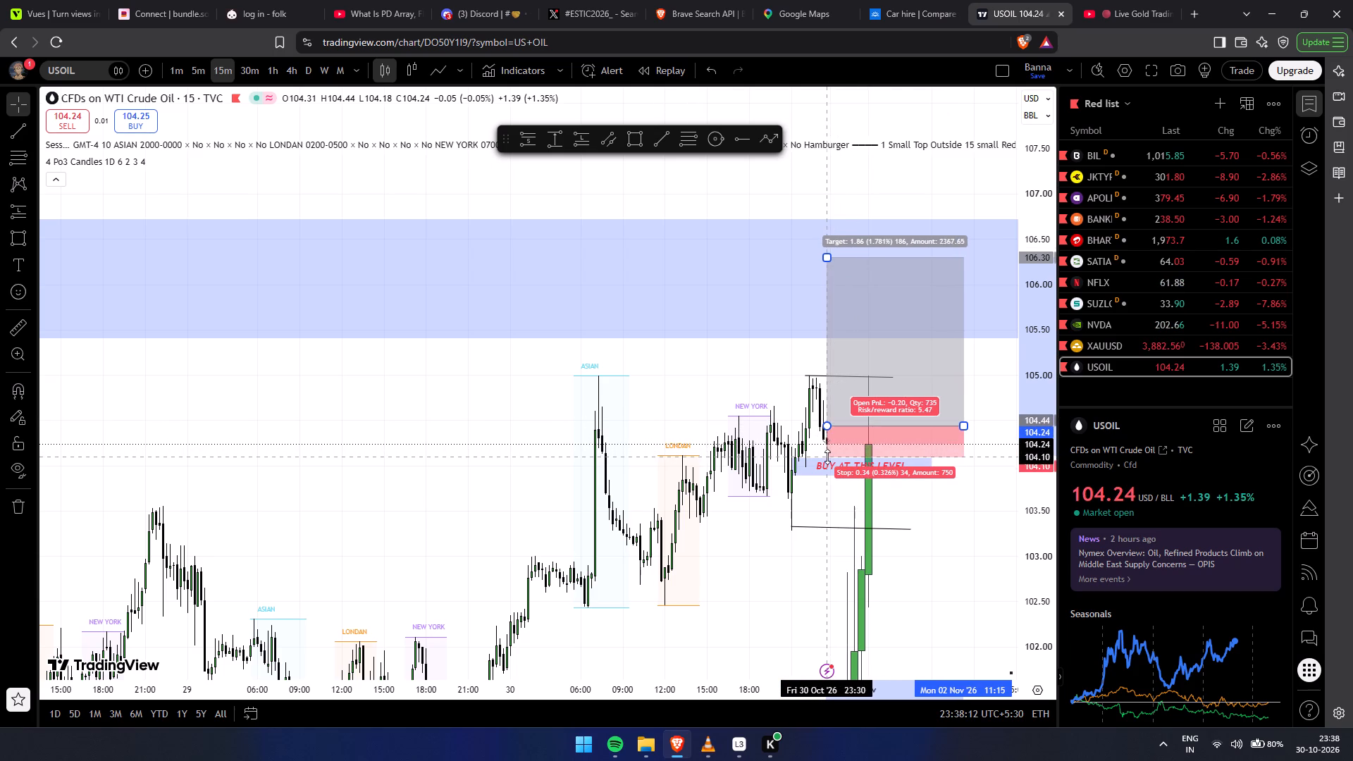
left_click_drag(827, 457, 826, 462)
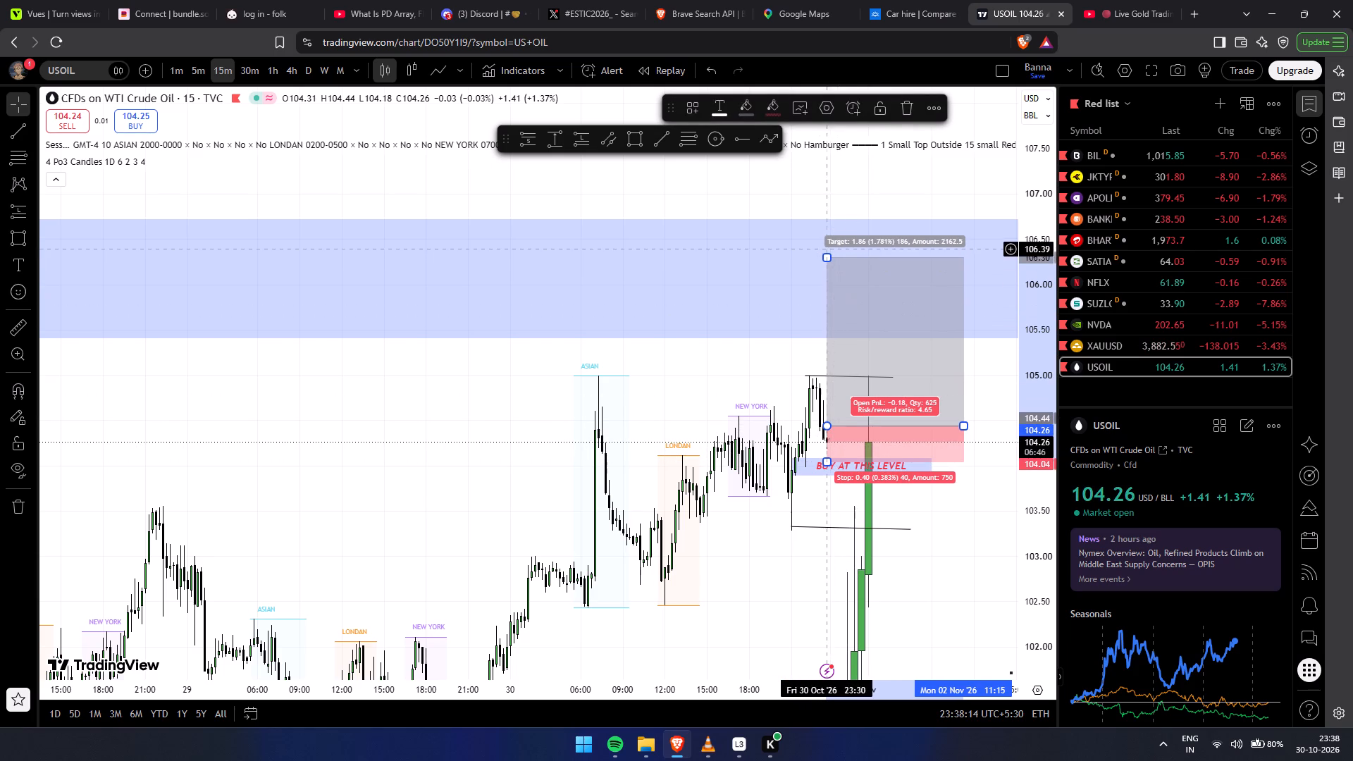
left_click_drag(825, 260, 839, 335)
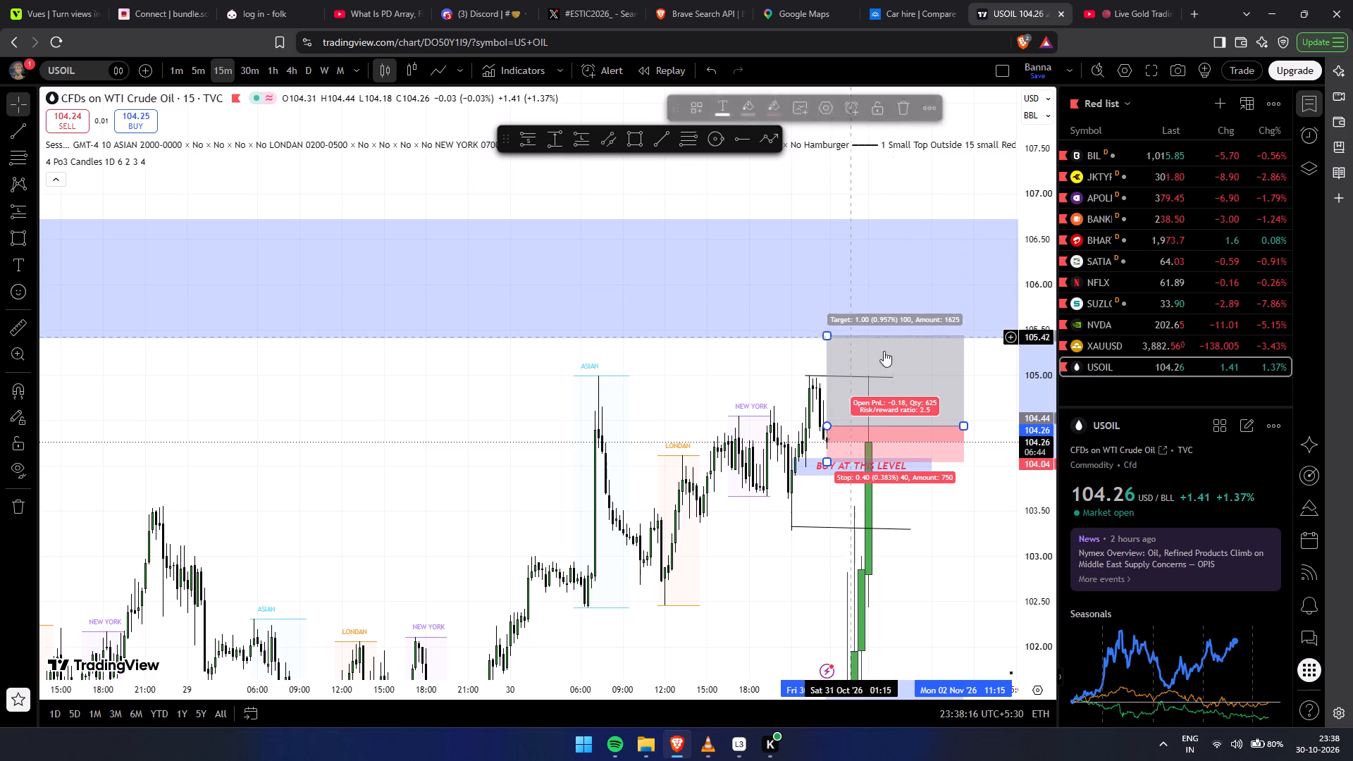
left_click(944, 371)
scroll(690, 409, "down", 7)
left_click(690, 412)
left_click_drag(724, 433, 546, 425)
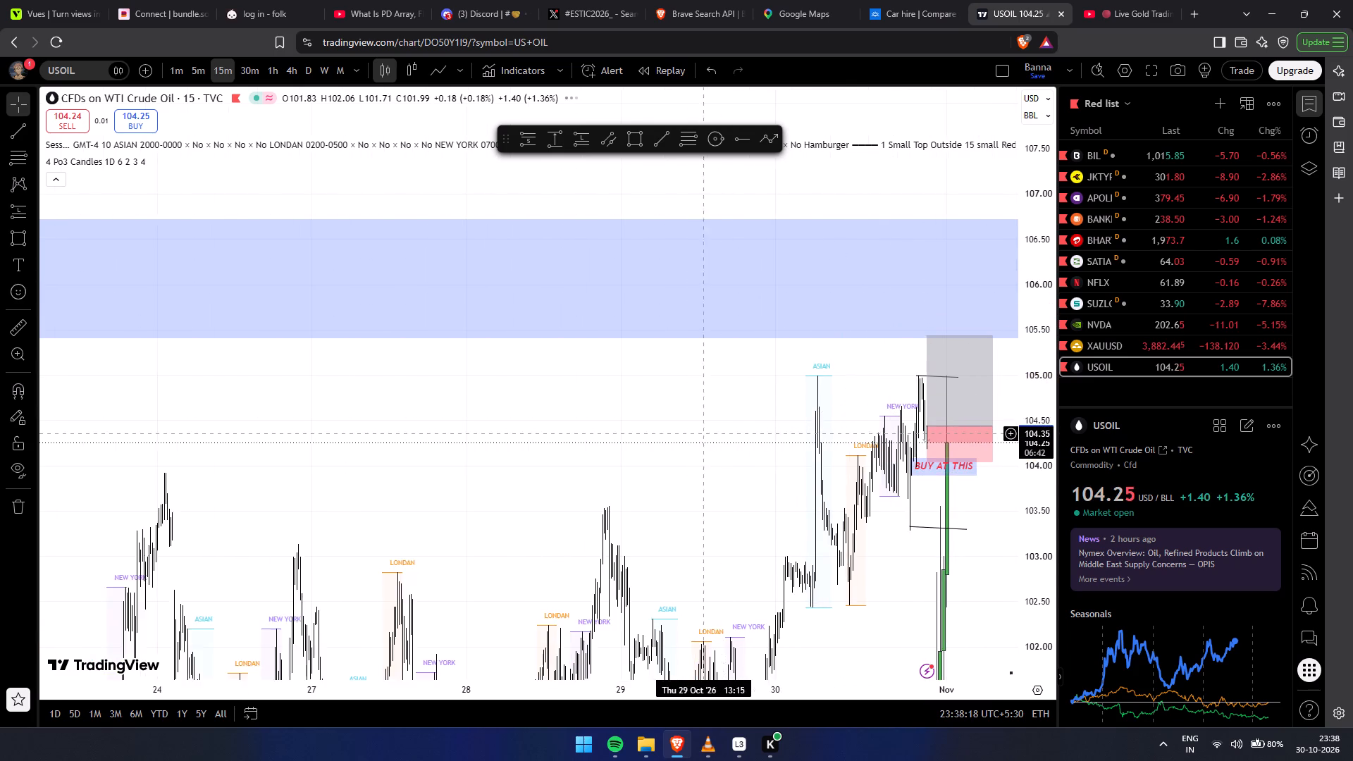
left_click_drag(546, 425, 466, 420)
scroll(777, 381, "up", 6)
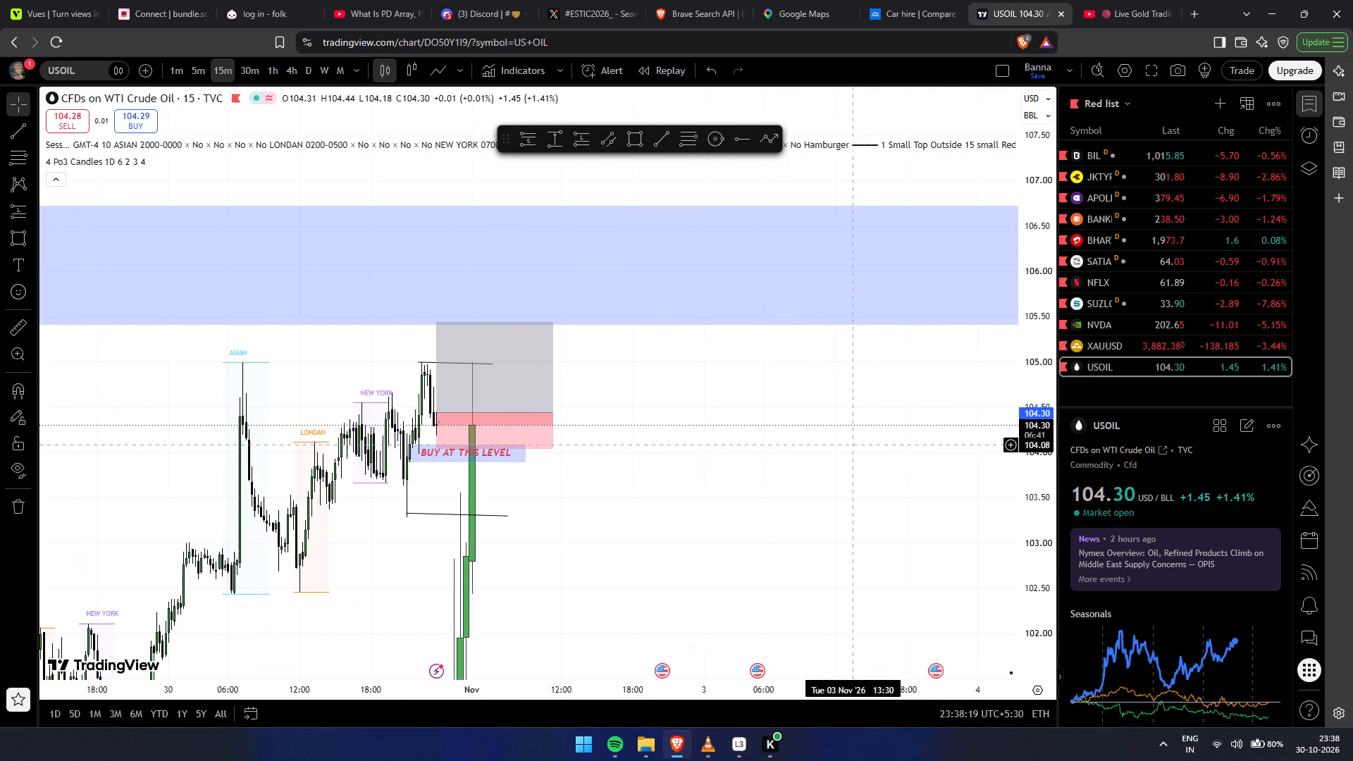
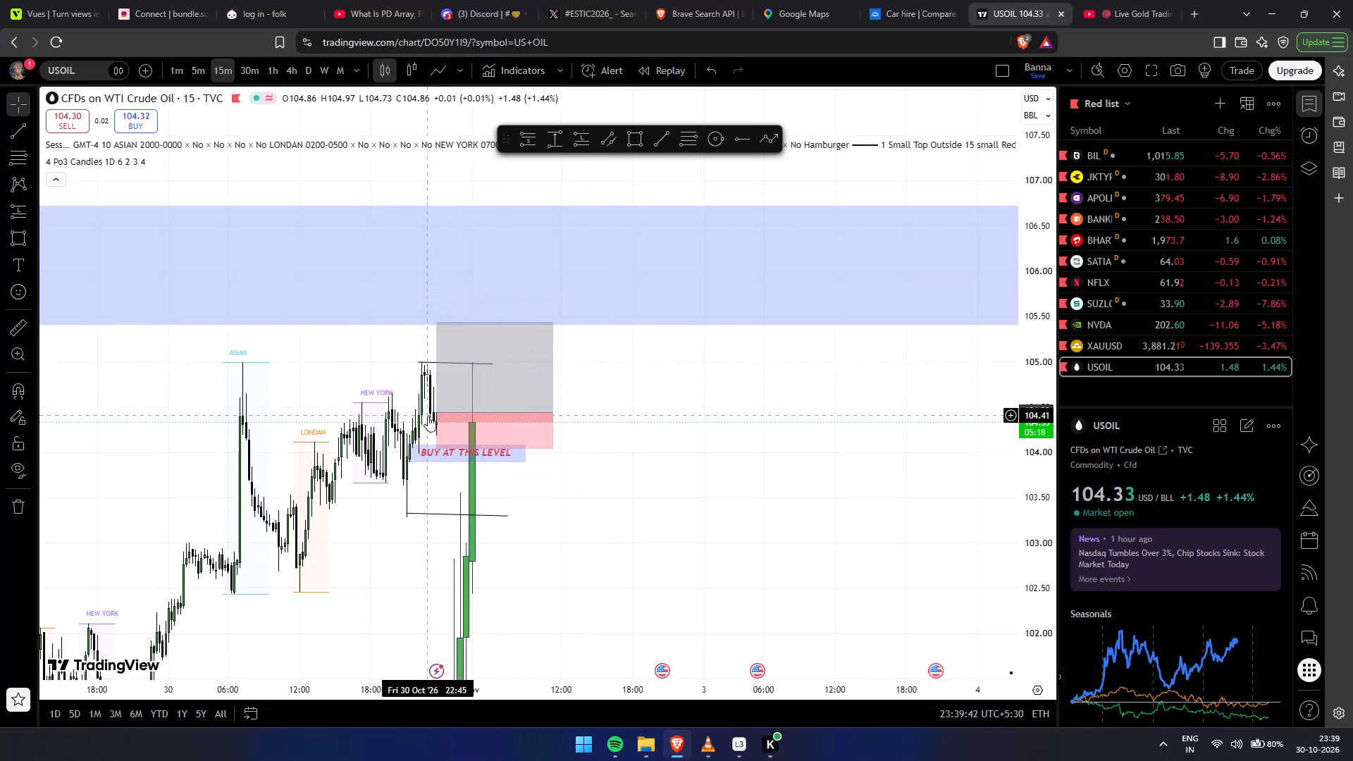
Shift the long position down to a target of about 105.35, and start it around 21:45 with its entry at about 104.39.
left_click_drag(443, 414, 440, 409)
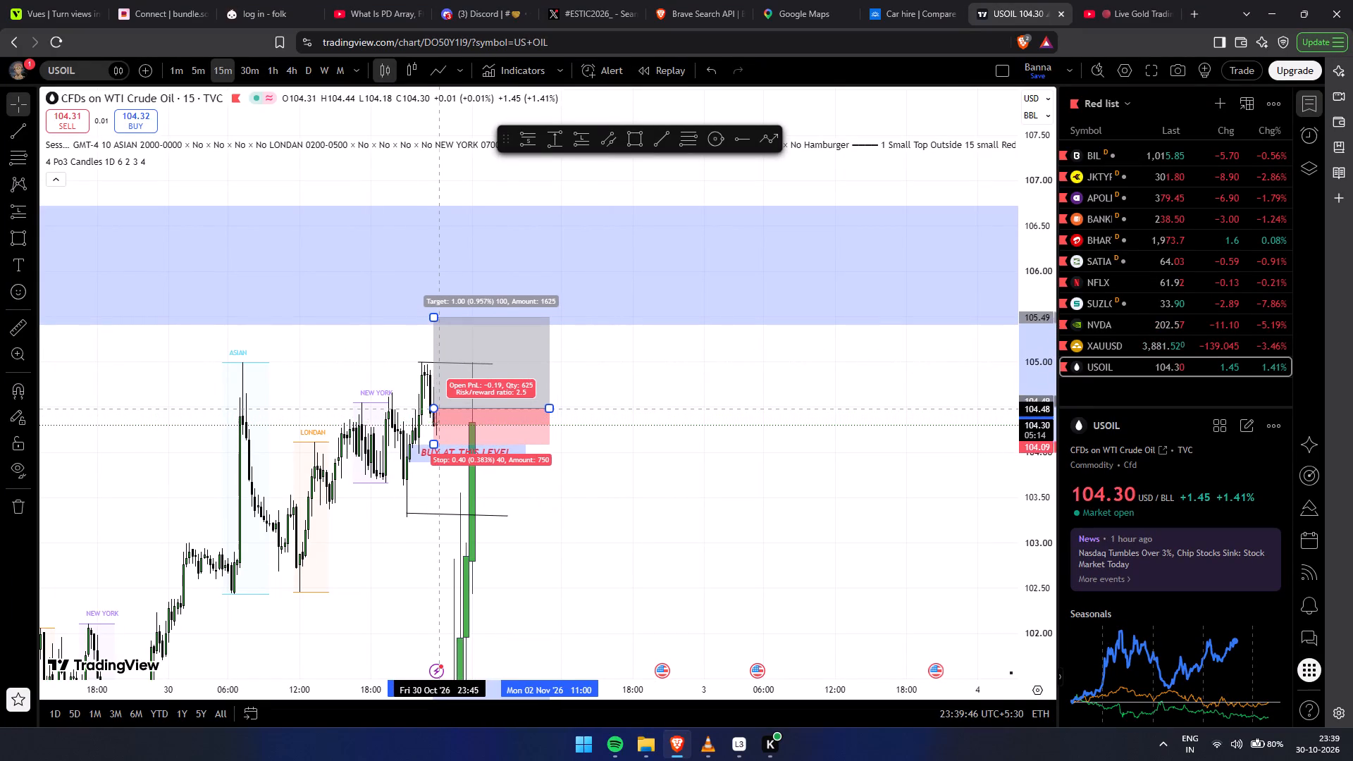
left_click_drag(440, 409, 440, 421)
left_click_drag(434, 418, 426, 418)
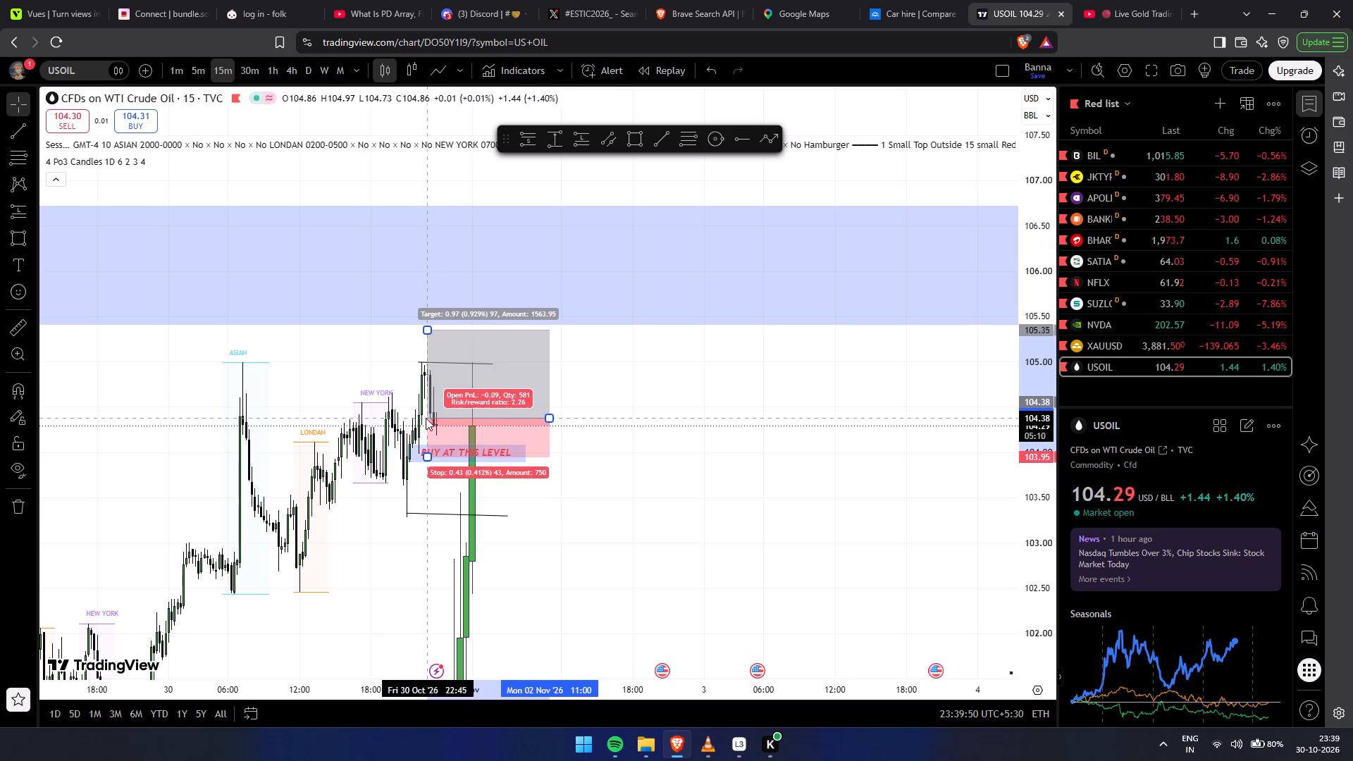
left_click_drag(426, 418, 416, 416)
left_click(689, 420)
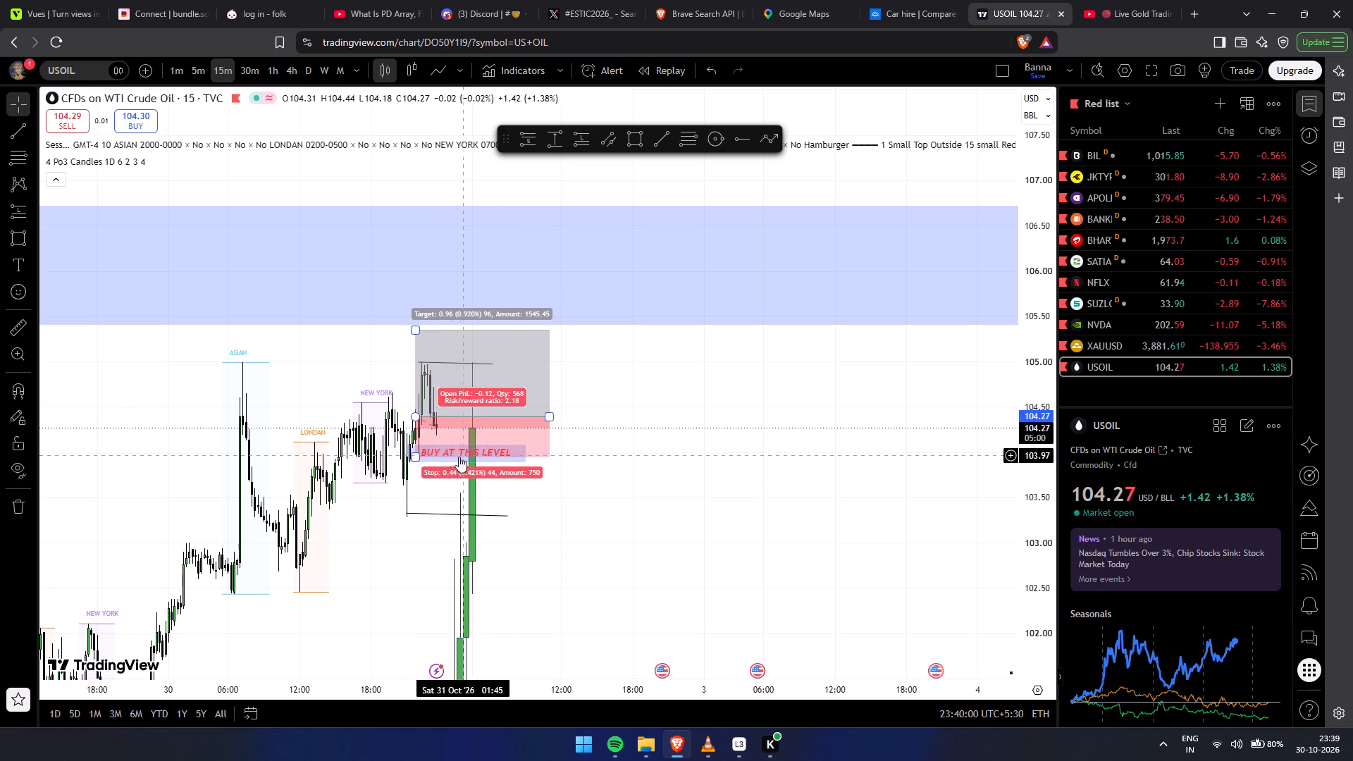
Lower the long position's stop to about 103.91 and its entry to about 104.2, starting around 22:30 above the buy level.
left_click(418, 457)
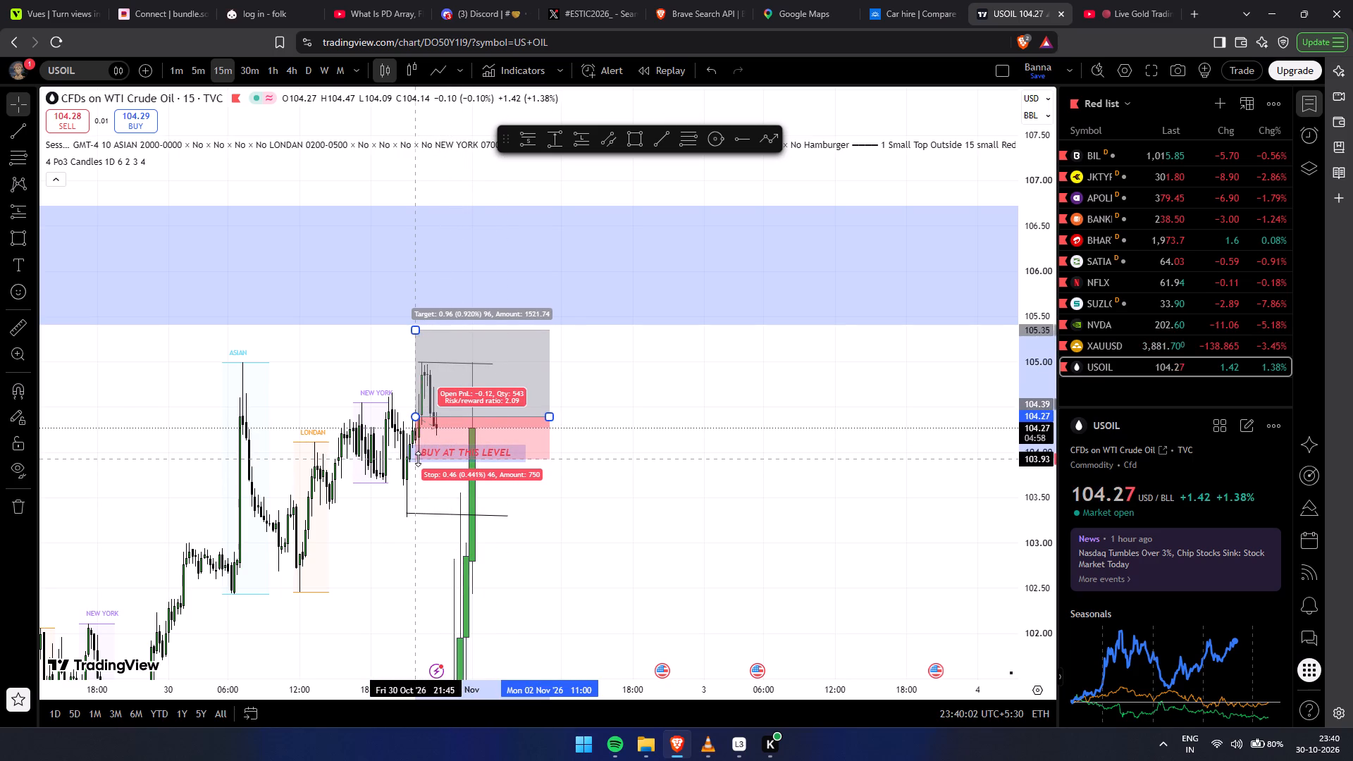
left_click_drag(416, 414, 419, 427)
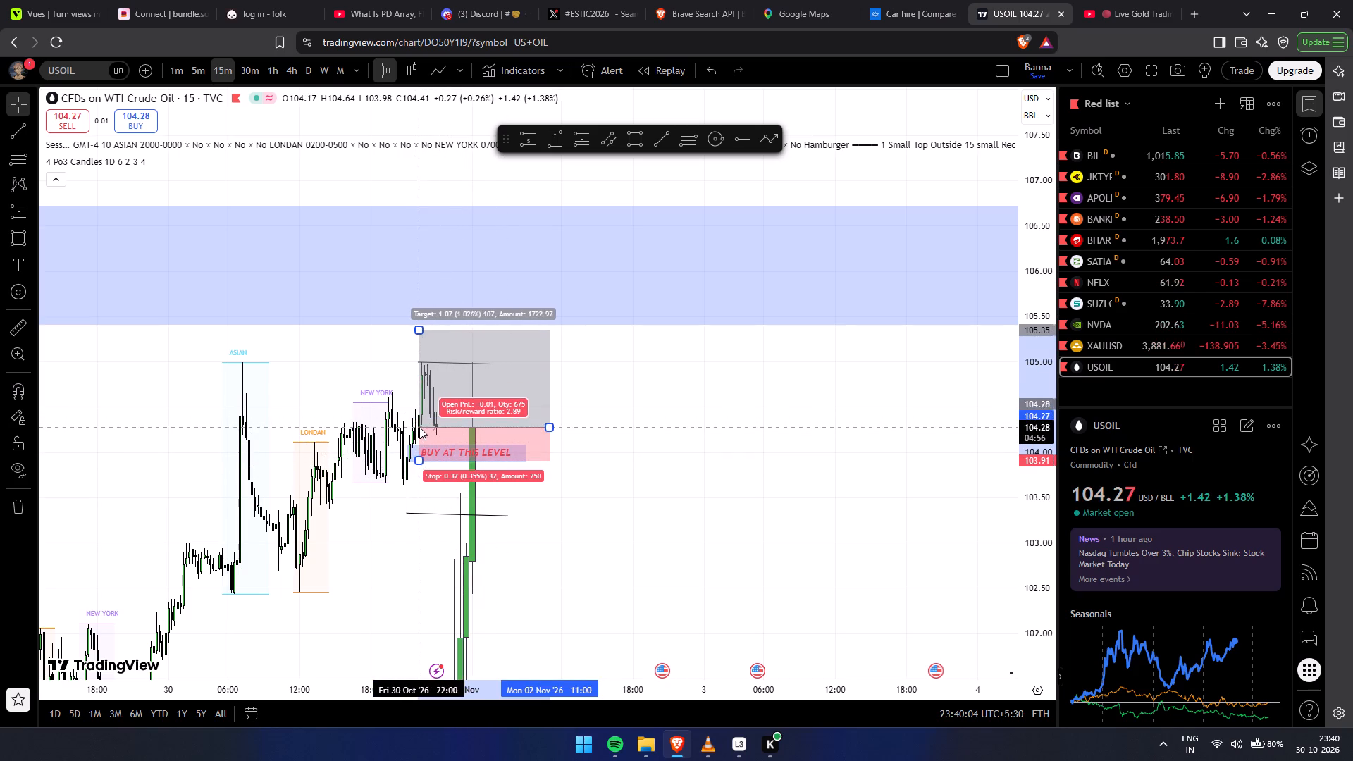
left_click_drag(419, 427, 424, 438)
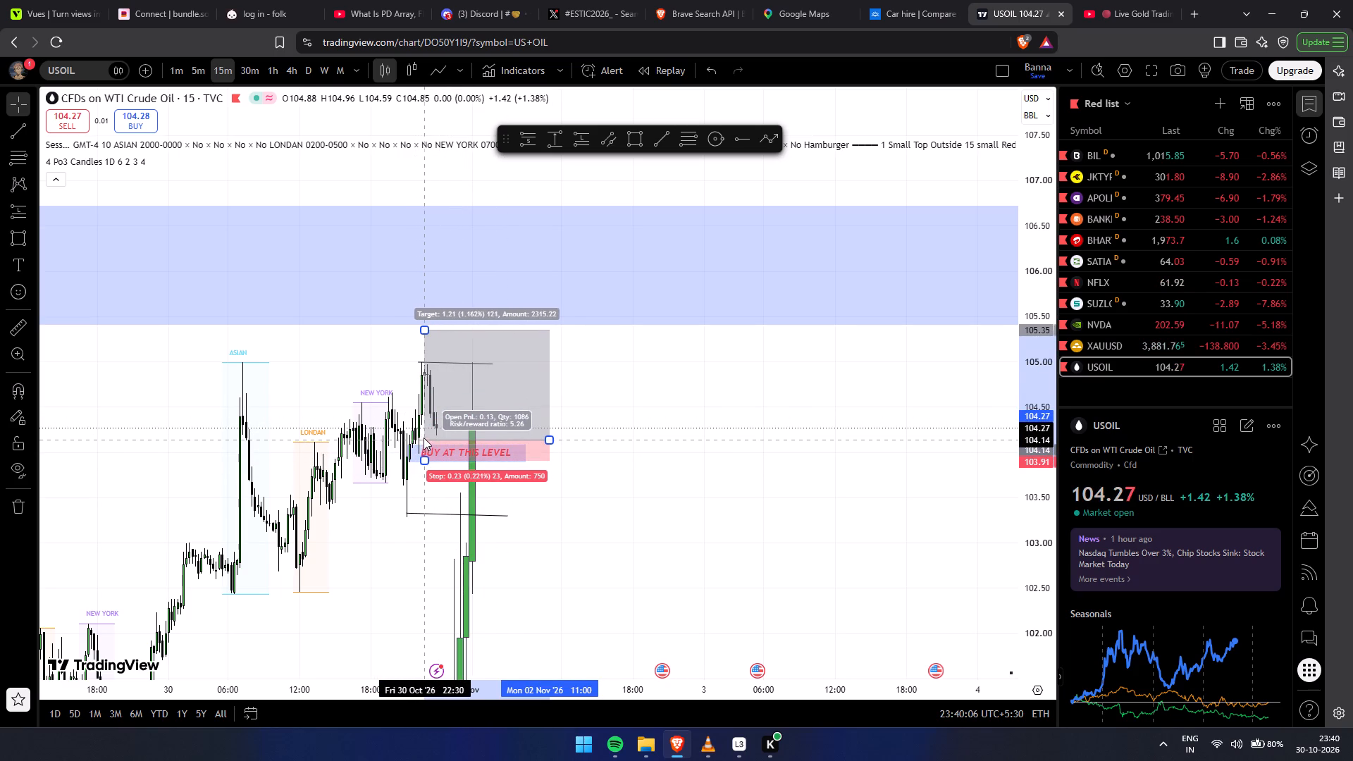
left_click_drag(424, 438, 425, 435)
left_click(779, 443)
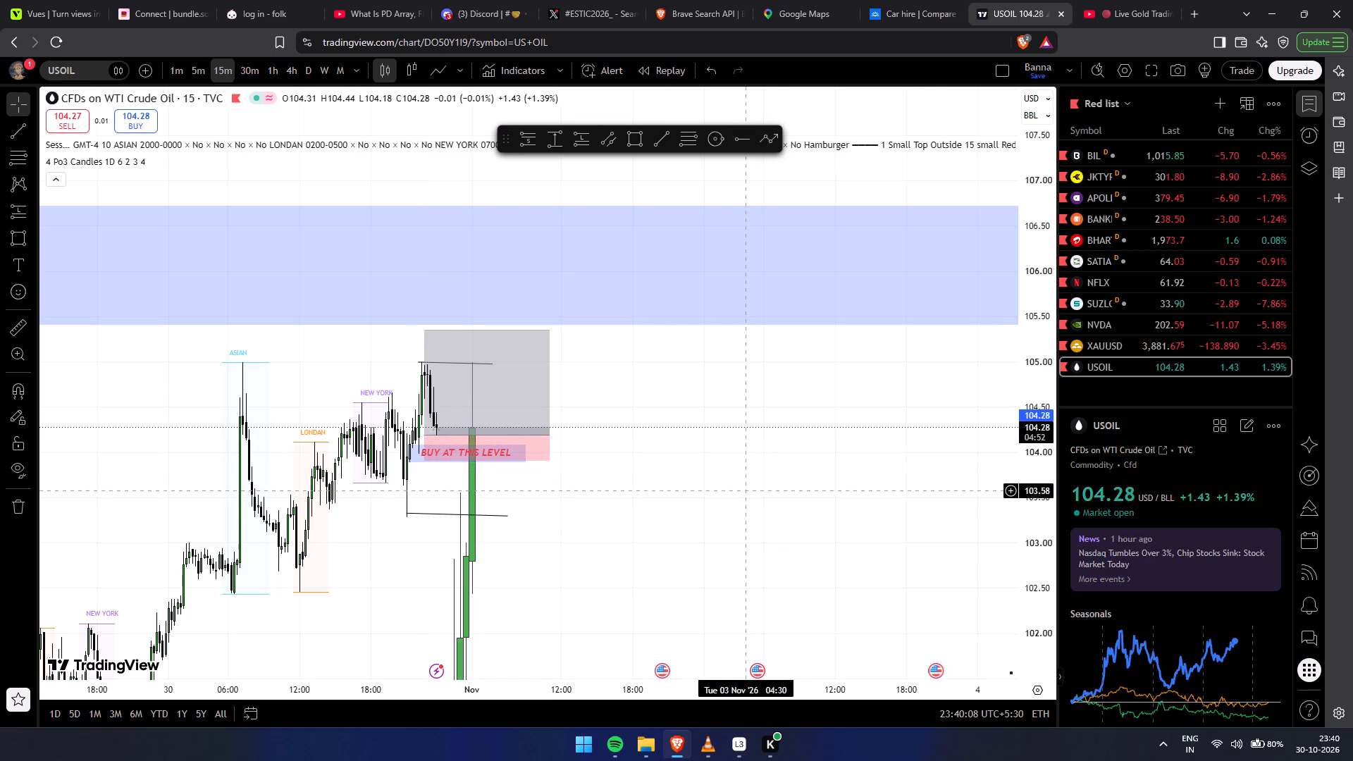
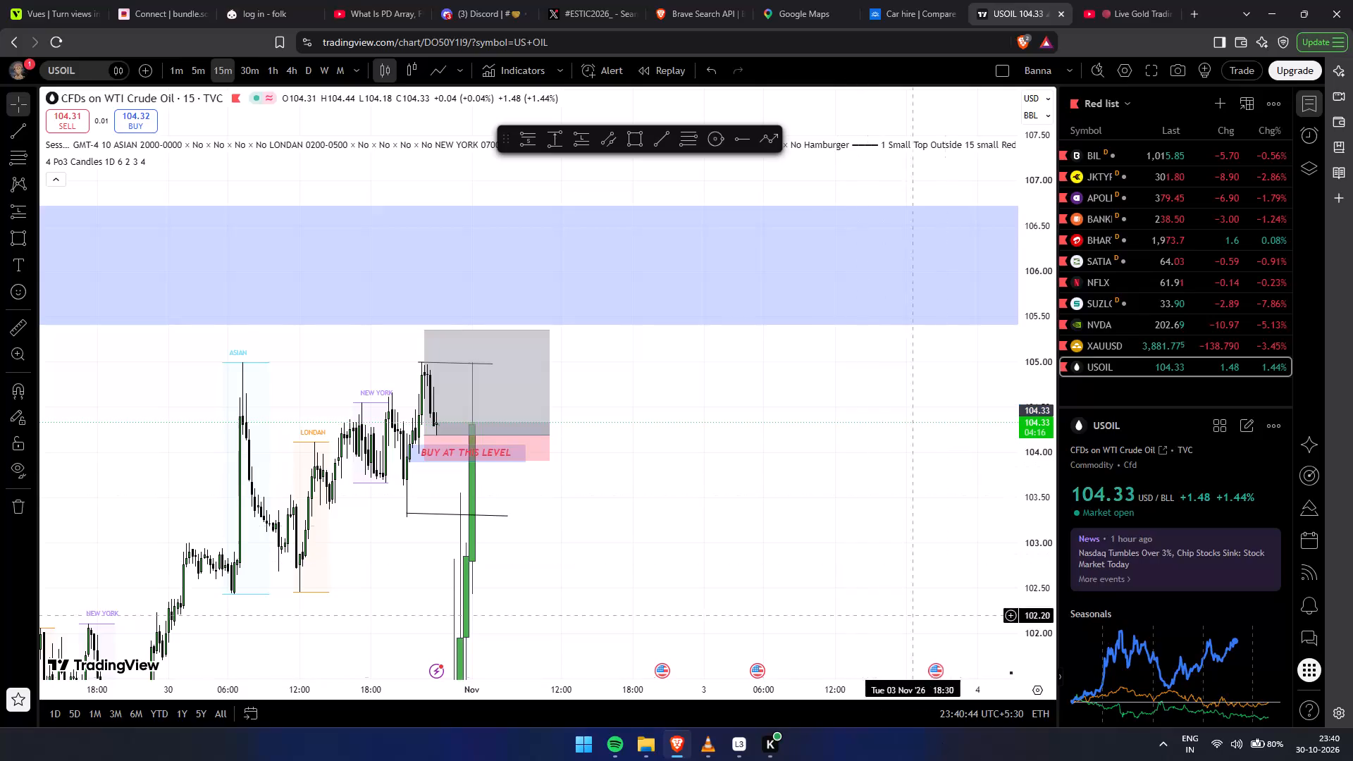
Switch the USOIL chart to the 5-minute timeframe, keeping the long position and buy level in view.
left_click_drag(667, 404, 781, 404)
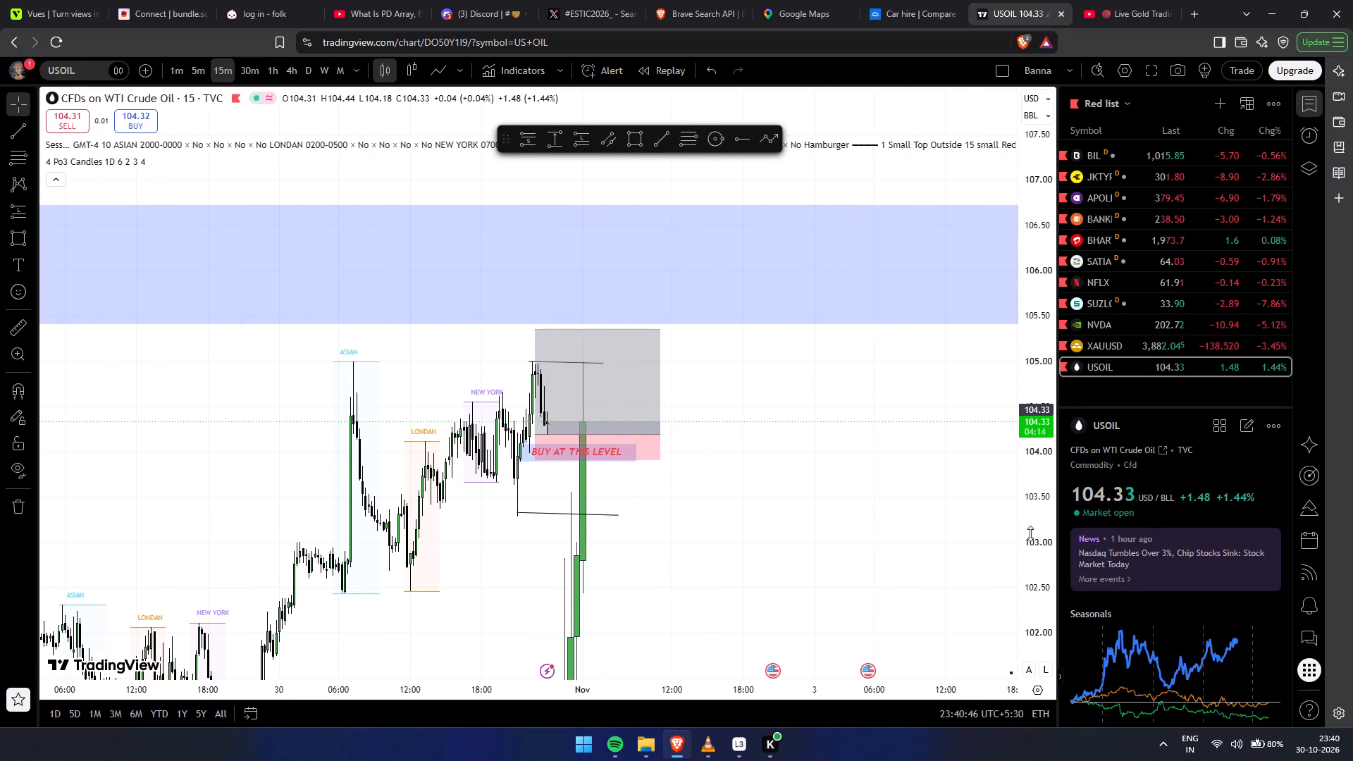
left_click_drag(1023, 519, 999, 199)
scroll(887, 412, "up", 7)
left_click_drag(700, 519, 963, 440)
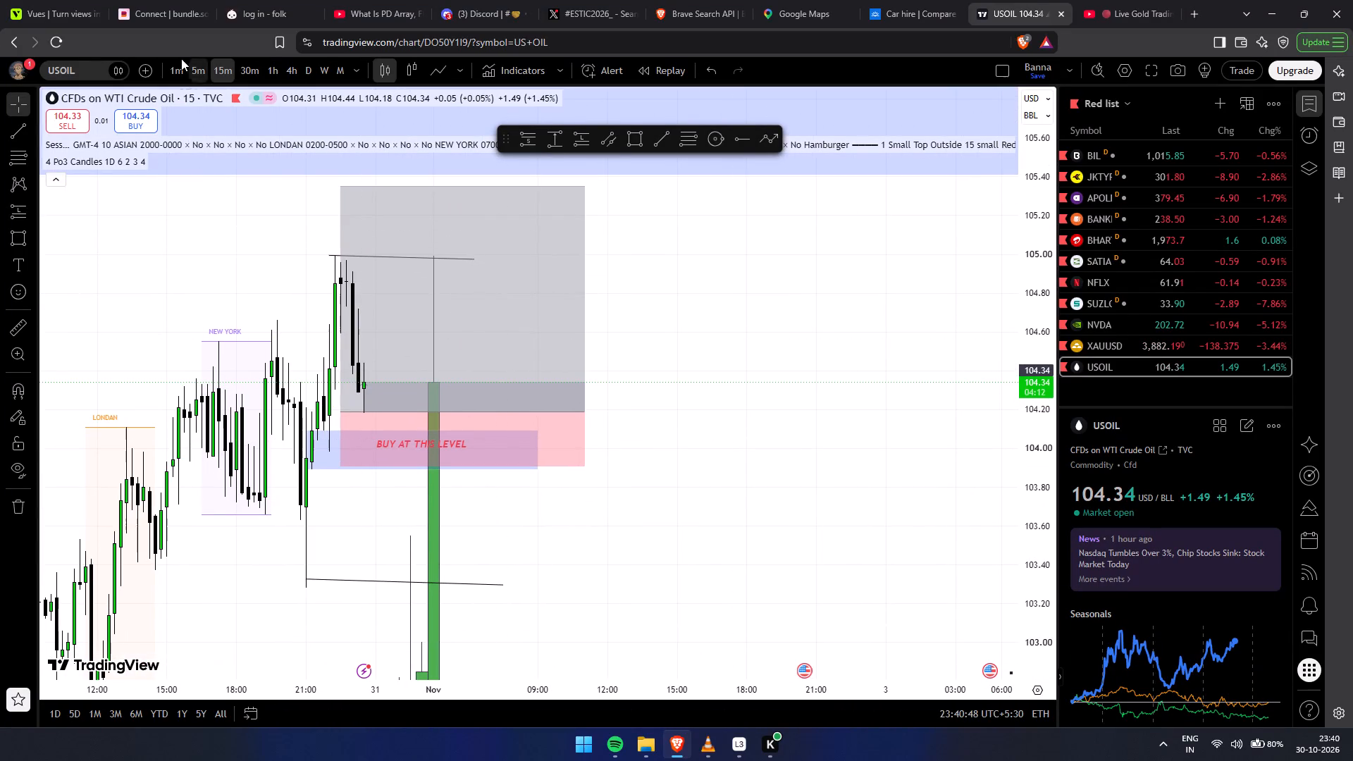
left_click(201, 79)
scroll(938, 509, "down", 2)
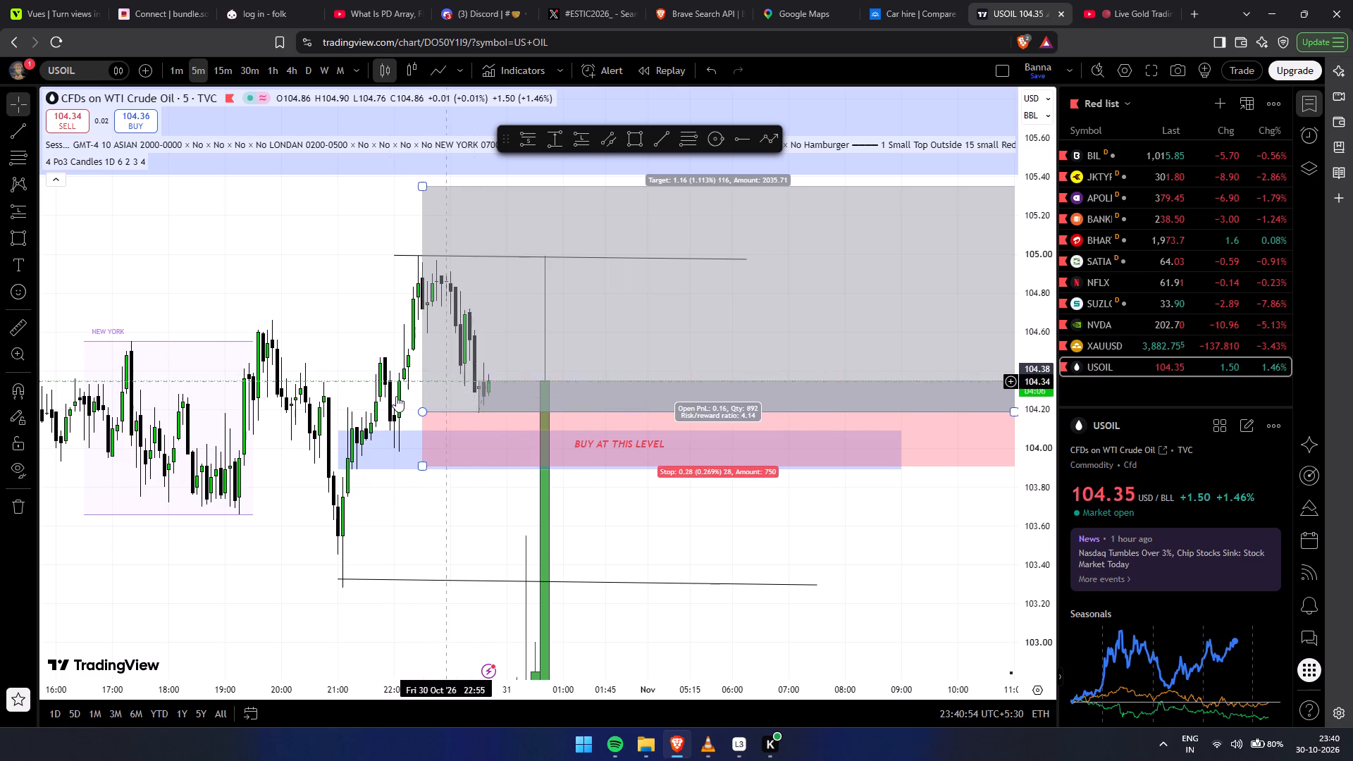
Start the long position at 22:00 with its entry at about 104.23, and raise its stop to about 104.01.
left_click_drag(419, 408, 417, 408)
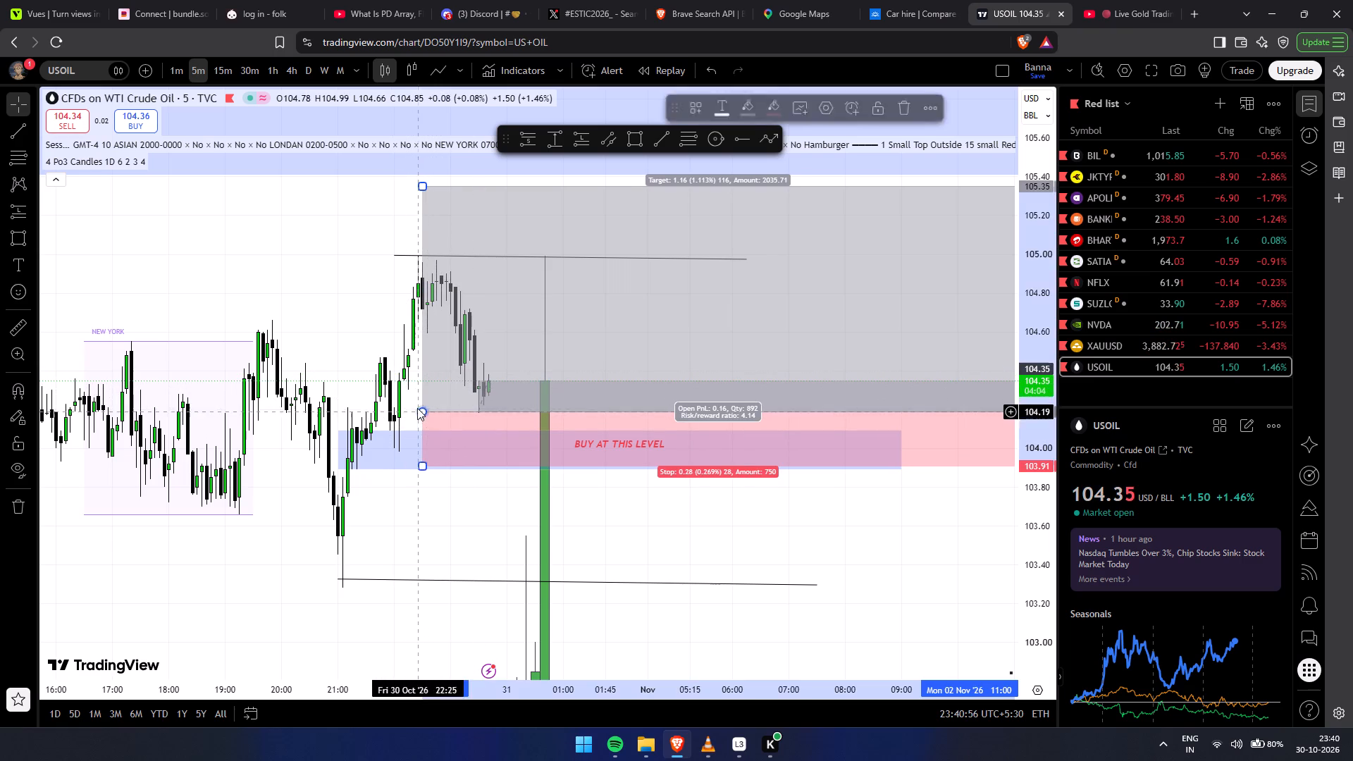
left_click_drag(417, 408, 395, 404)
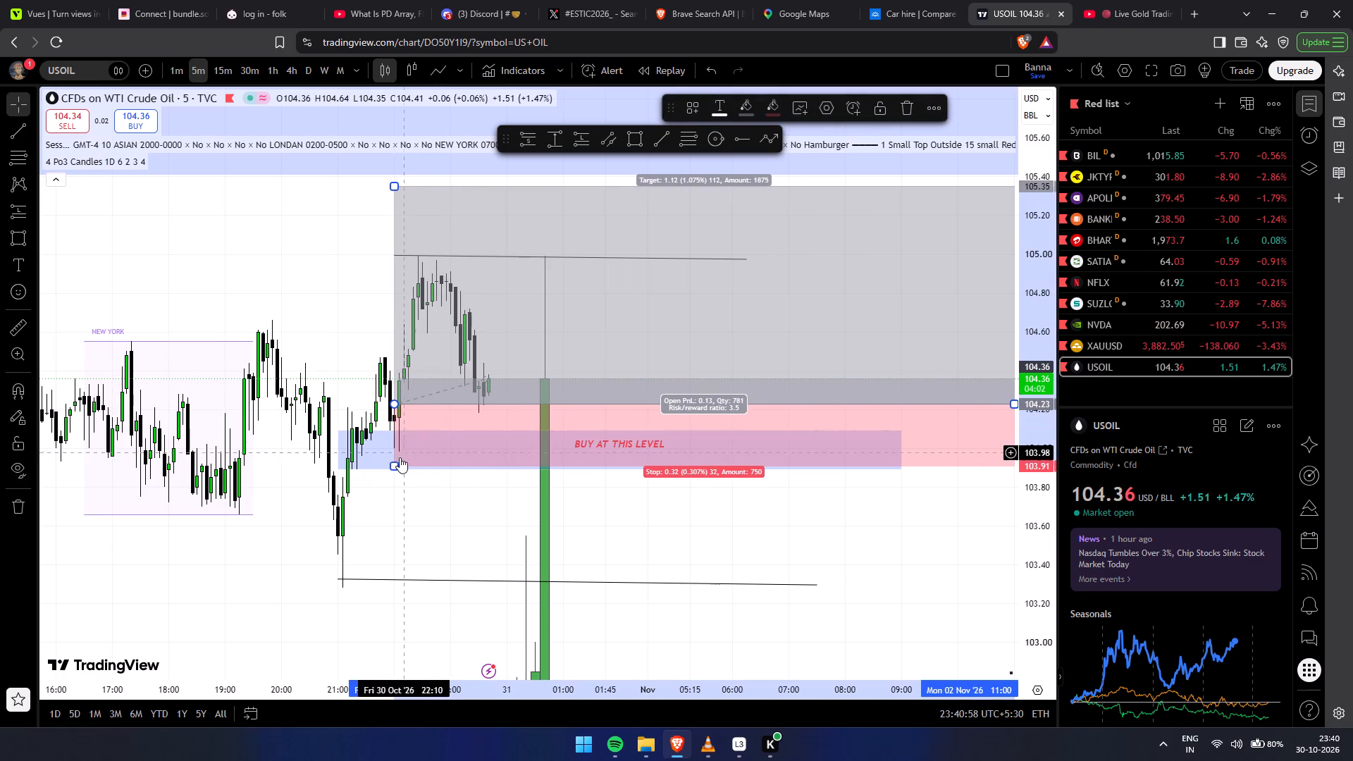
left_click_drag(395, 480, 396, 467)
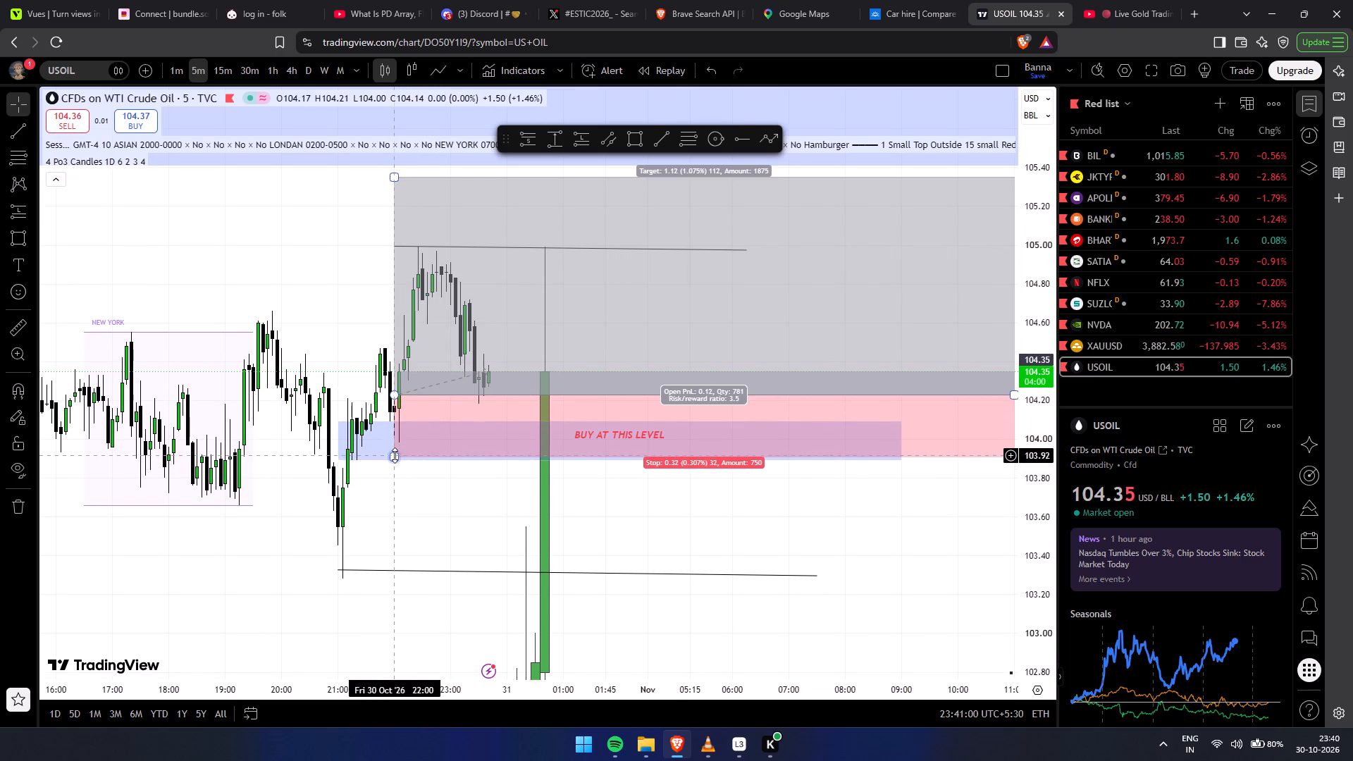
left_click_drag(395, 455, 397, 436)
left_click(426, 497)
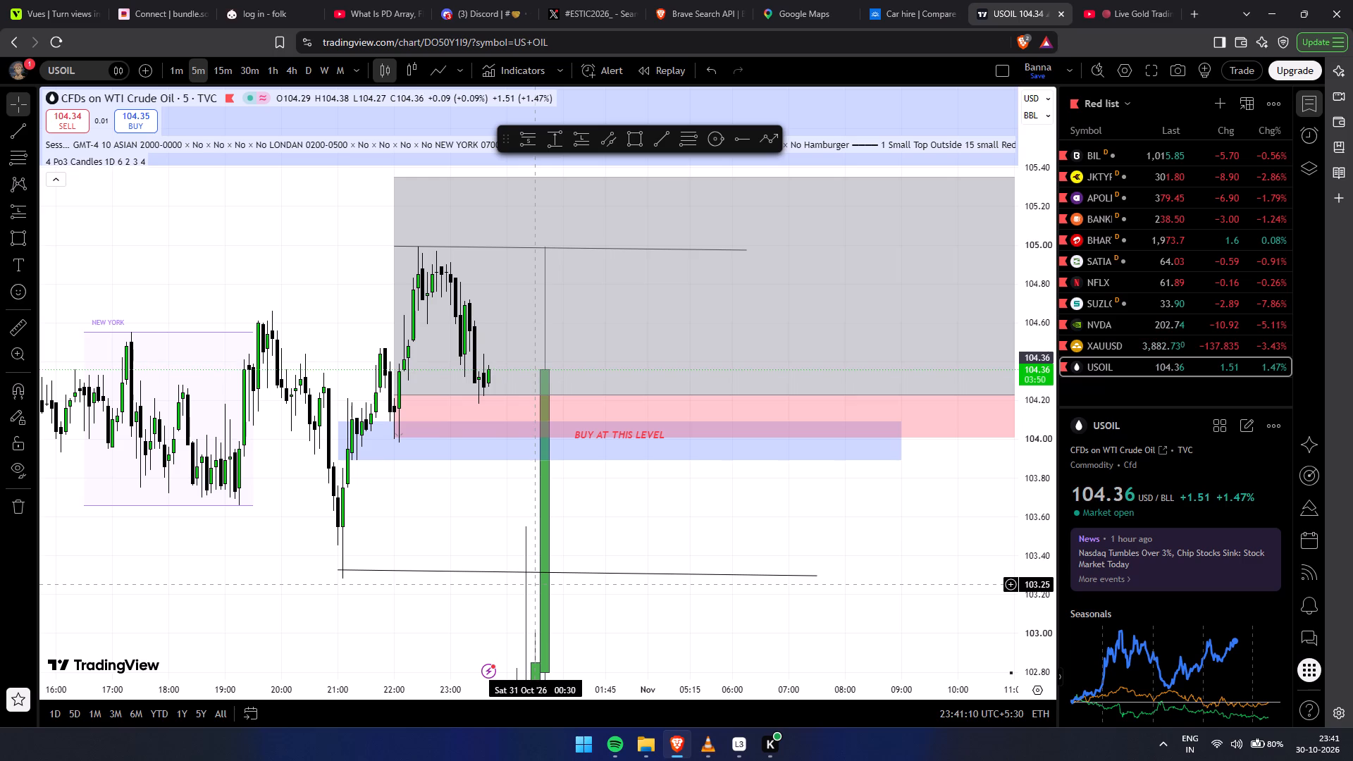
Examine the 5-minute USOIL price action across the day's Asian, London and New York sessions leading to the long position.
left_click_drag(792, 580, 868, 531)
left_click_drag(431, 614, 499, 607)
scroll(543, 590, "down", 4)
scroll(641, 555, "up", 5)
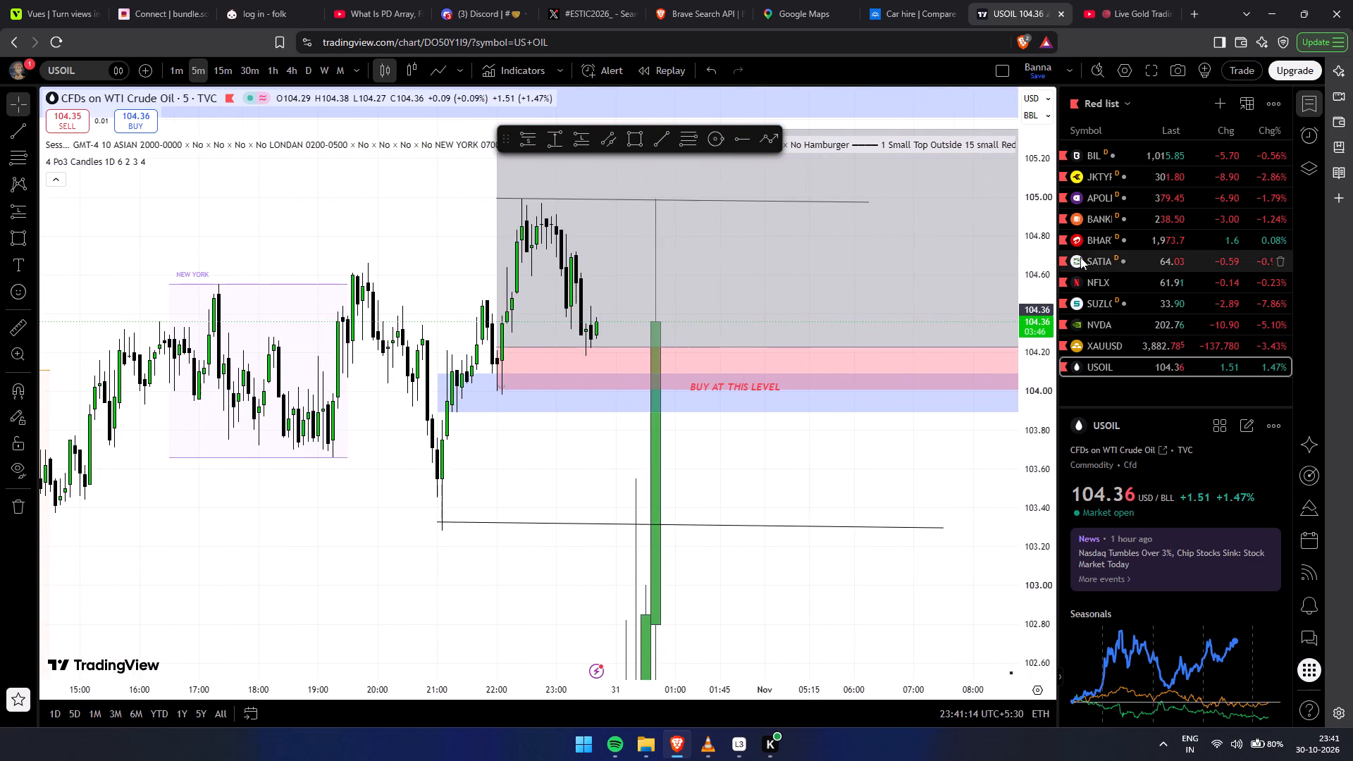
left_click_drag(1044, 257, 1042, 454)
scroll(937, 571, "down", 6)
left_click_drag(479, 527, 523, 516)
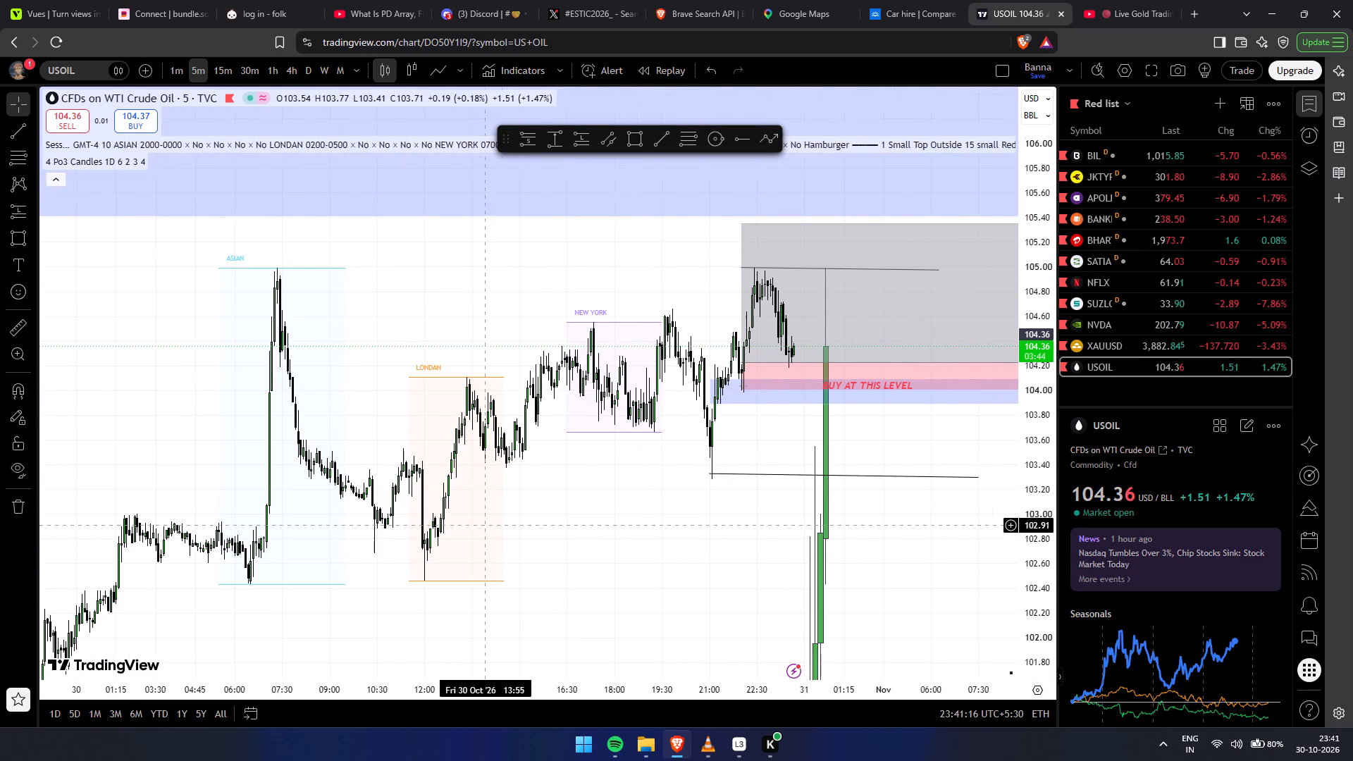
left_click_drag(523, 516, 619, 529)
left_click_drag(619, 529, 490, 523)
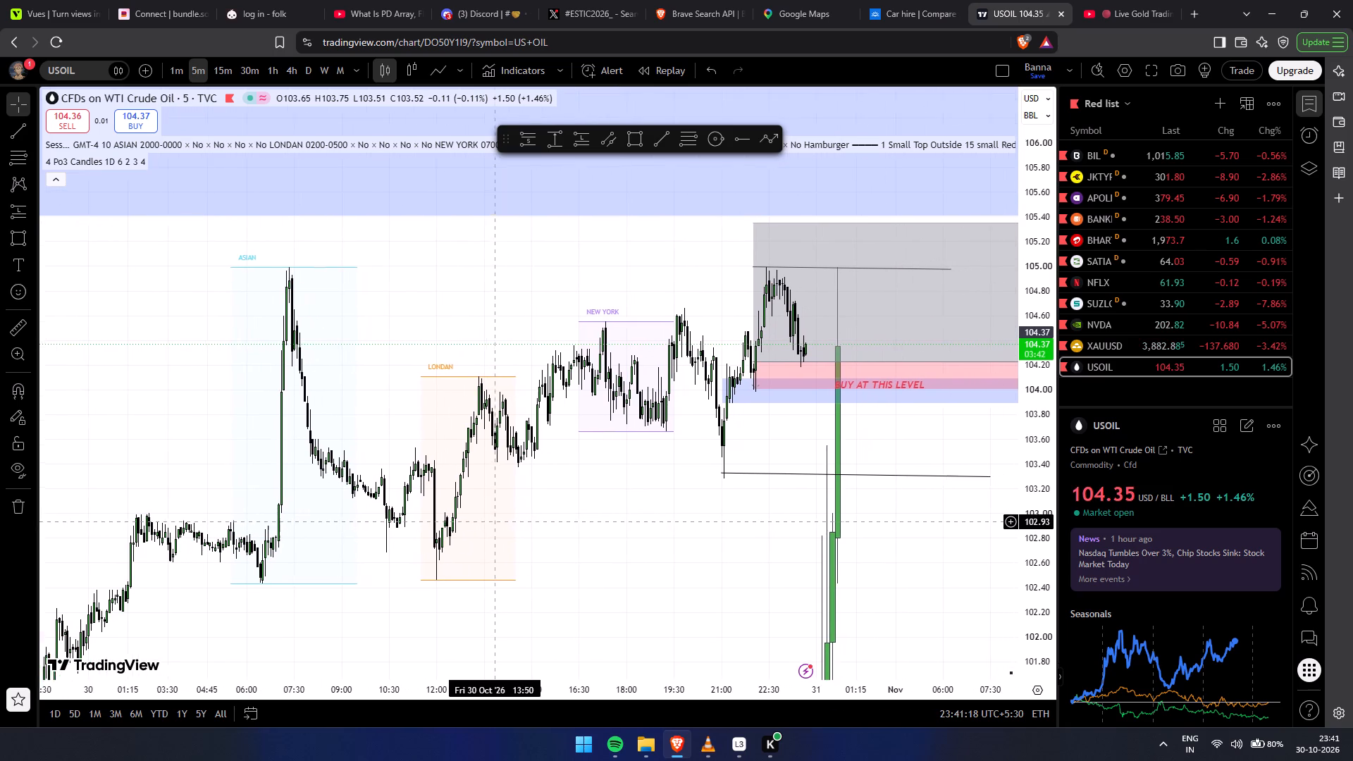
left_click_drag(490, 523, 481, 525)
left_click_drag(521, 525, 457, 538)
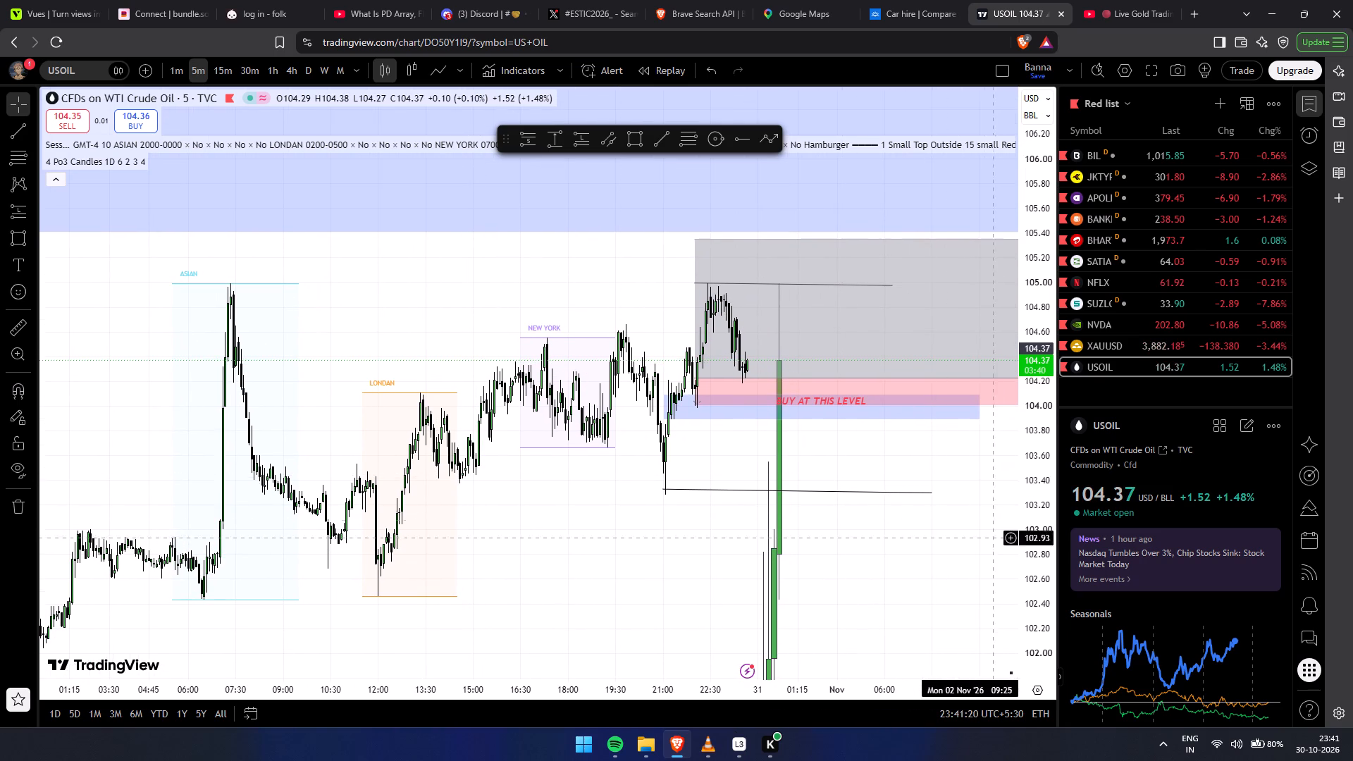
Examine the individual 5-minute candles around the buy level, the swing low beneath it and the long position's entry.
left_click_drag(1029, 540, 1018, 344)
scroll(1038, 390, "up", 6)
scroll(900, 567, "up", 4)
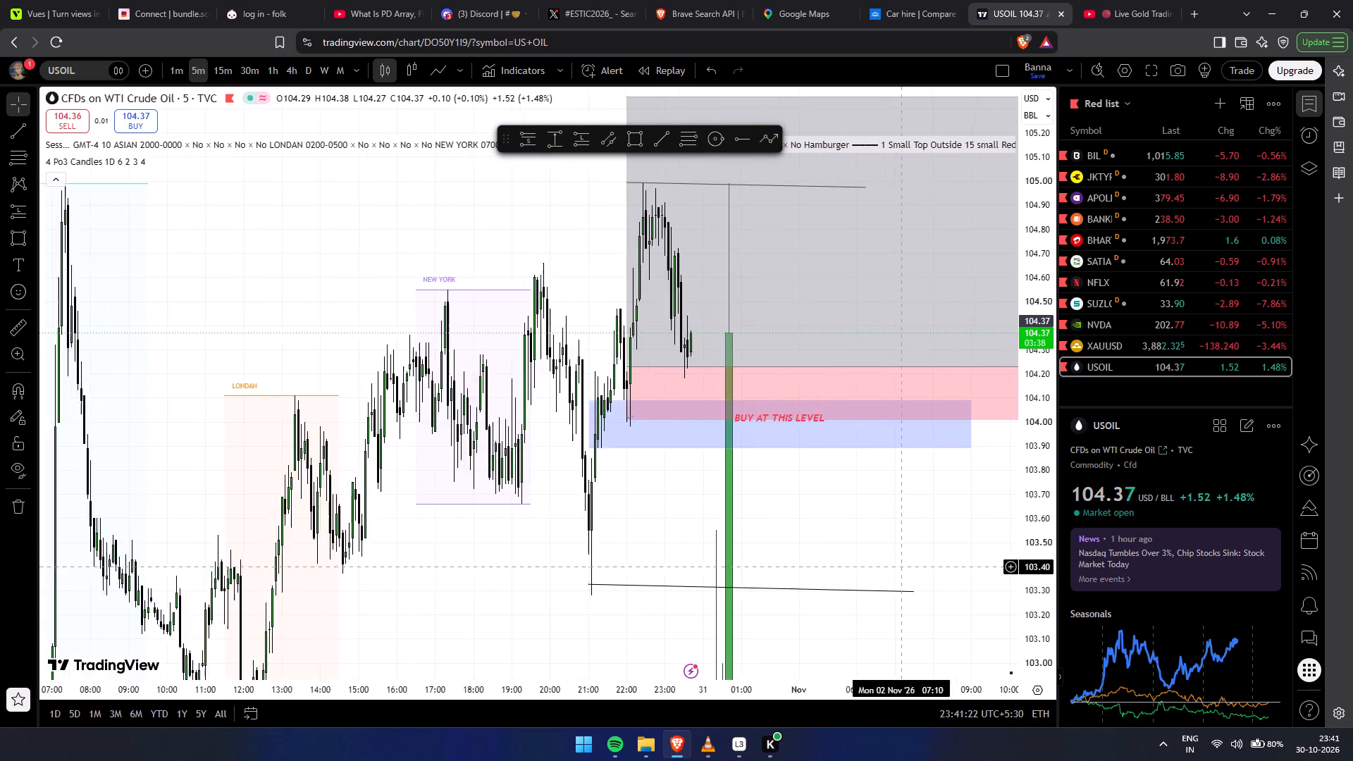
scroll(900, 567, "up", 1)
scroll(810, 575, "up", 4)
left_click_drag(654, 526, 967, 492)
scroll(972, 493, "up", 3)
left_click_drag(312, 493, 531, 490)
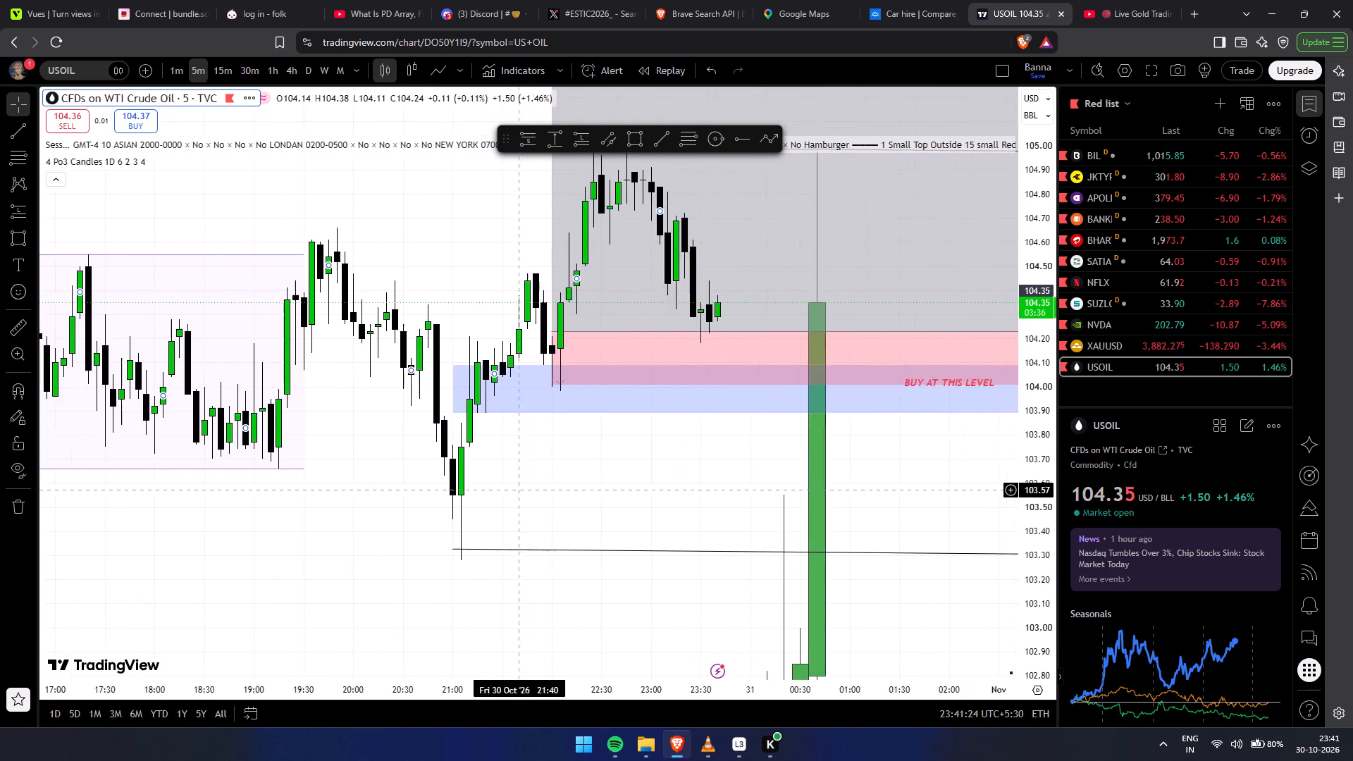
left_click_drag(531, 490, 569, 507)
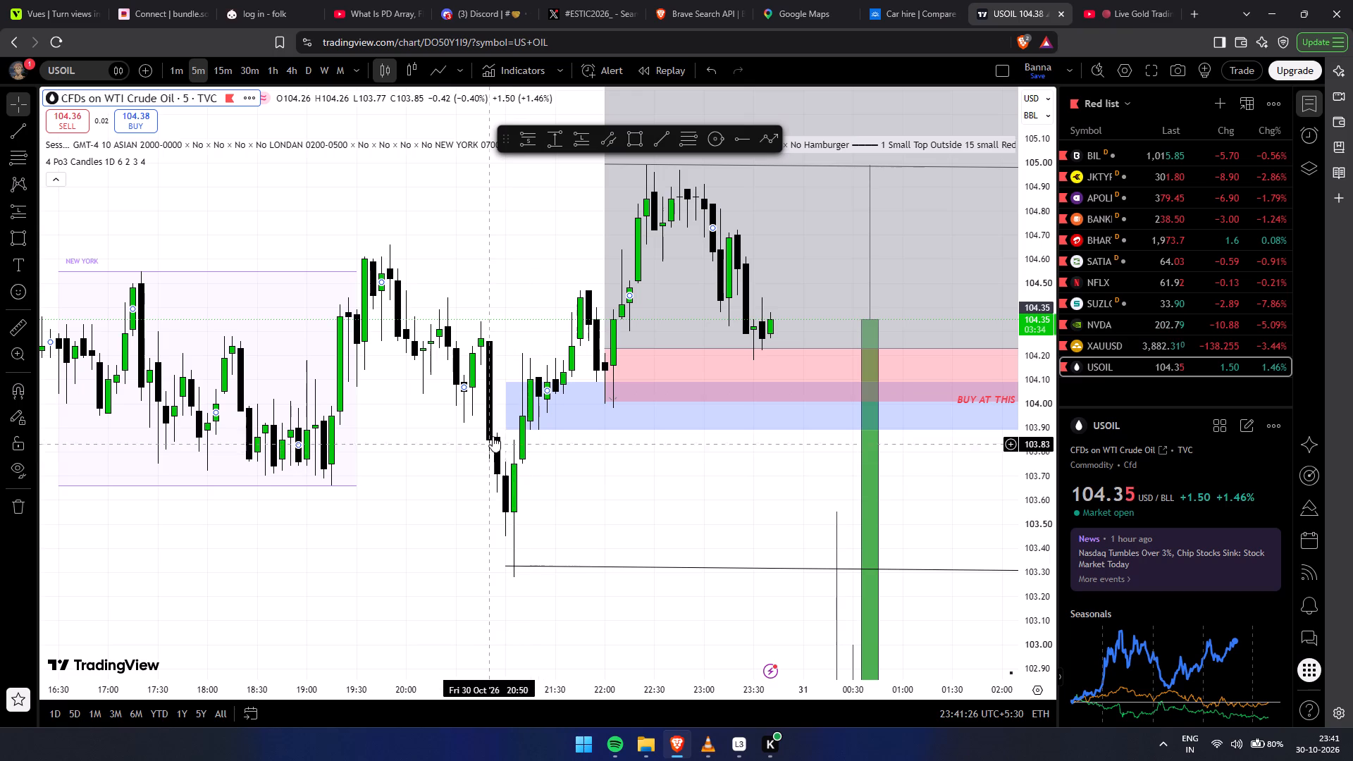
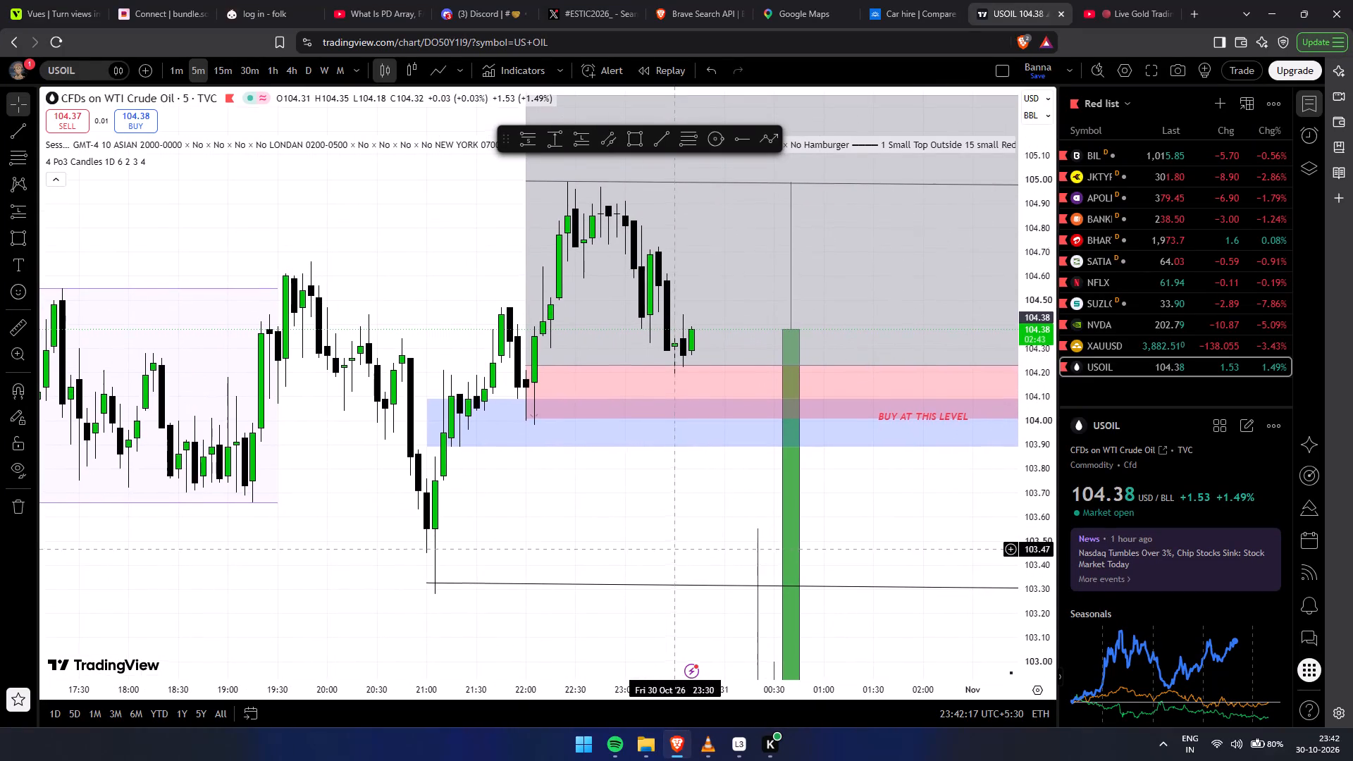
Compress the price scale and examine the 5-minute candles around the long position, from the swing low up to its target.
left_click_drag(679, 549, 679, 548)
left_click_drag(1020, 323, 1043, 450)
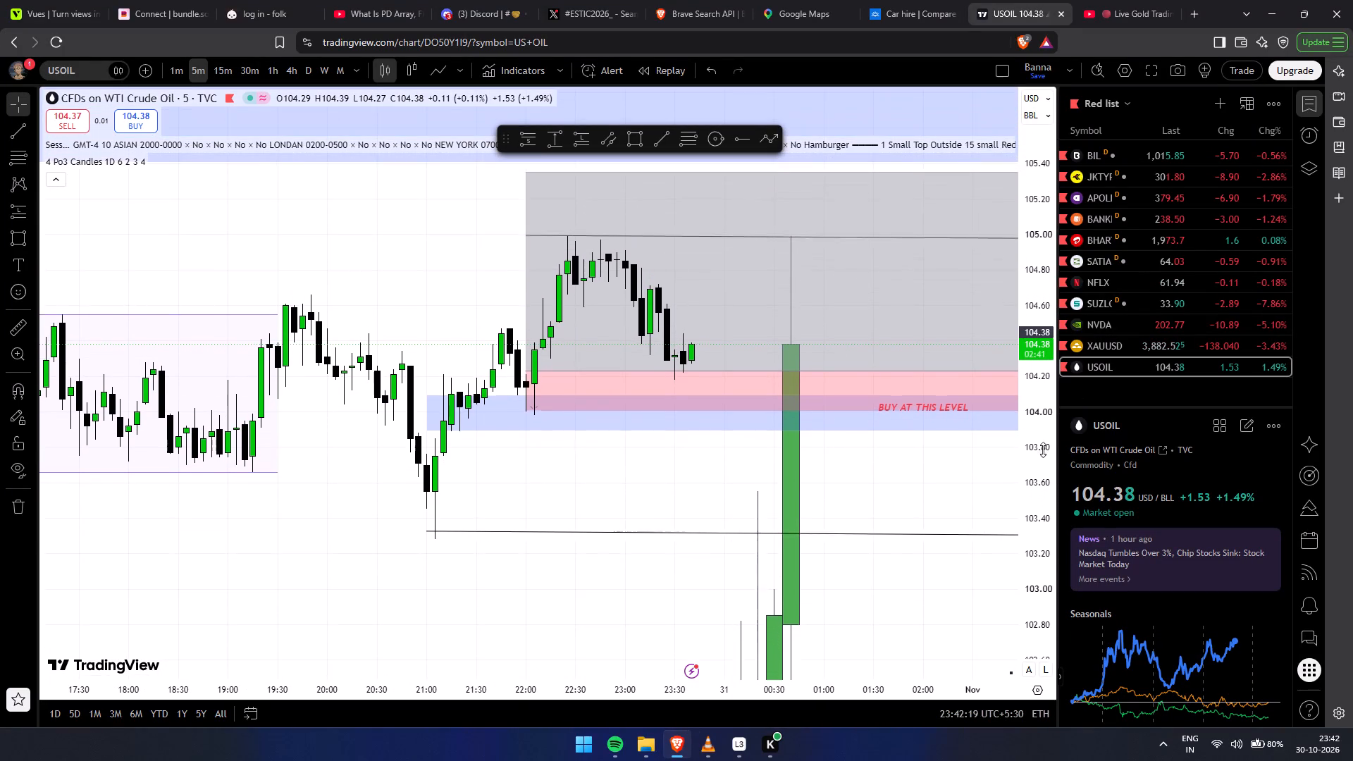
left_click_drag(1043, 450, 1044, 461)
left_click_drag(1042, 436, 1023, 431)
left_click(673, 500)
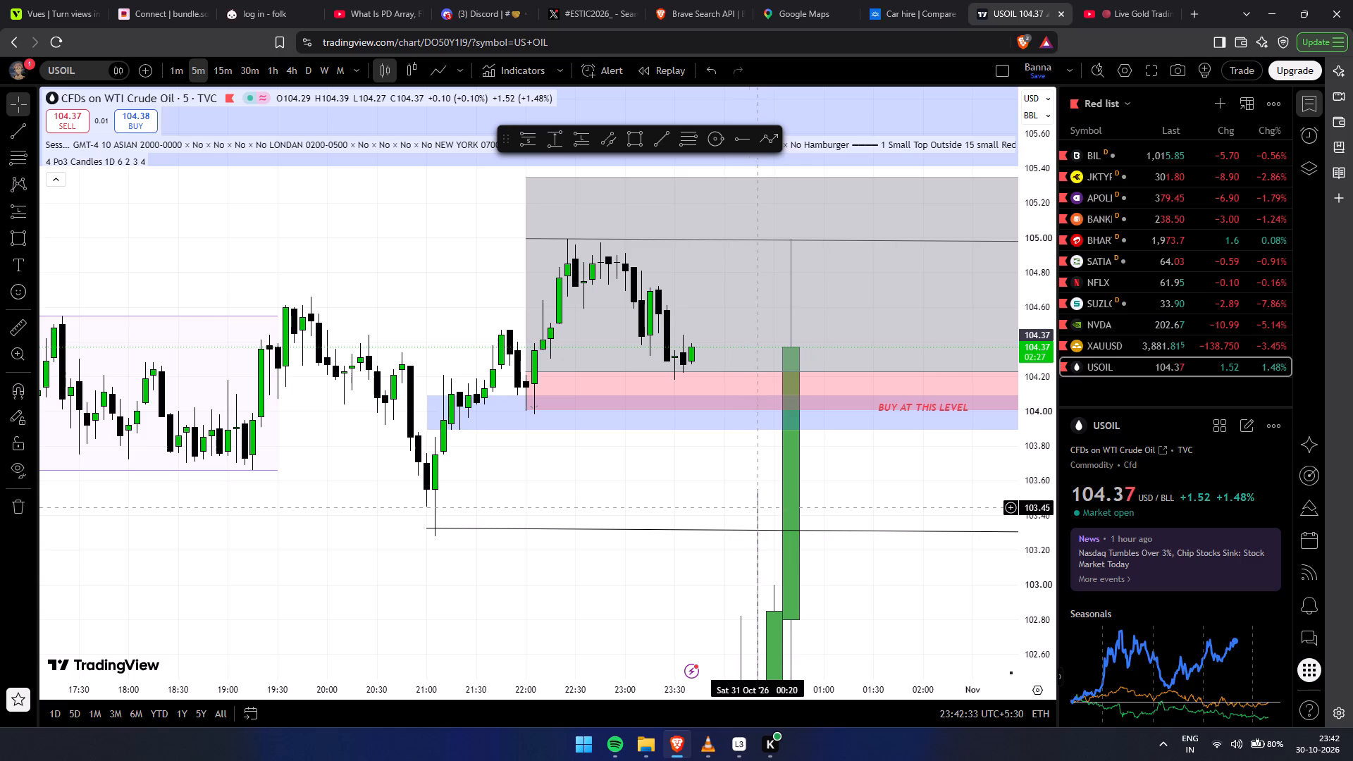
left_click_drag(614, 580, 525, 584)
left_click_drag(489, 502, 488, 570)
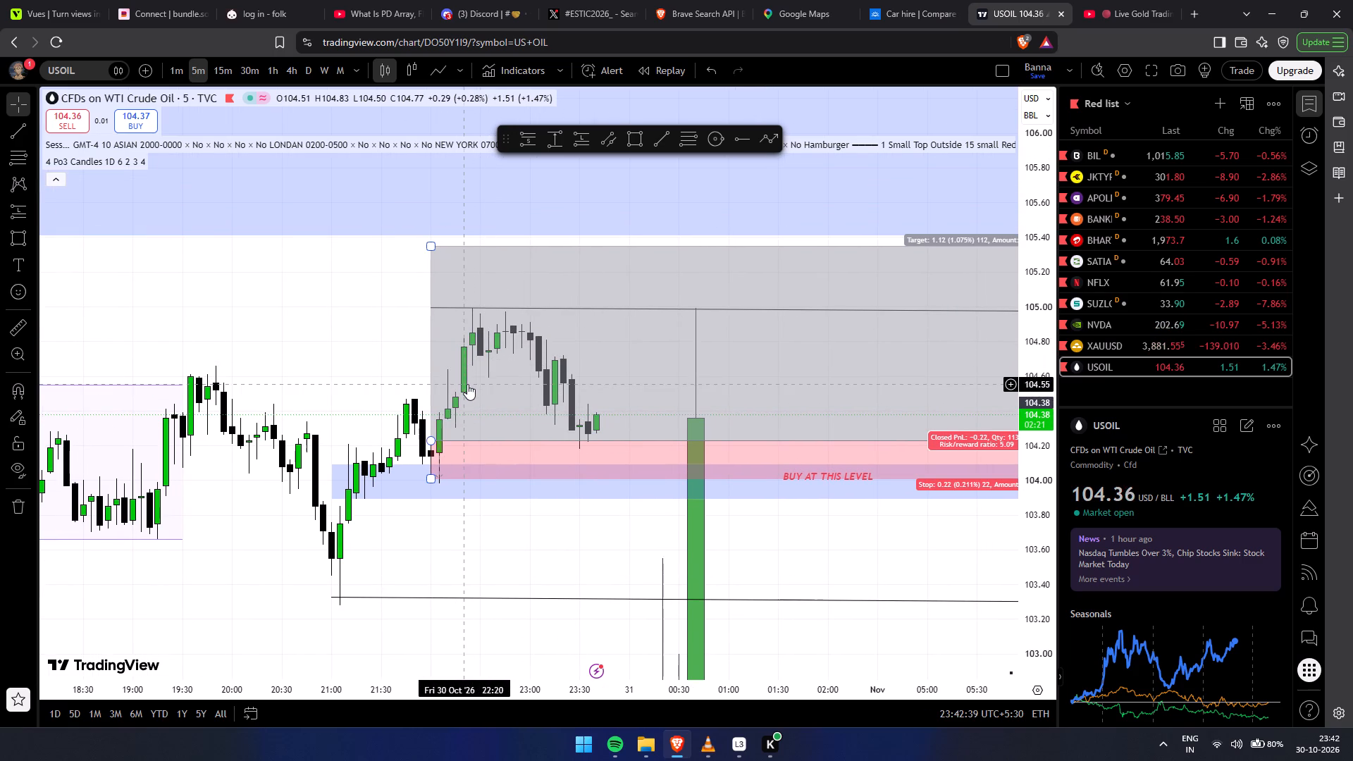
left_click_drag(532, 552, 507, 545)
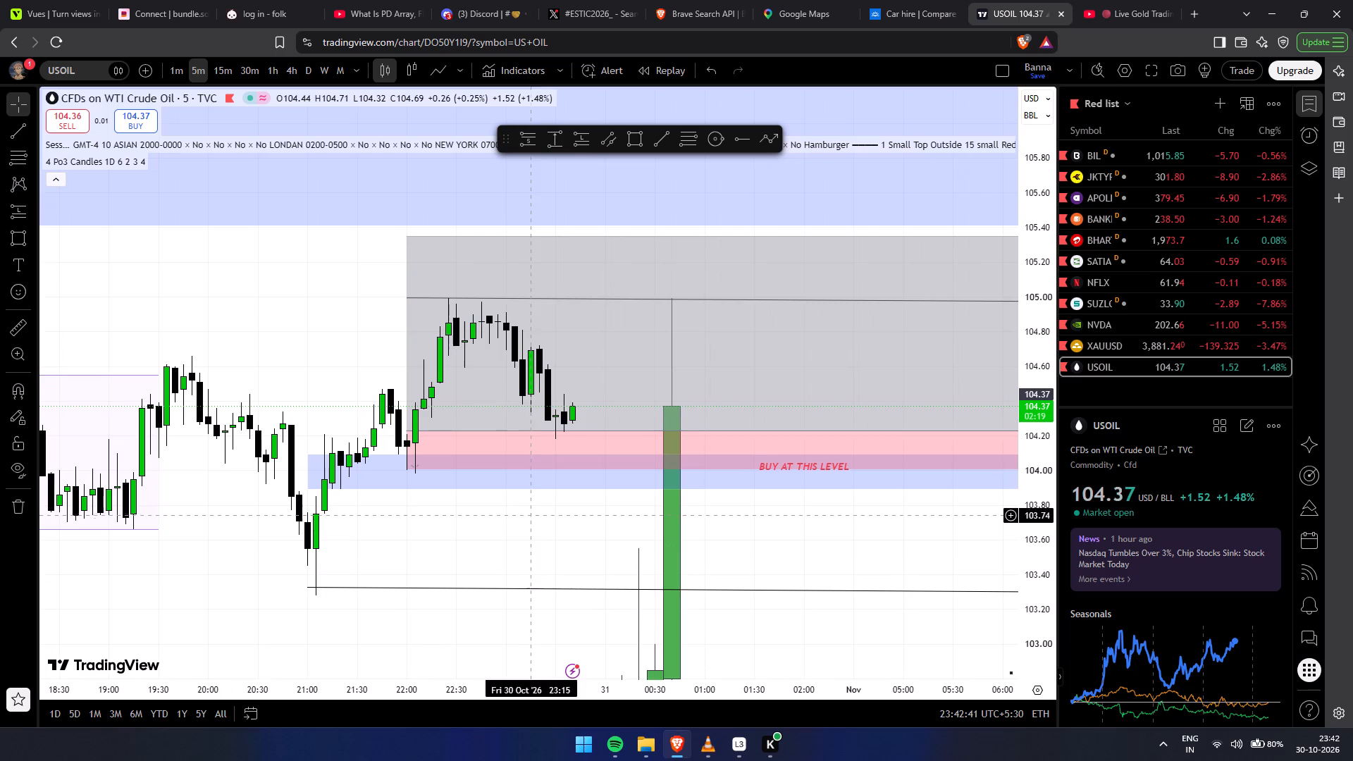
left_click_drag(491, 552, 502, 549)
left_click_drag(500, 529, 514, 507)
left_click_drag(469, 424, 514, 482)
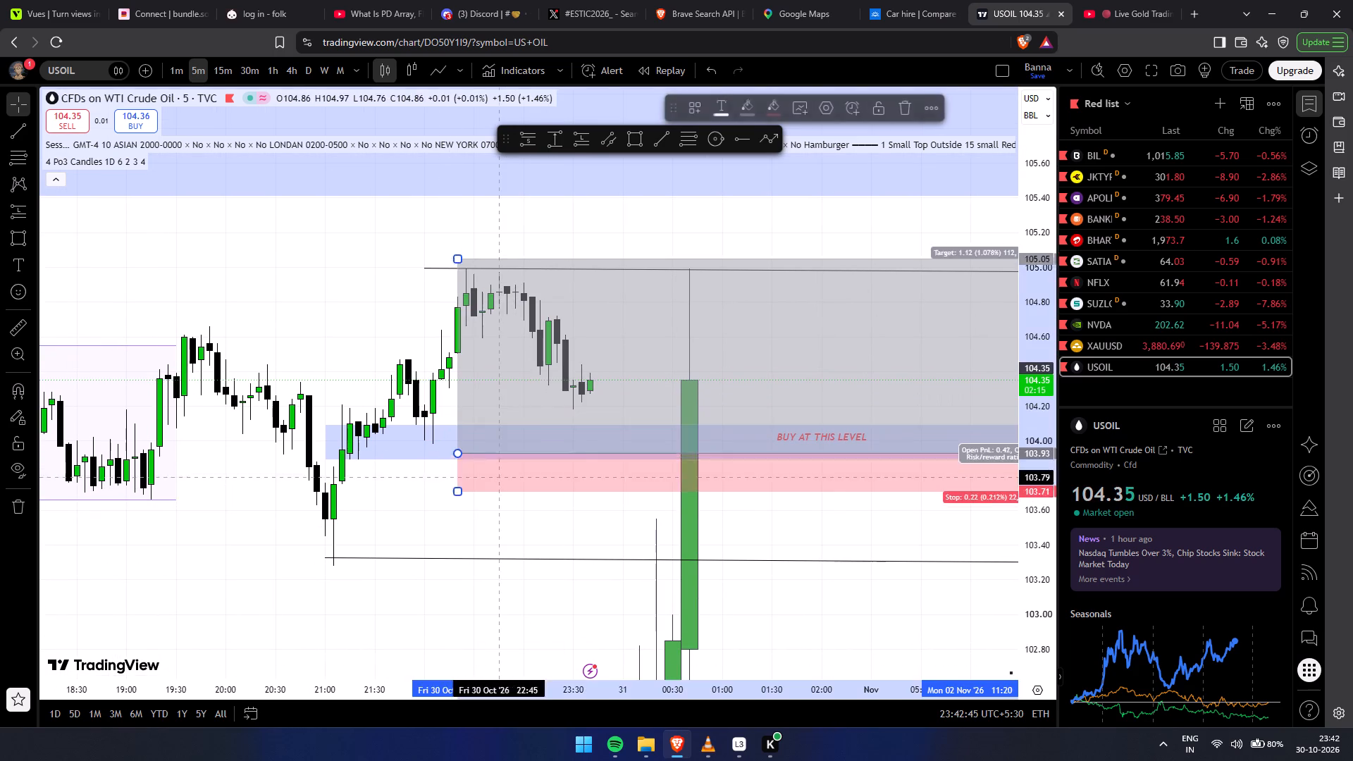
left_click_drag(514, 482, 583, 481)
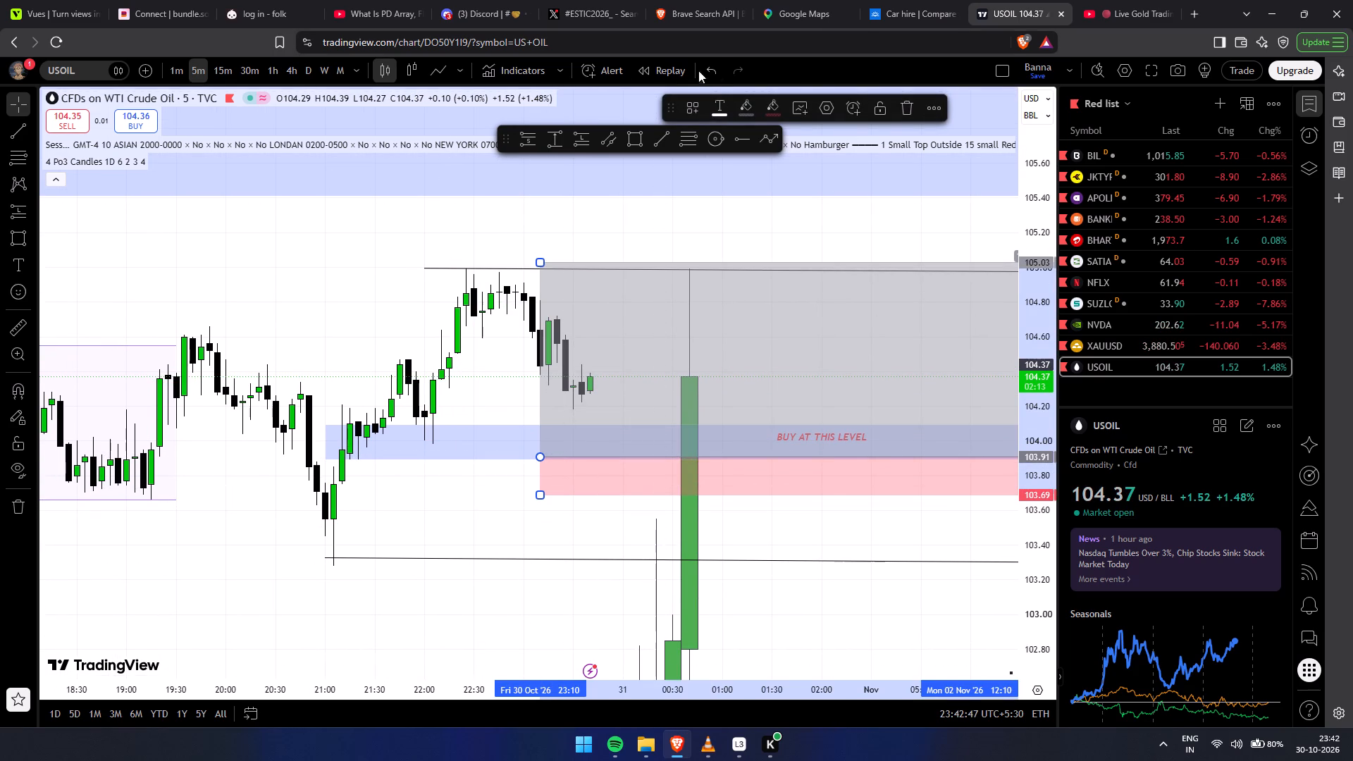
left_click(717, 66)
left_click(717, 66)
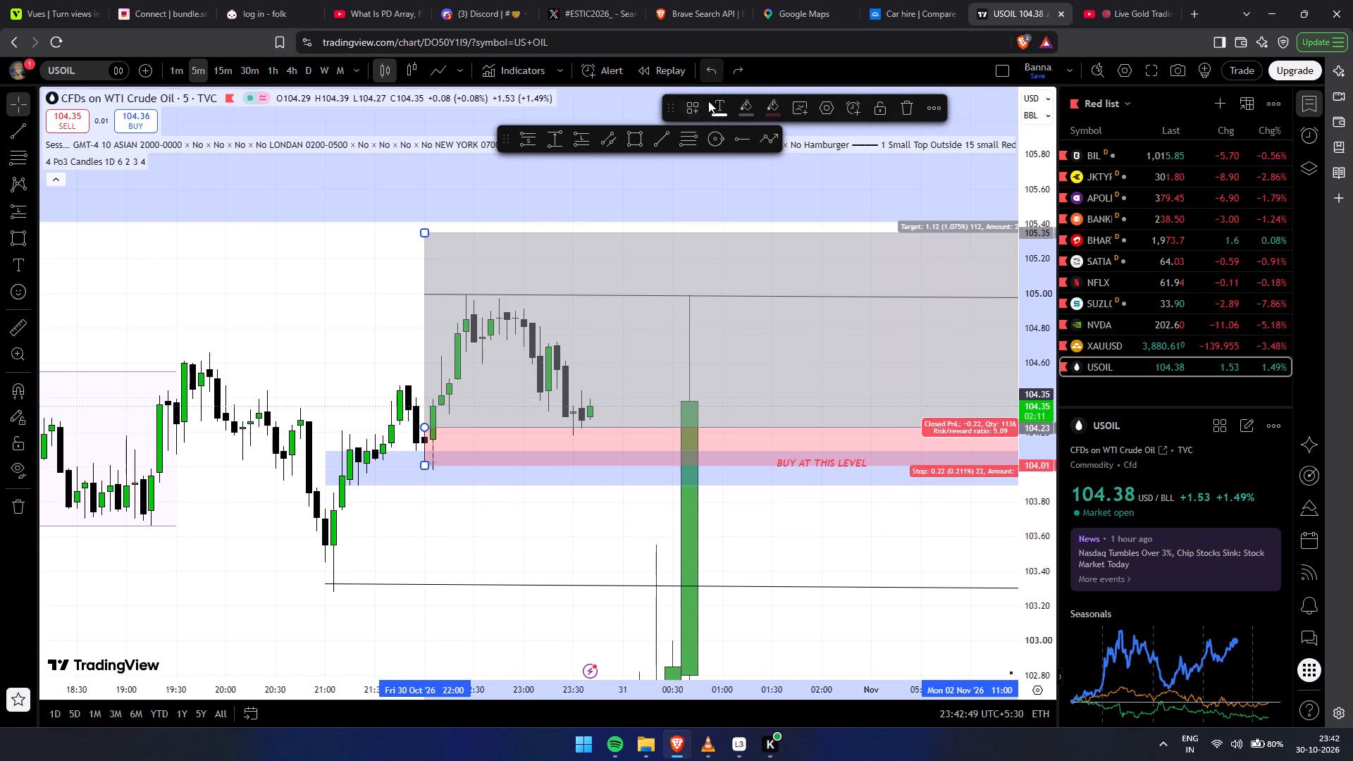
Examine the 5-minute USOIL price action from the London and New York sessions through to the long position.
left_click_drag(502, 501, 532, 486)
left_click_drag(506, 486, 501, 486)
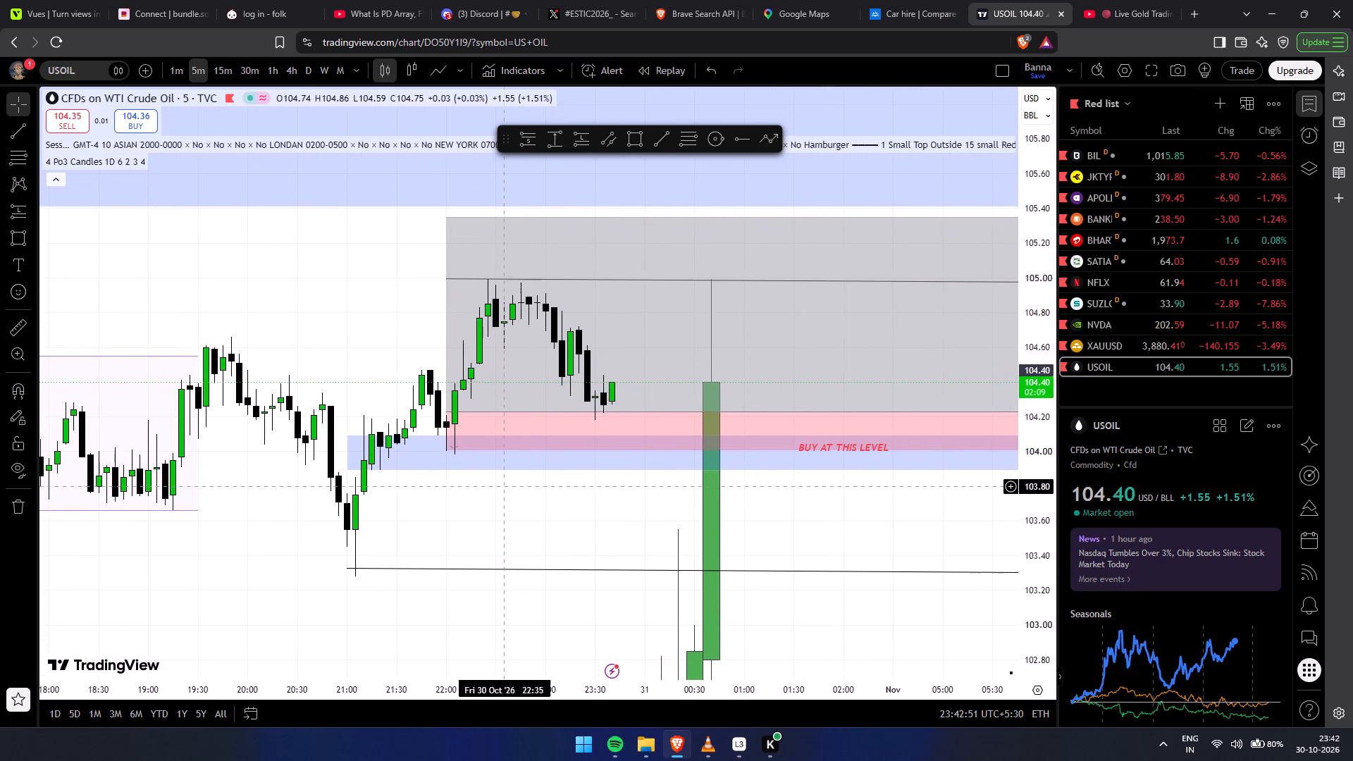
left_click_drag(501, 486, 431, 487)
left_click_drag(326, 546, 417, 545)
left_click_drag(347, 542, 489, 536)
scroll(489, 536, "down", 5)
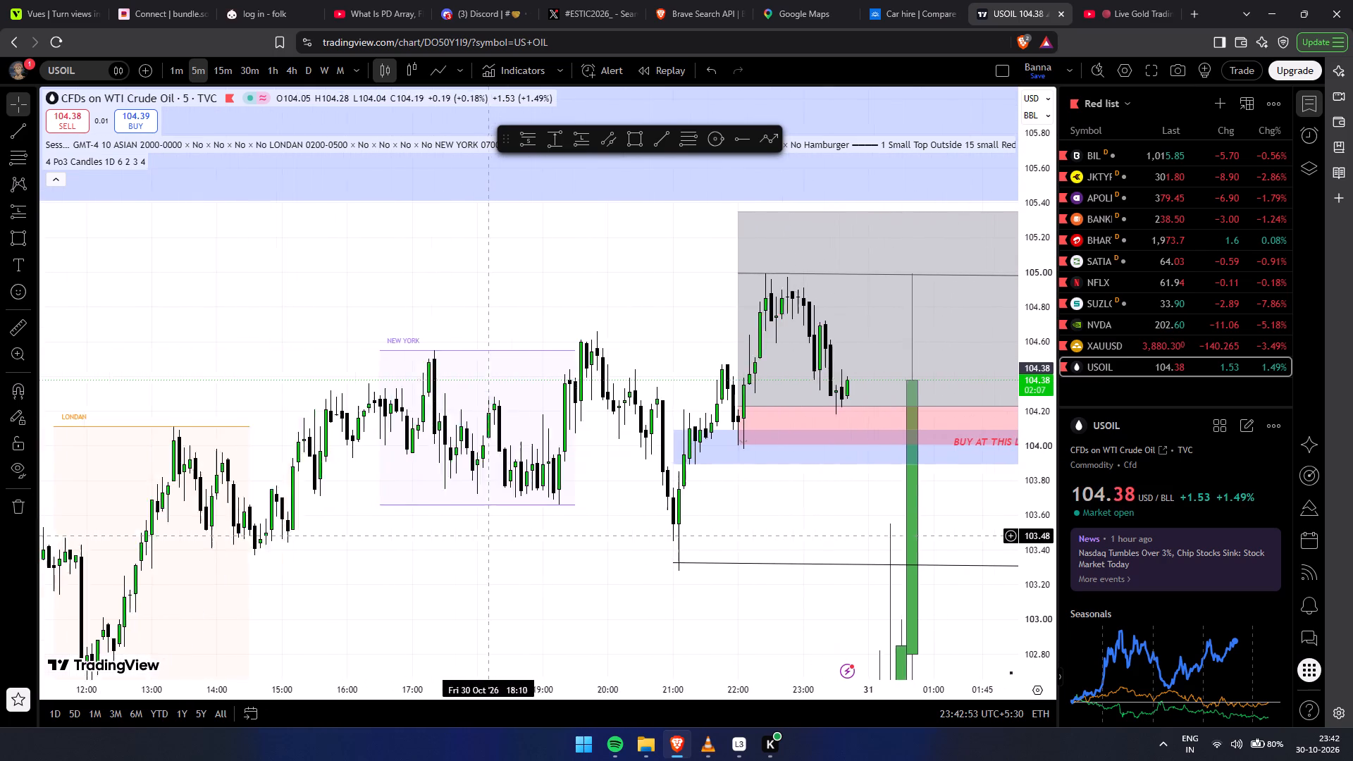
scroll(527, 533, "down", 1)
scroll(529, 533, "up", 2)
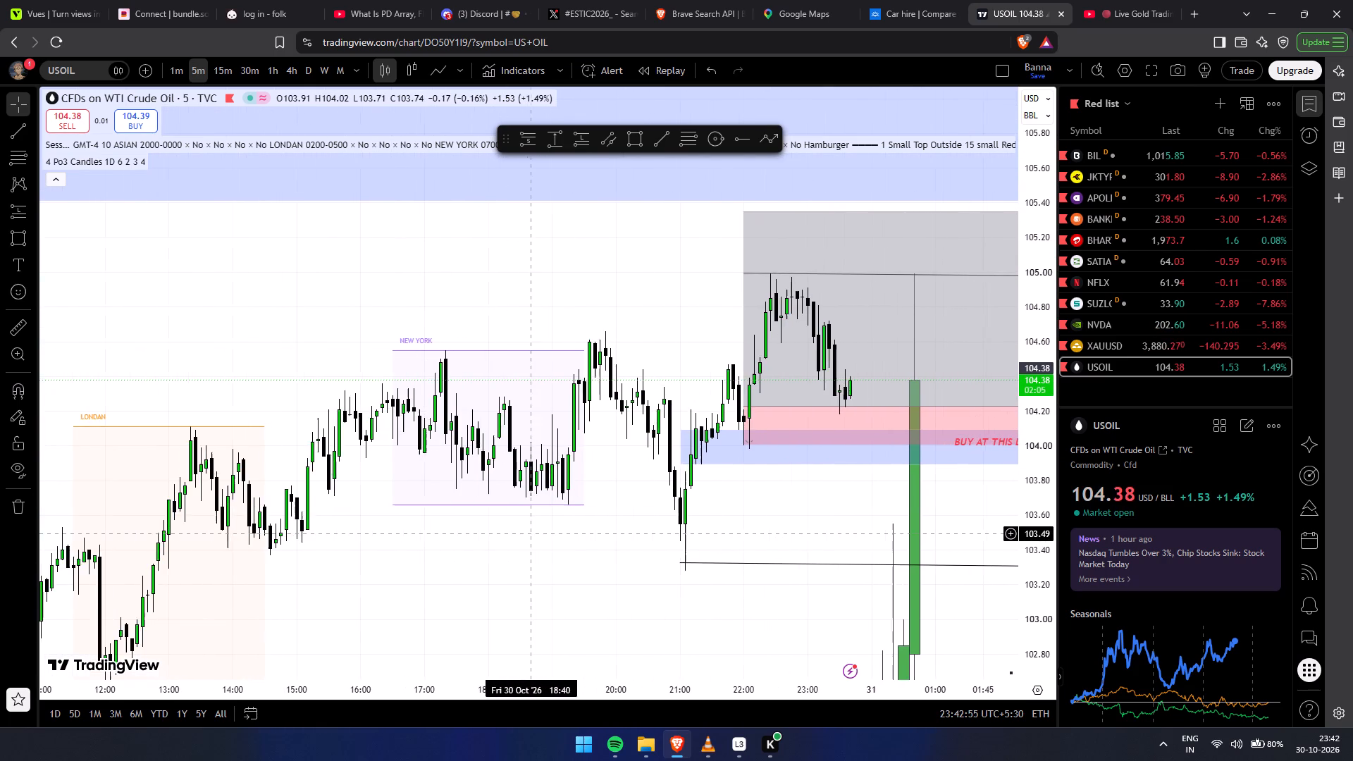
left_click_drag(525, 533, 633, 526)
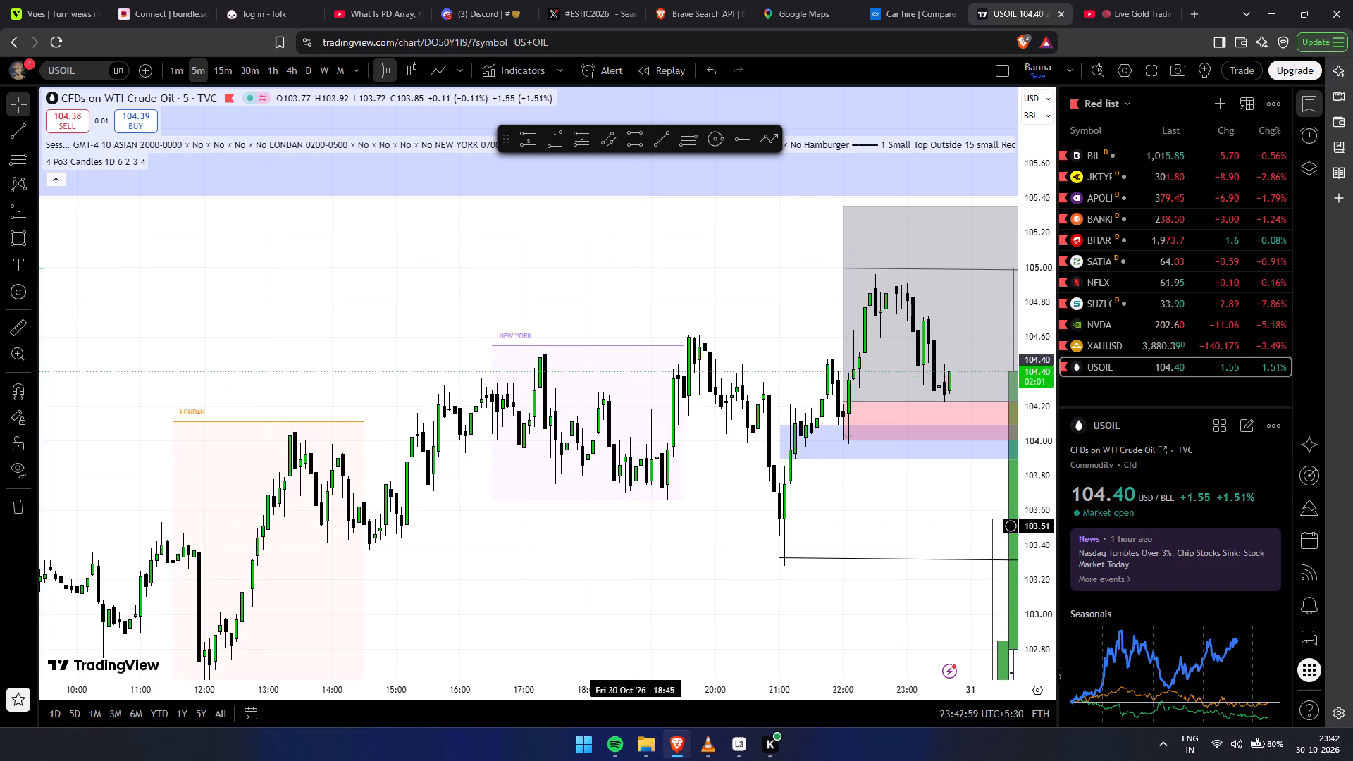
left_click_drag(633, 526, 685, 522)
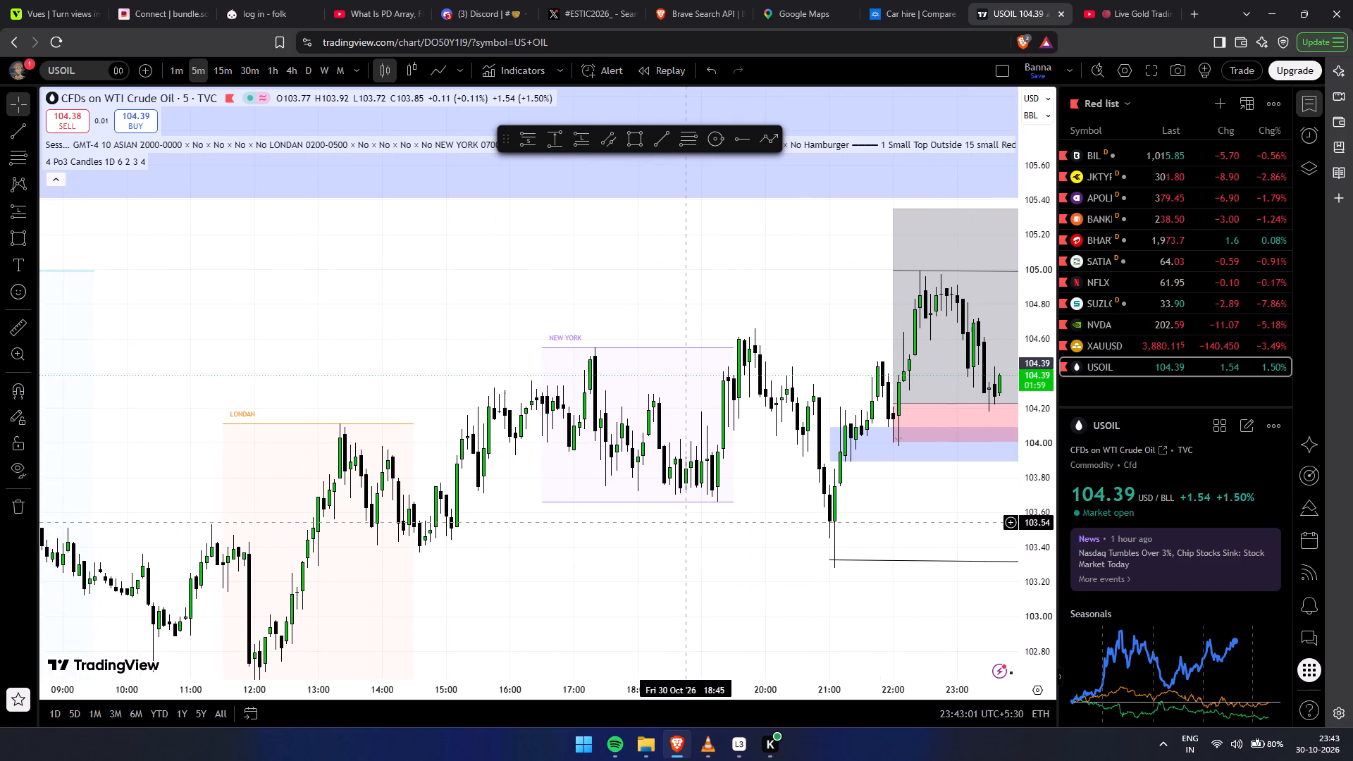
left_click_drag(685, 522, 666, 526)
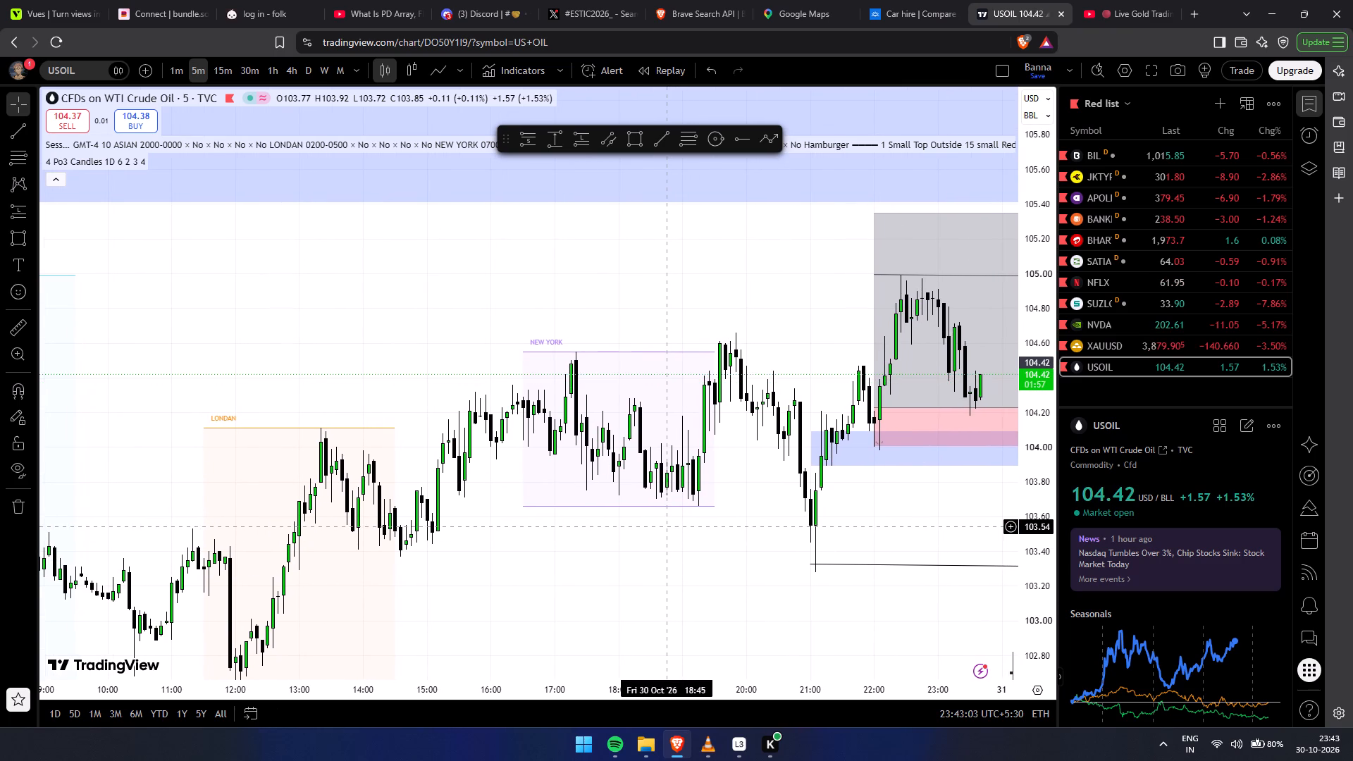
left_click_drag(666, 526, 653, 526)
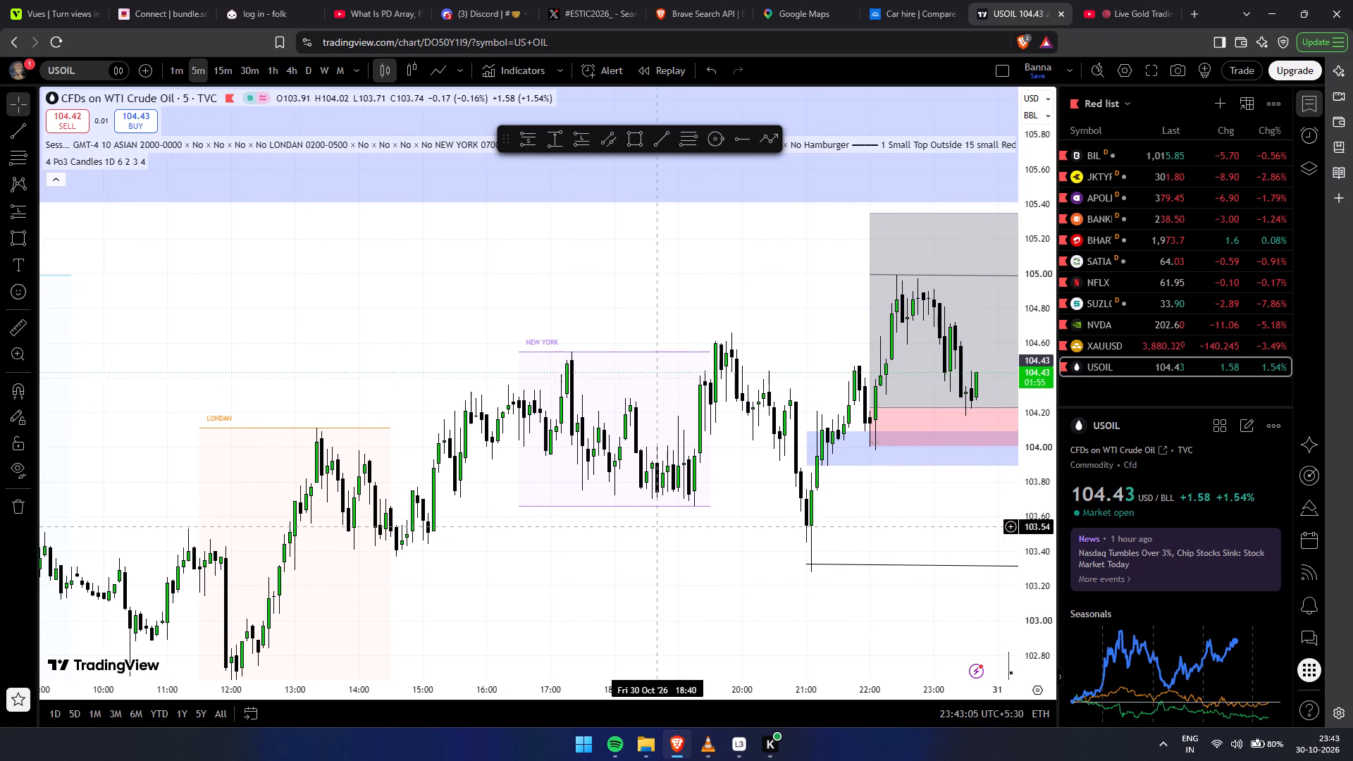
Move the start of the swing-low line from the 21:00 low to about 22:10 at 103.33.
left_click_drag(653, 526, 224, 466)
left_click_drag(371, 503, 472, 493)
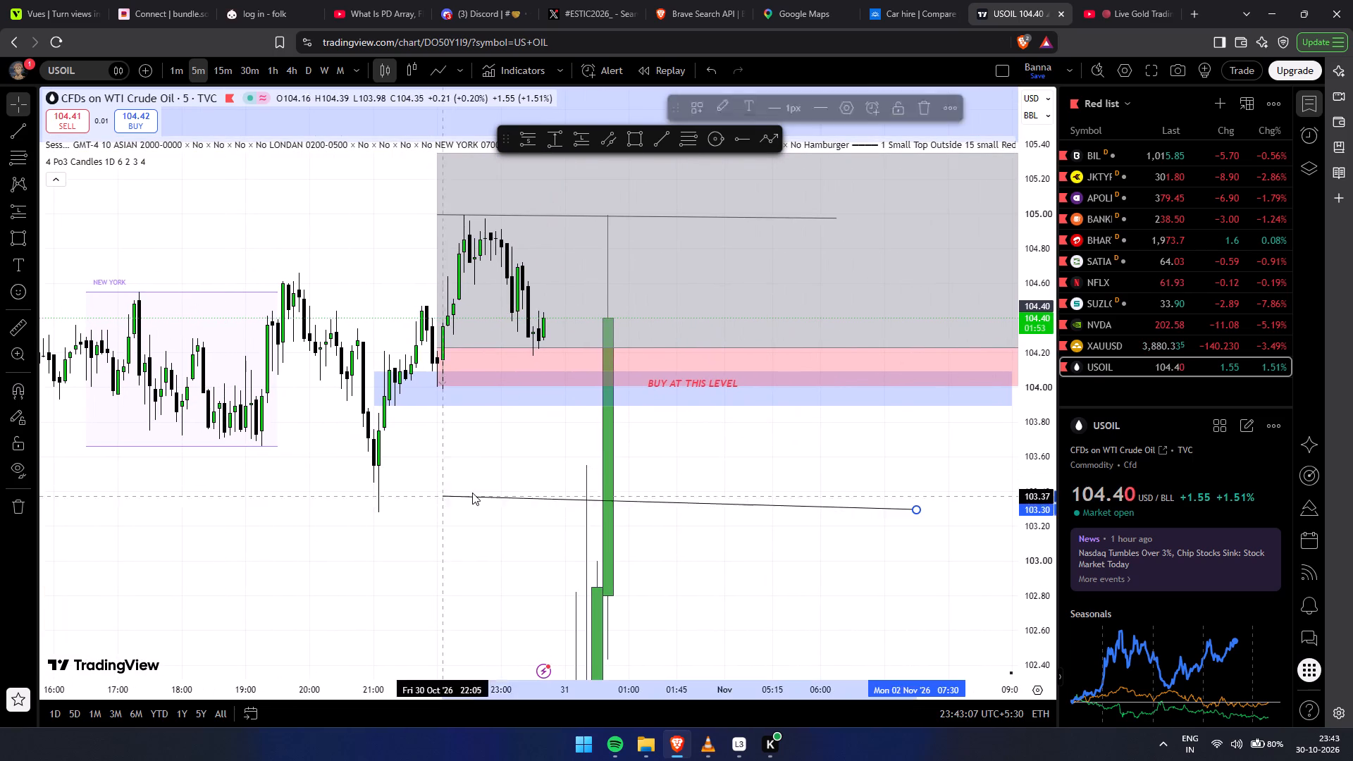
left_click_drag(472, 493, 449, 503)
Draw a short horizontal trend line at about 103.30 from the 21:05 swing low to 21:55.
left_click_drag(387, 678, 385, 669)
left_click_drag(388, 577, 491, 629)
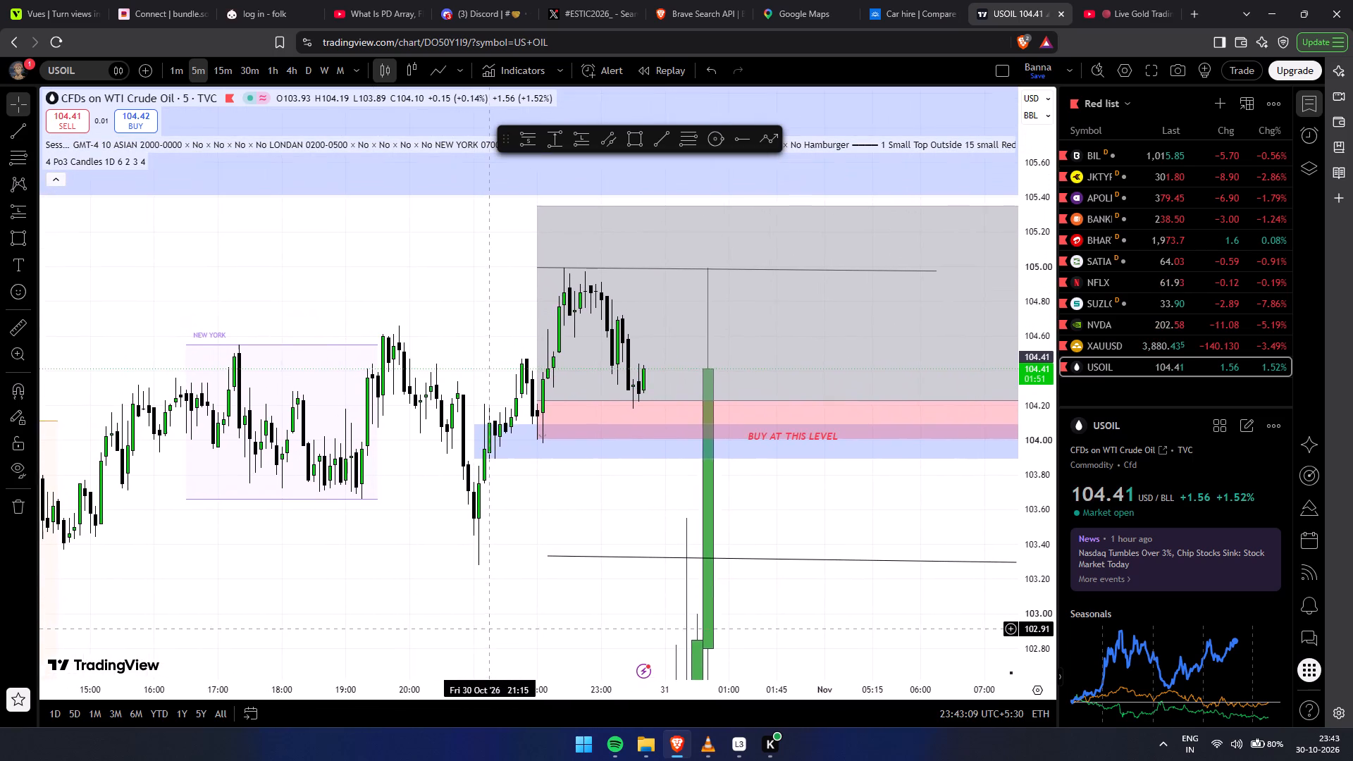
left_click_drag(491, 629, 493, 639)
scroll(457, 605, "down", 10)
left_click_drag(607, 552, 330, 507)
scroll(543, 486, "up", 7)
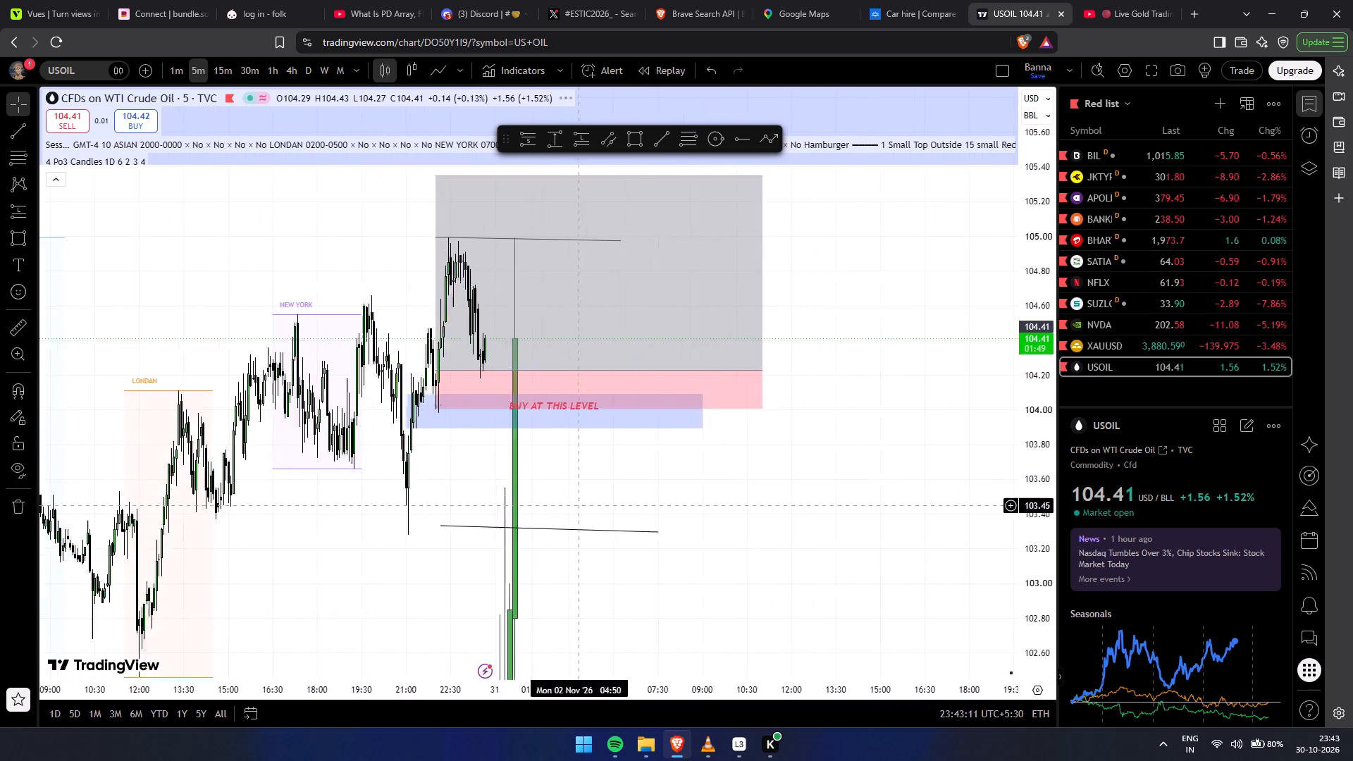
left_click_drag(347, 576, 953, 512)
scroll(1044, 511, "up", 4)
scroll(570, 536, "up", 4)
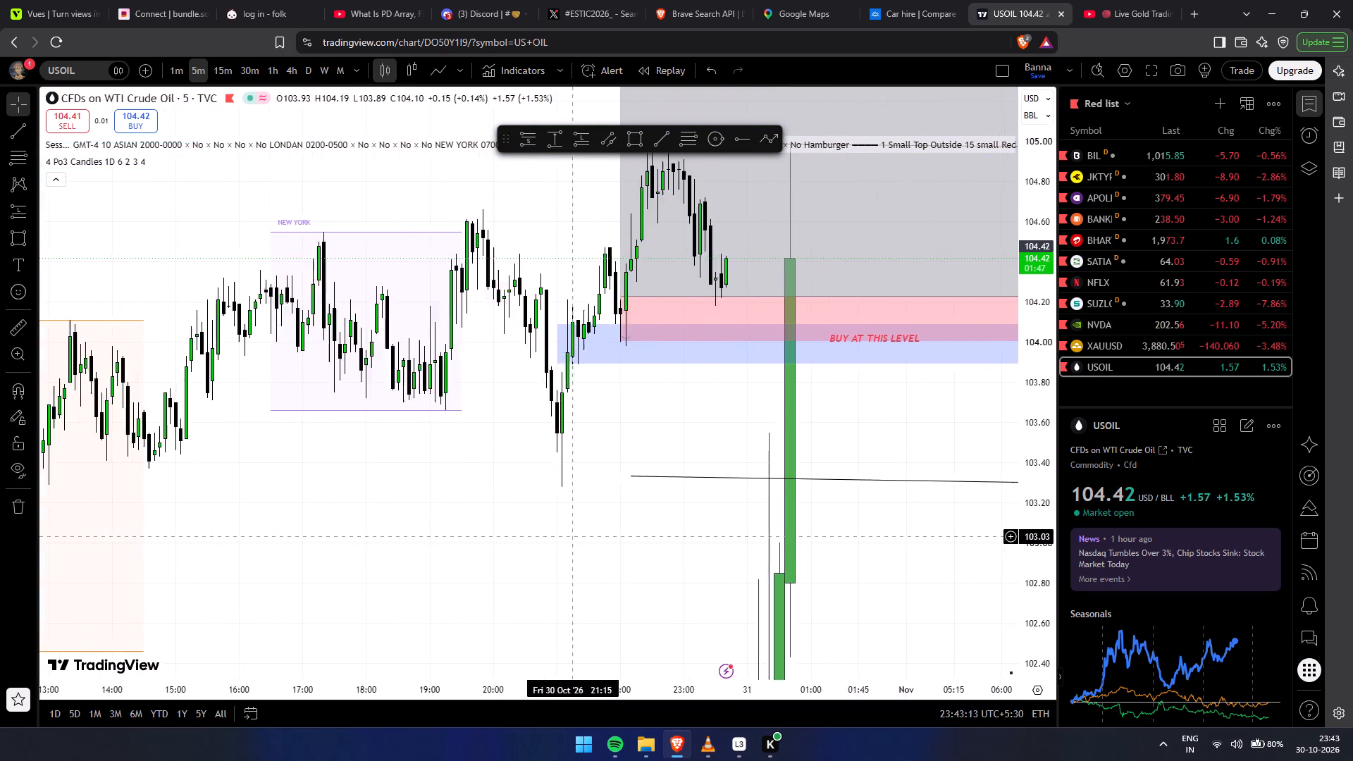
scroll(570, 536, "up", 8)
left_click_drag(408, 526, 957, 497)
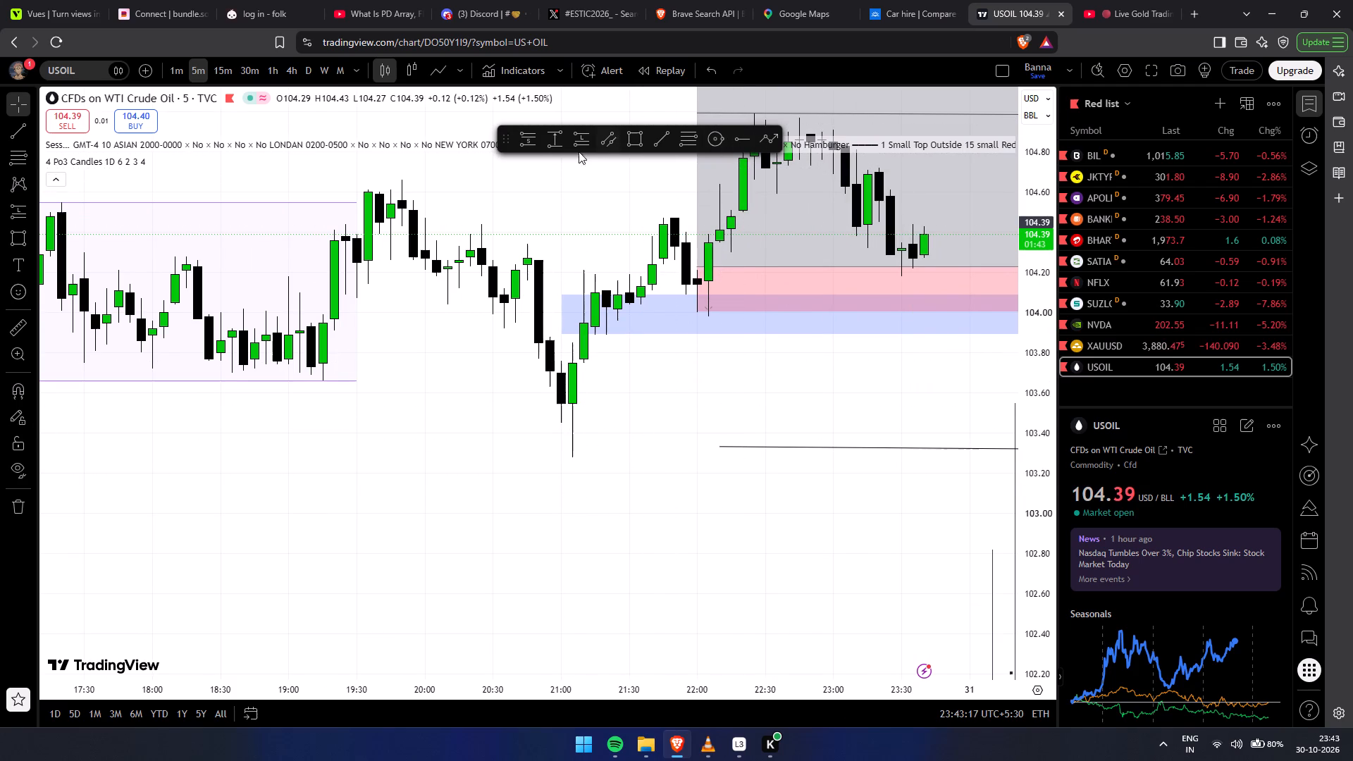
left_click(665, 135)
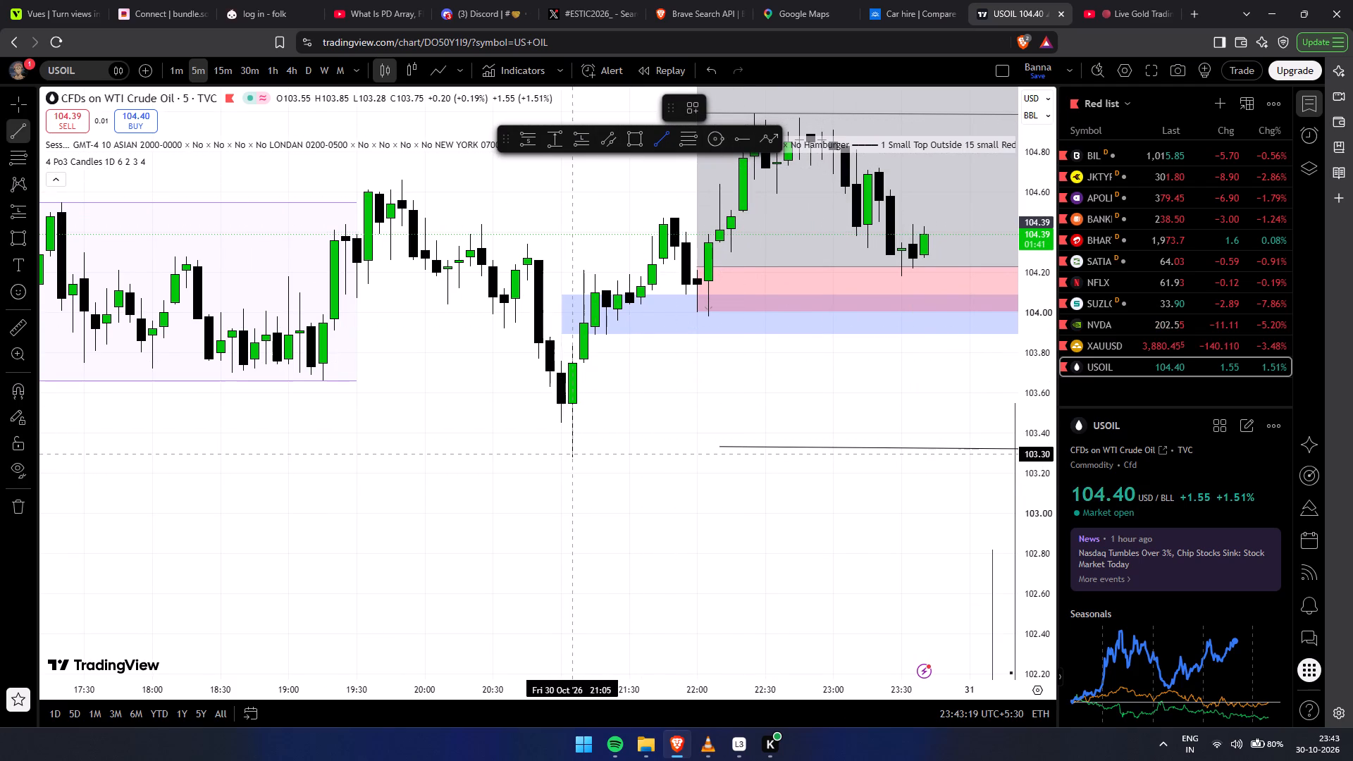
left_click(572, 454)
left_click(688, 454)
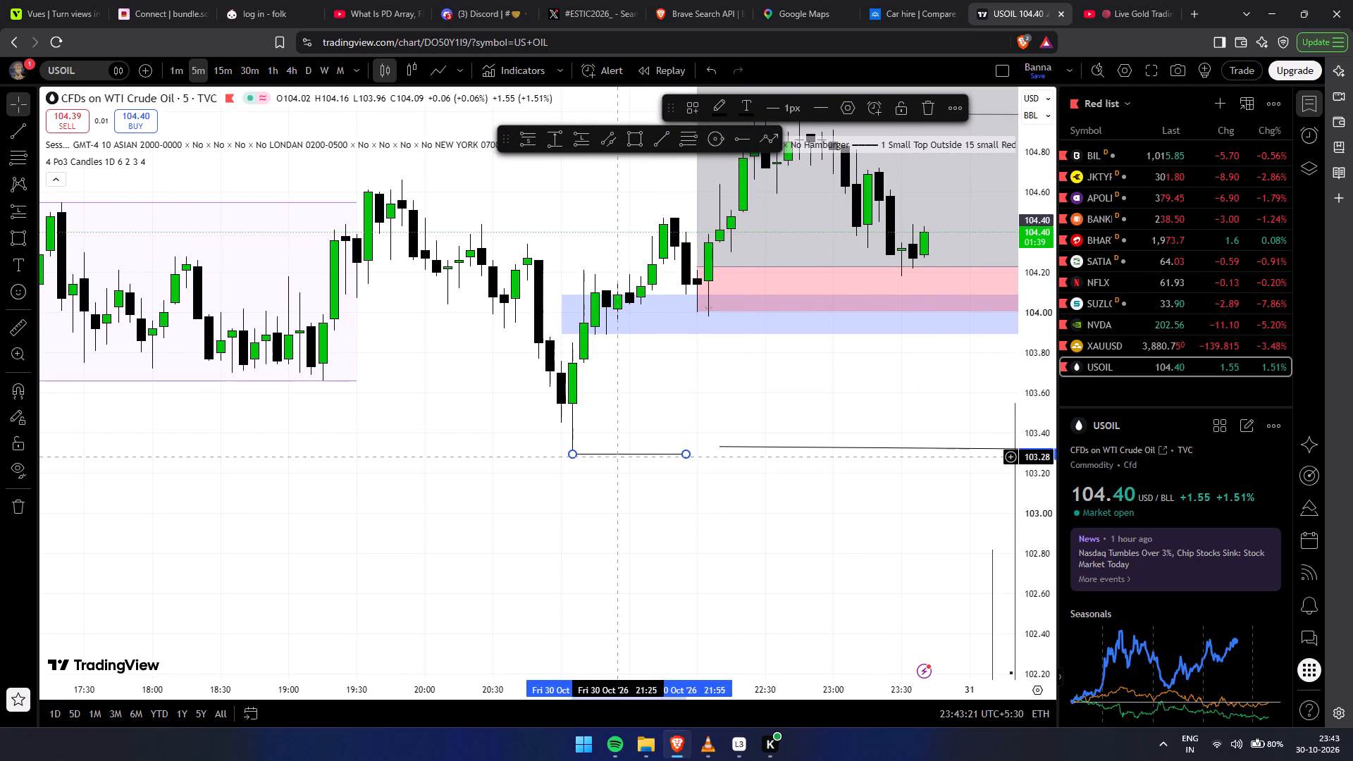
Label the short line under the 21:05 swing low ITL.
left_click(620, 457)
left_click(635, 452)
left_click(629, 466)
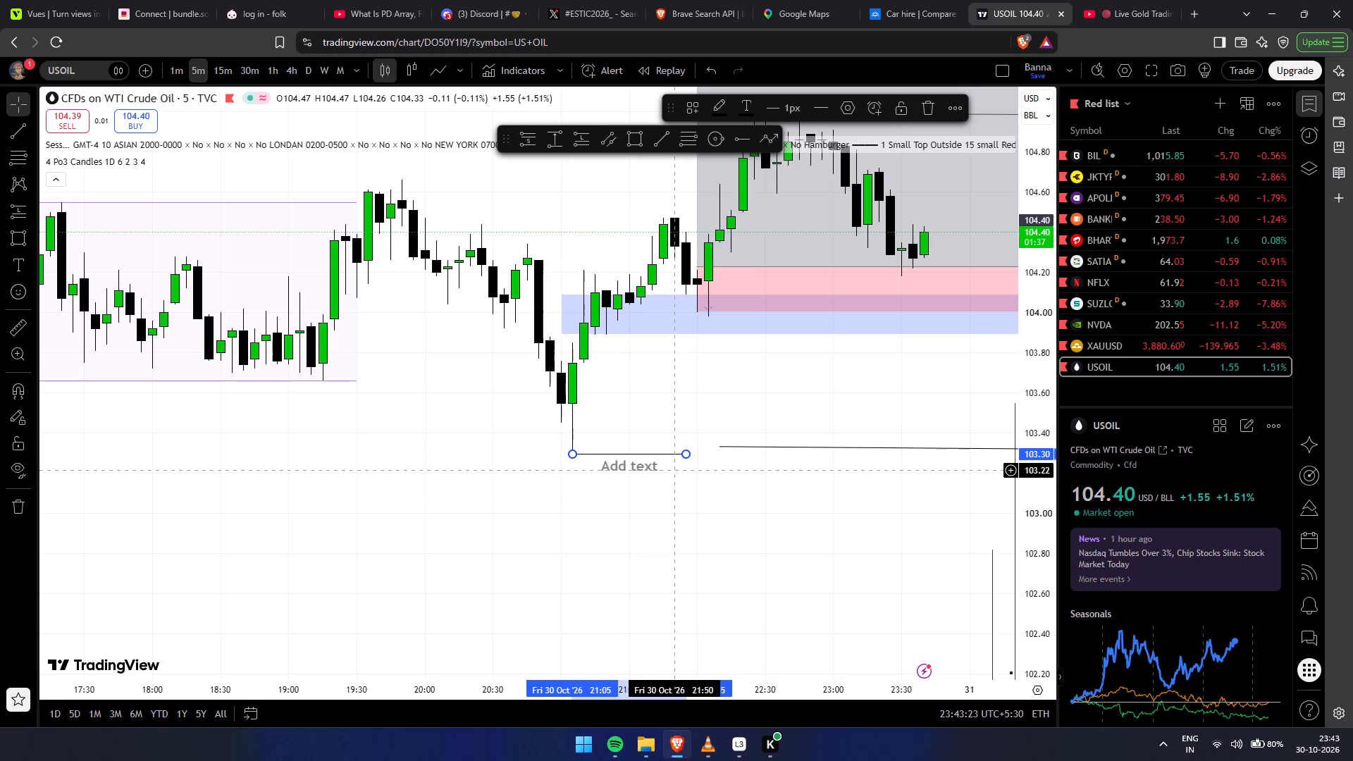
key("i")
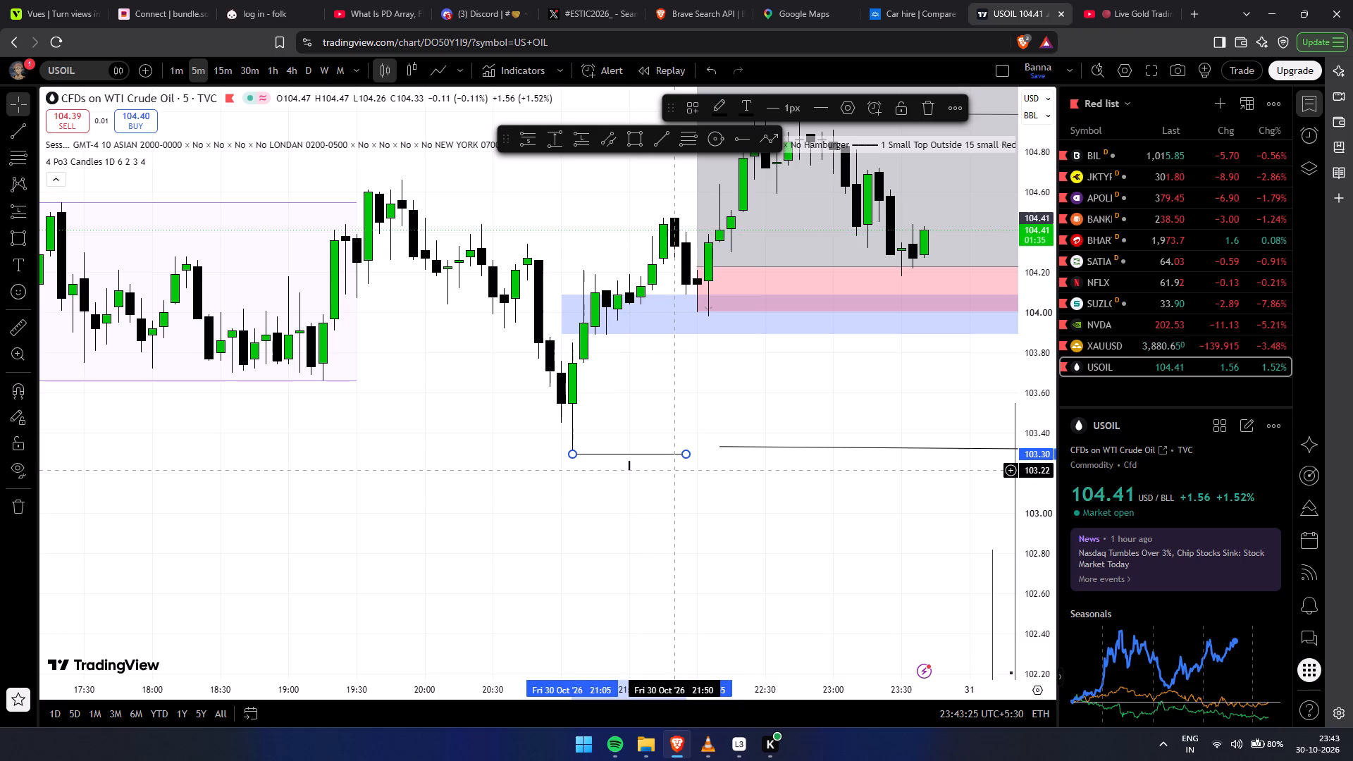
key("t")
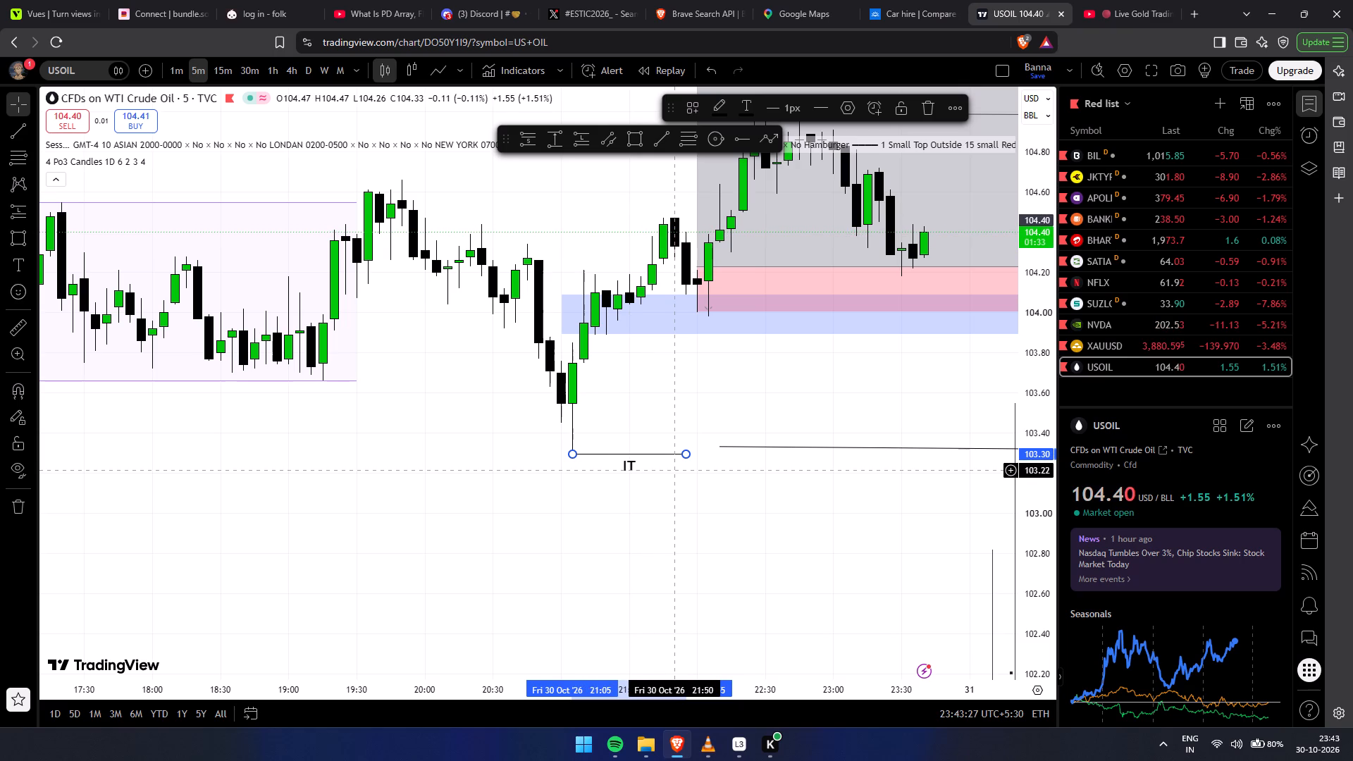
key("l")
left_click(557, 474)
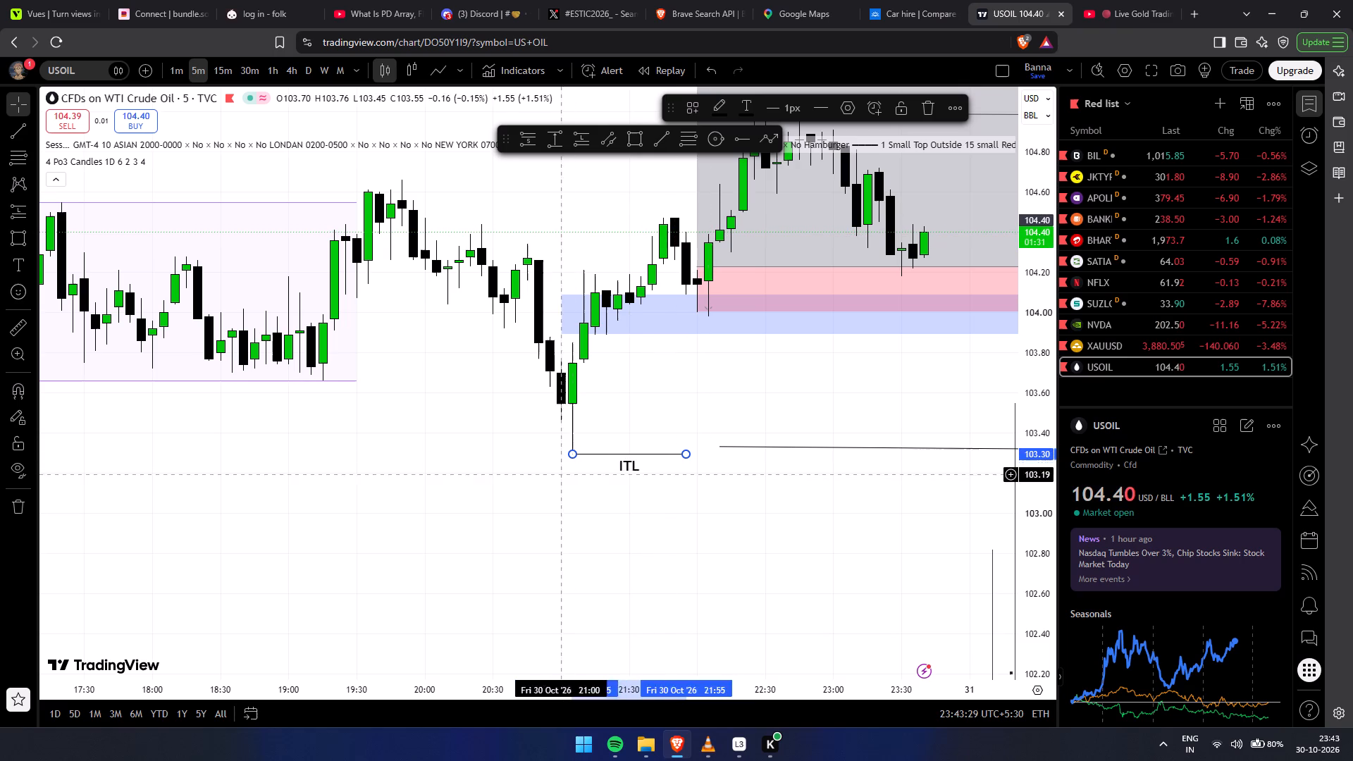
Examine the 5-minute candles from the ITL low through the buy level to the long position's entry.
scroll(650, 610, "up", 4)
scroll(650, 610, "down", 4)
left_click_drag(481, 493, 481, 510)
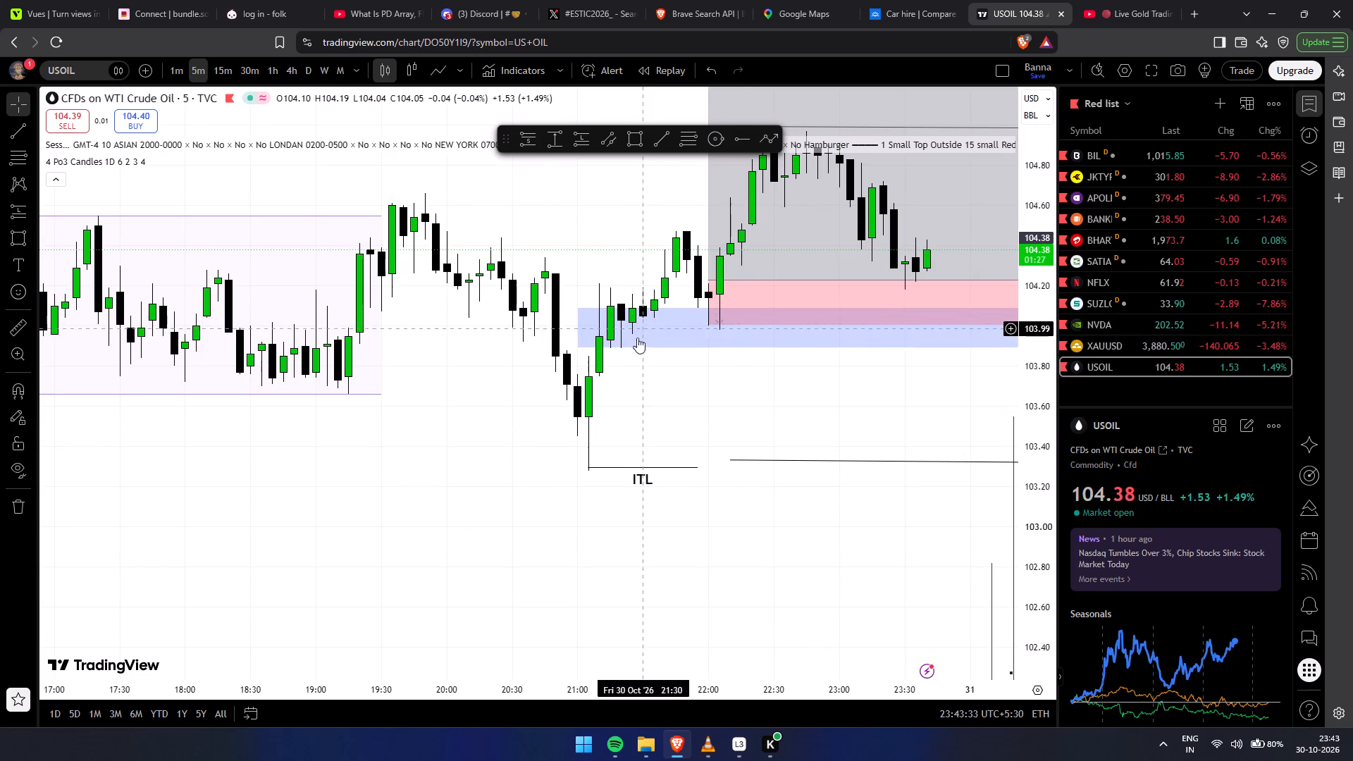
left_click_drag(827, 550, 786, 627)
scroll(760, 622, "down", 3)
left_click_drag(773, 620, 708, 638)
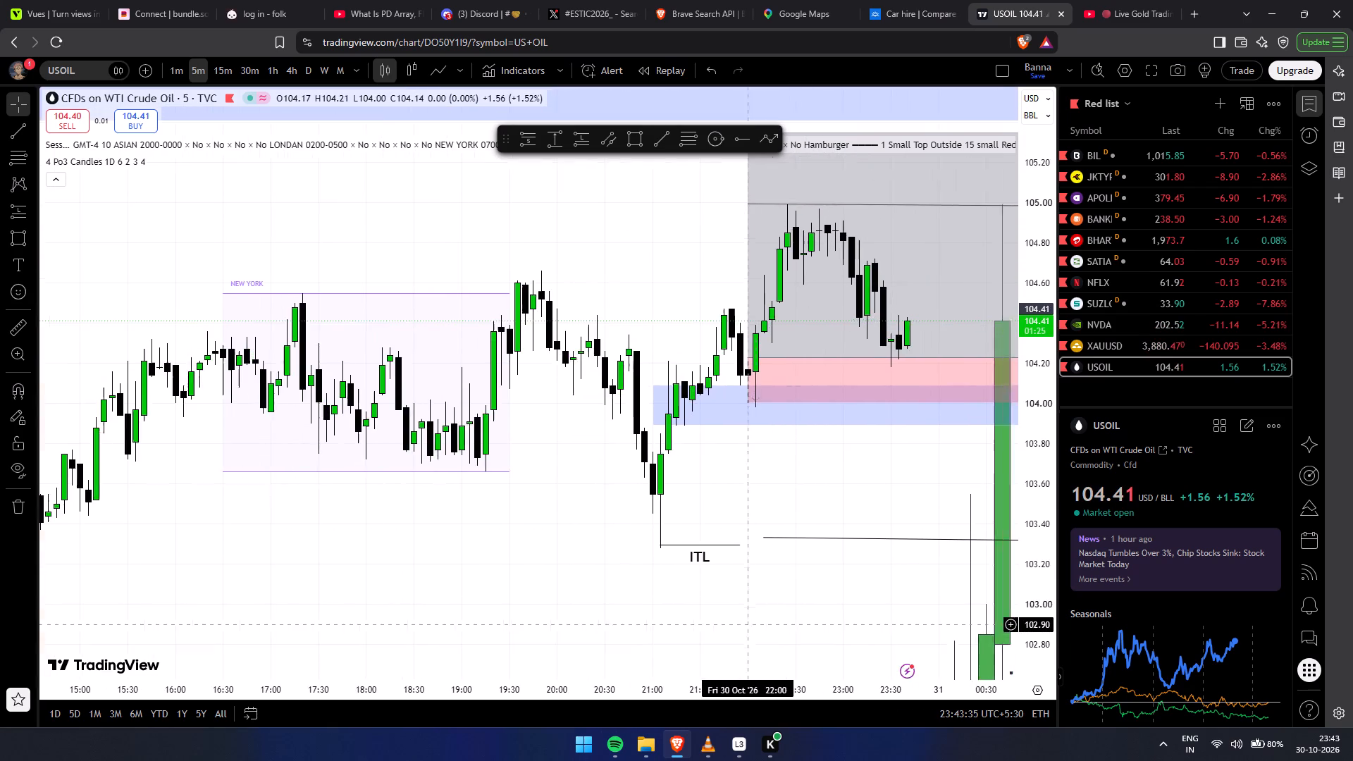
left_click_drag(708, 638, 651, 672)
left_click_drag(546, 272, 441, 286)
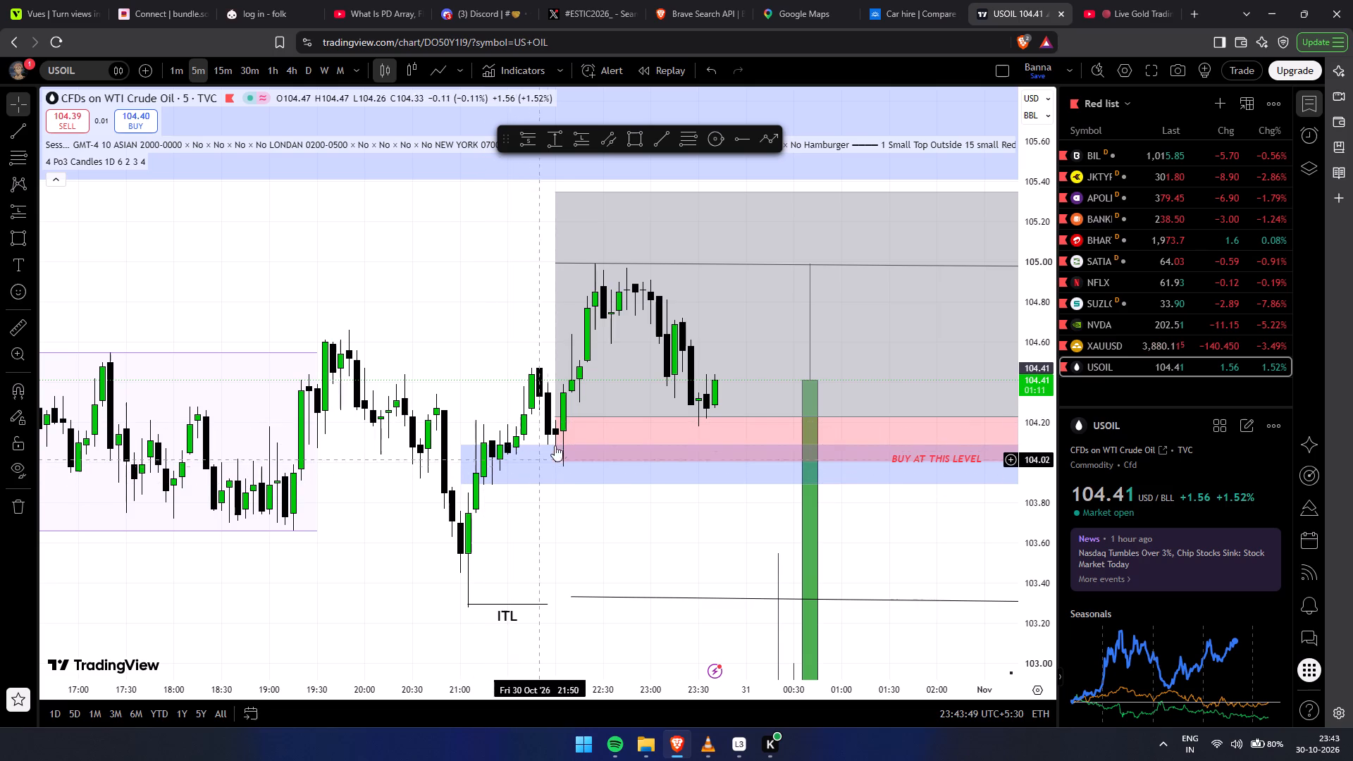
left_click_drag(557, 514, 553, 521)
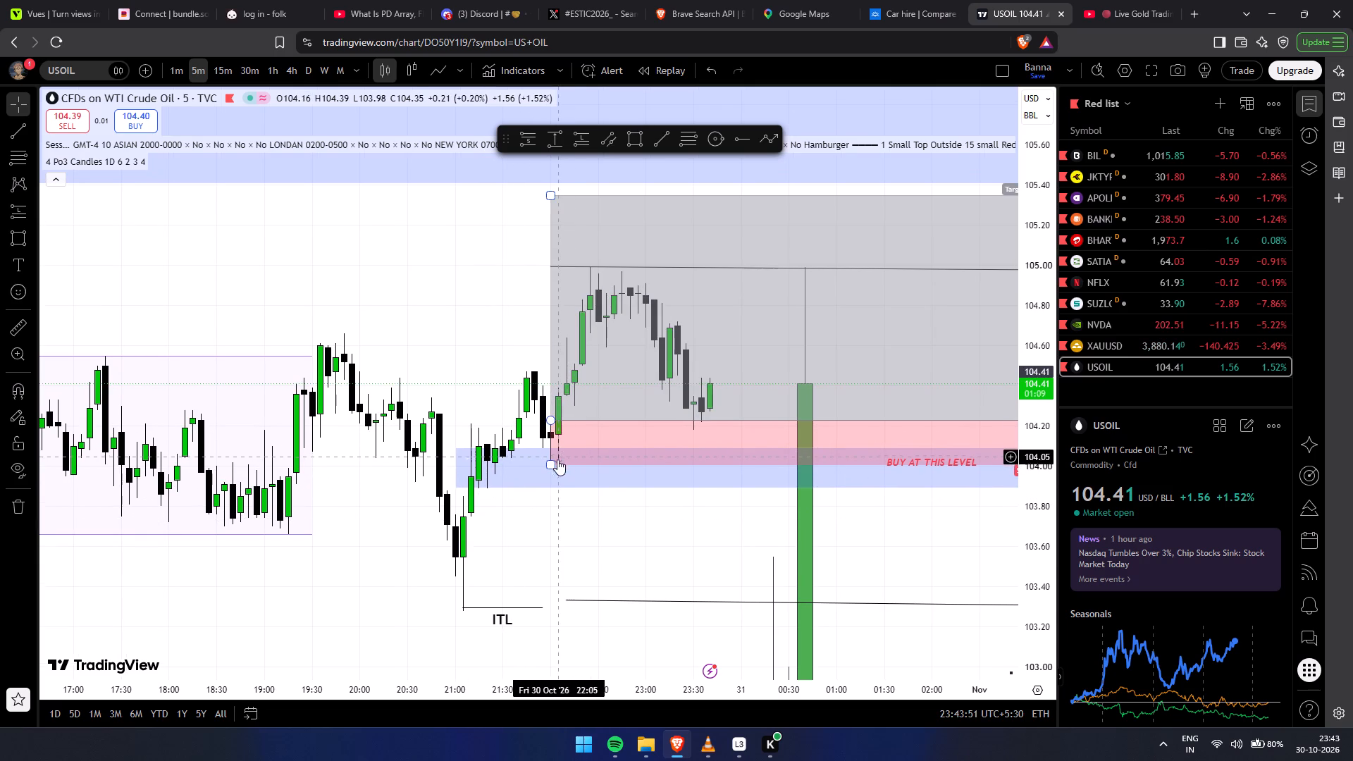
Draw a short horizontal trend line at about 104.47 from the 21:45 swing high to 22:10.
left_click(657, 142)
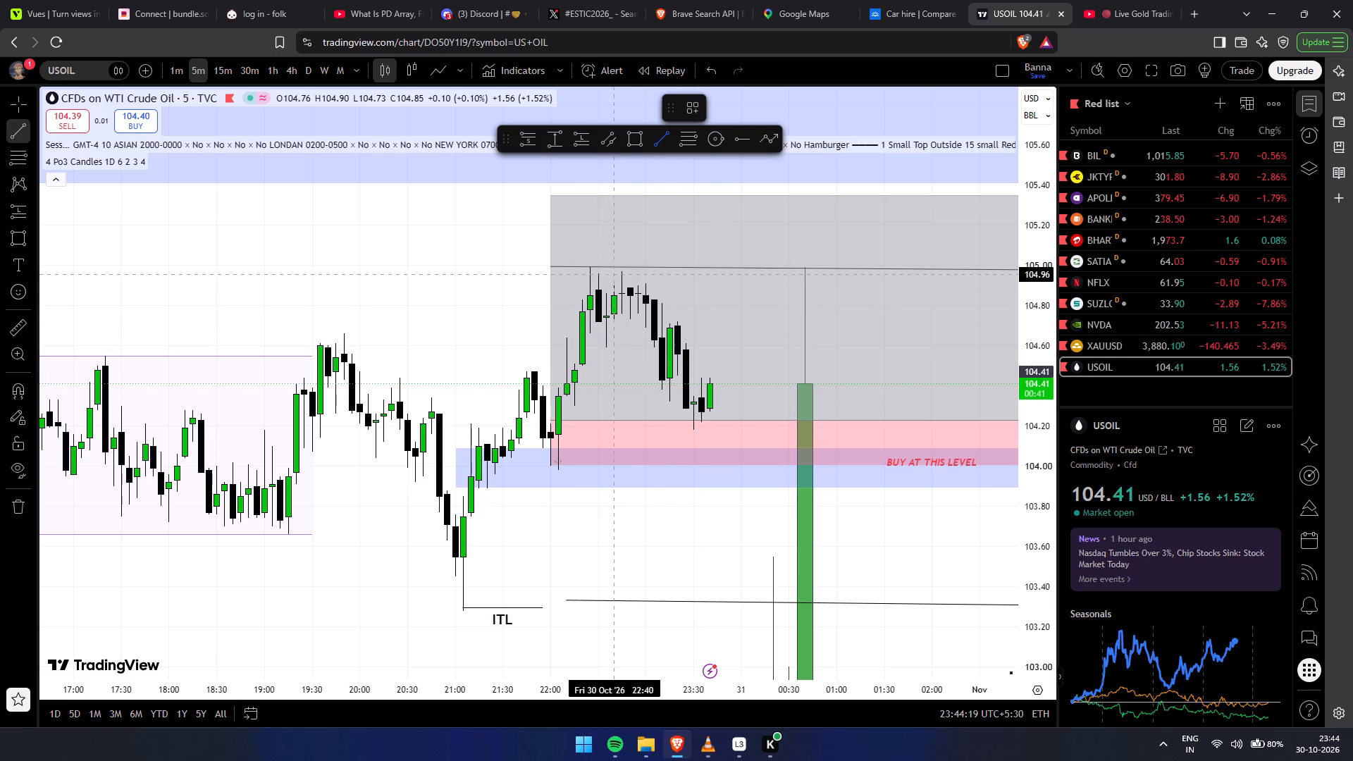
scroll(694, 416, "down", 4)
scroll(688, 416, "up", 3)
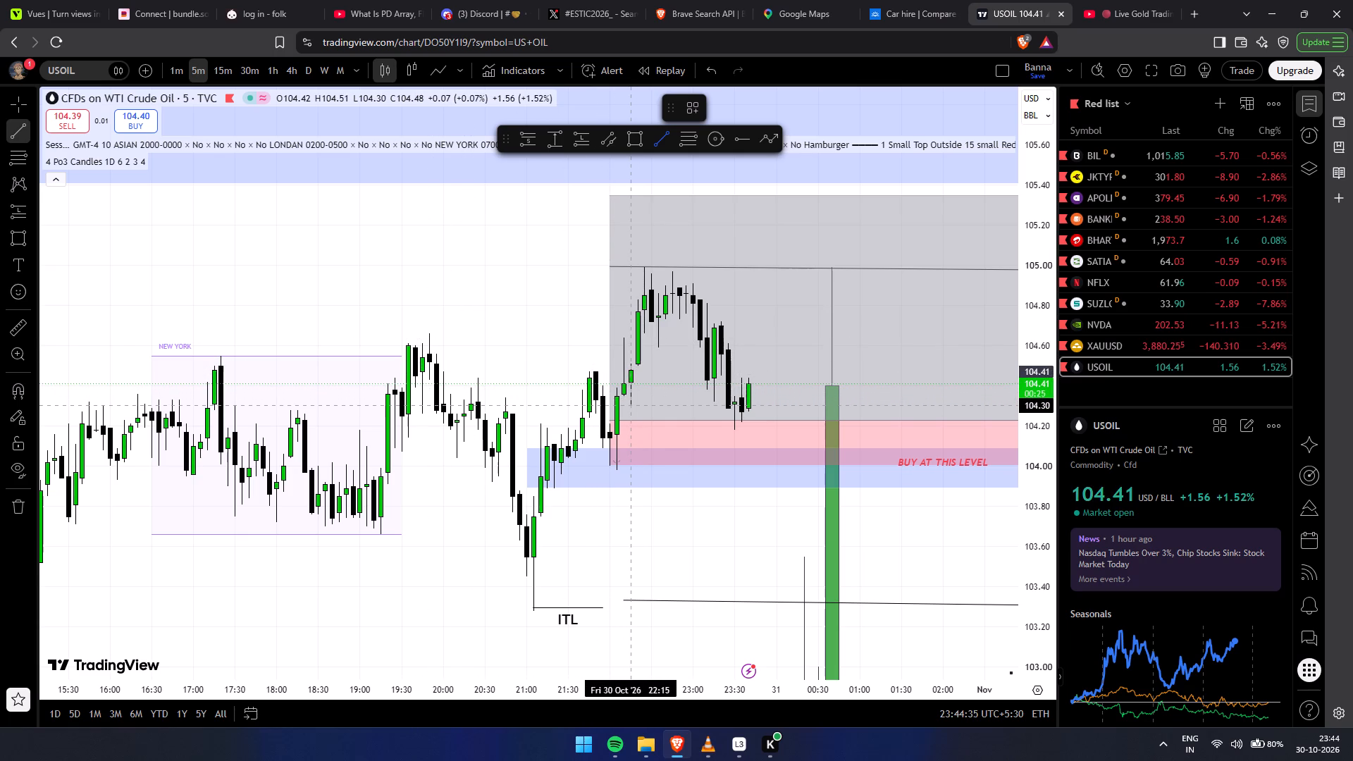
scroll(632, 405, "up", 3)
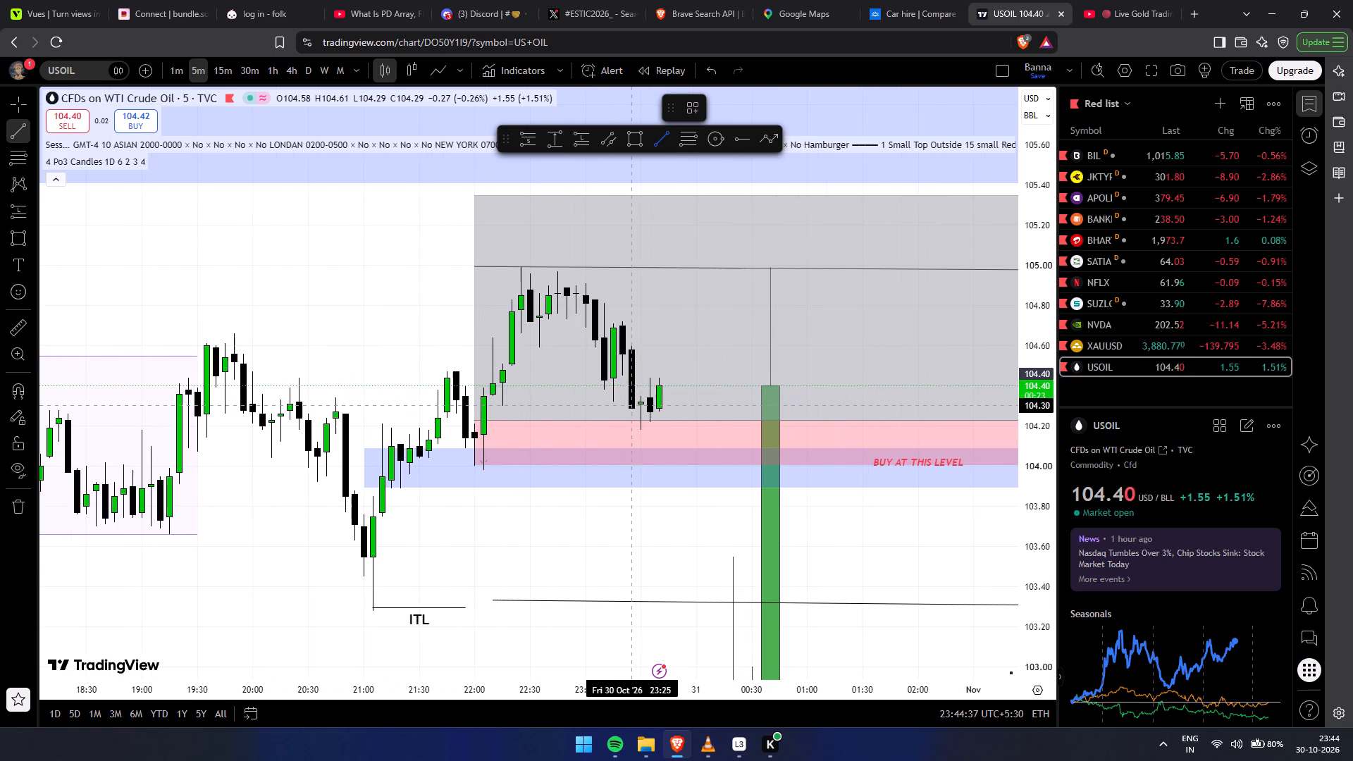
scroll(632, 405, "down", 1)
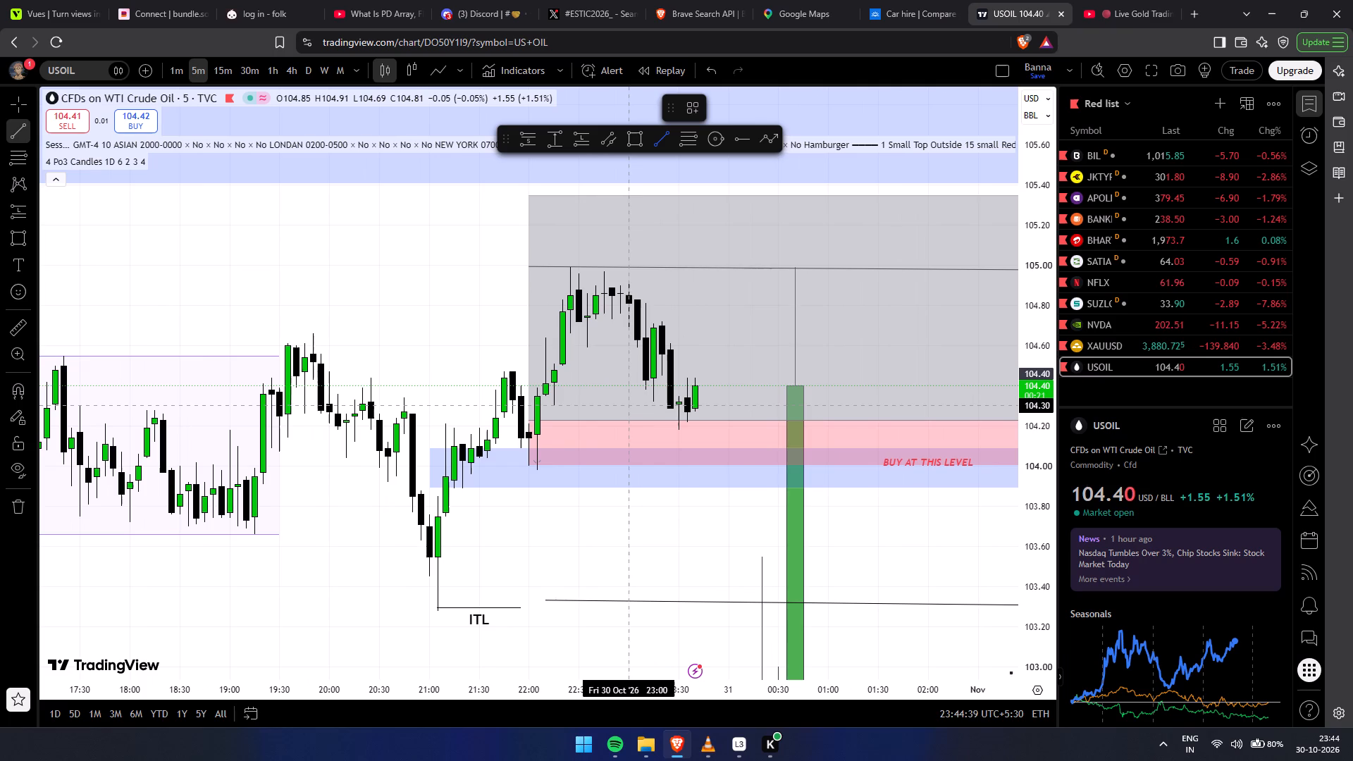
left_click(507, 372)
left_click(548, 372)
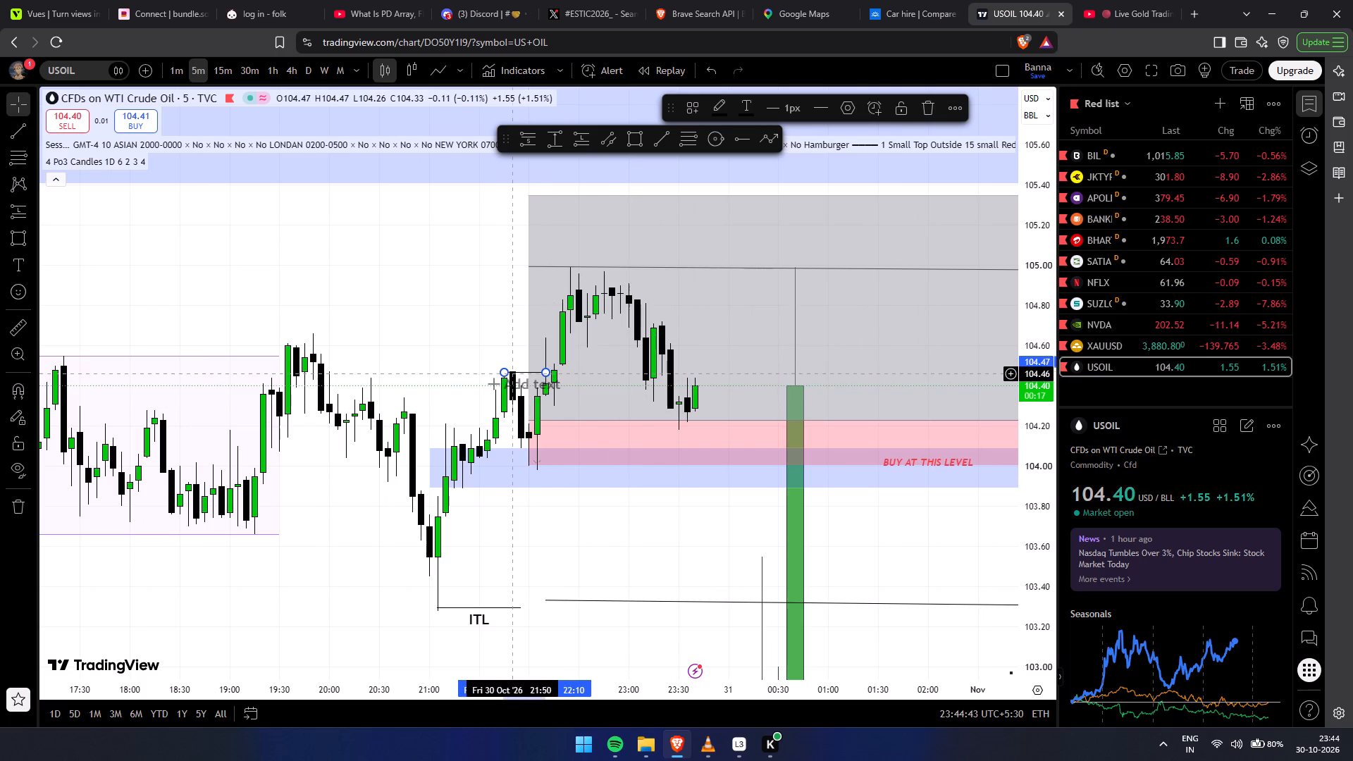
Label the short line at the 21:45 swing high STH.
left_click(530, 377)
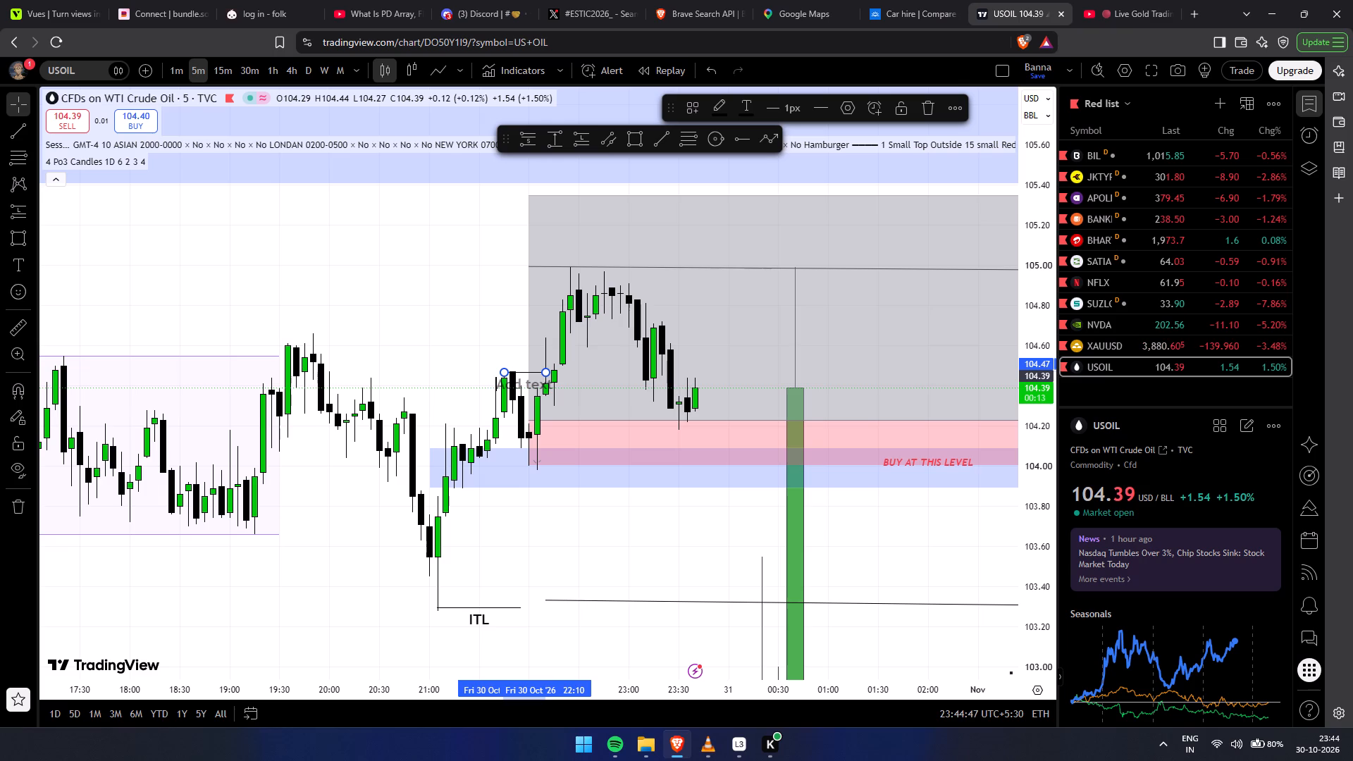
type("ST")
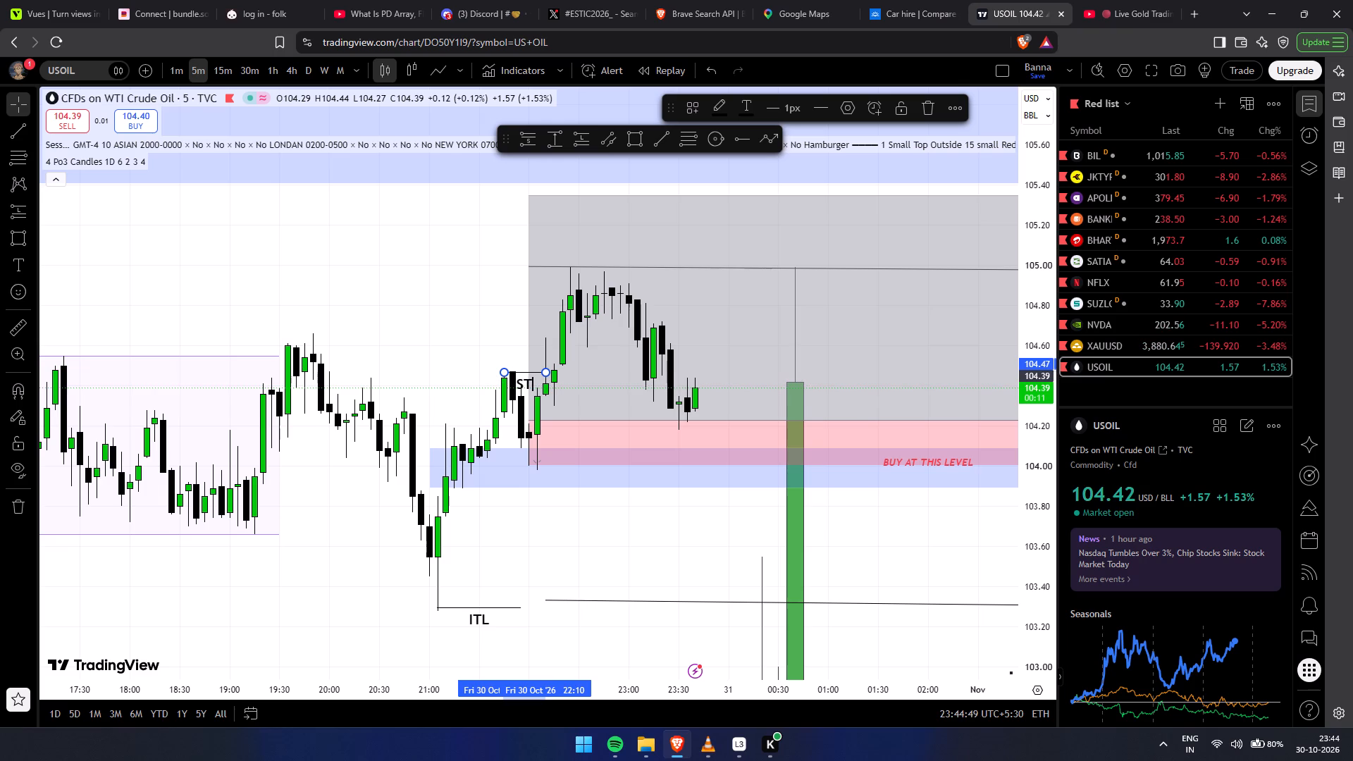
key("h")
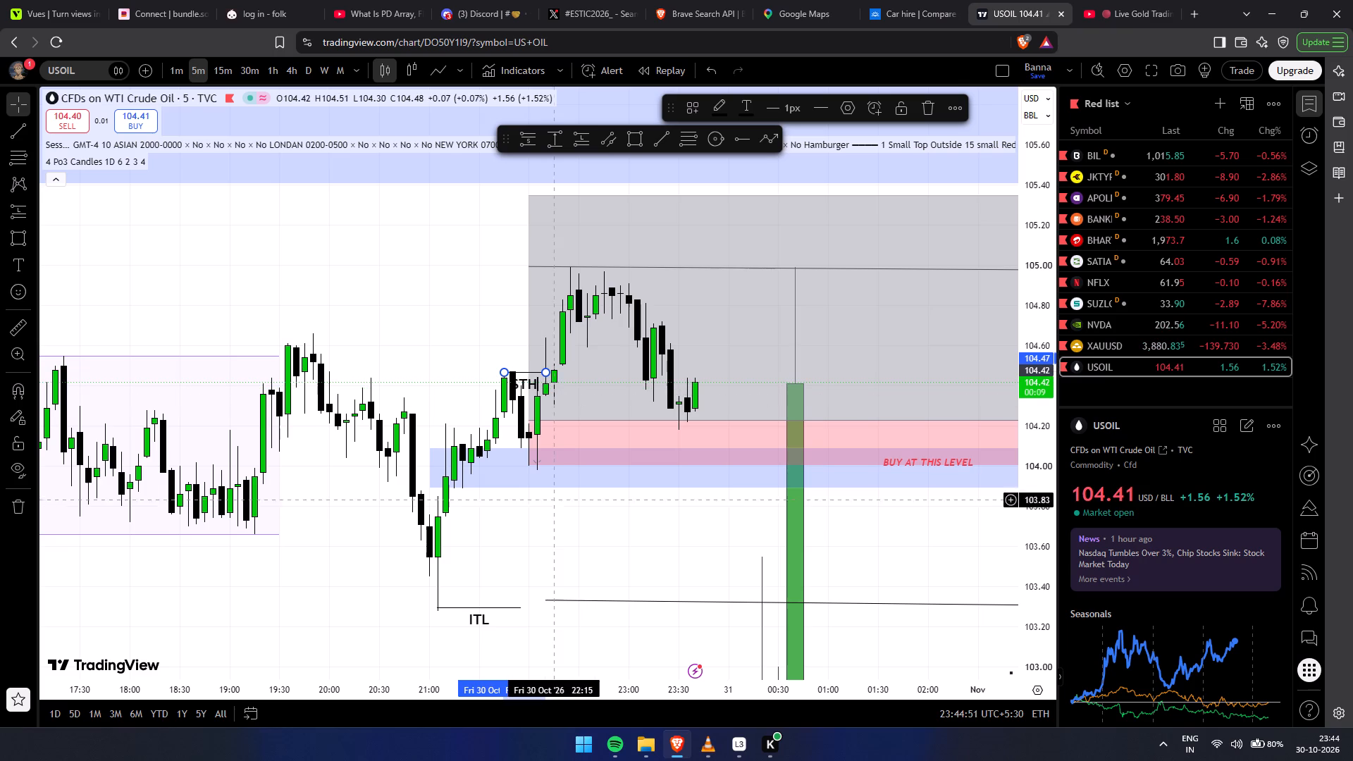
left_click(554, 525)
Draw a near-horizontal trend line at about 104.00 from the swing low at 21:55 to 23:05.
key("s")
left_click(662, 128)
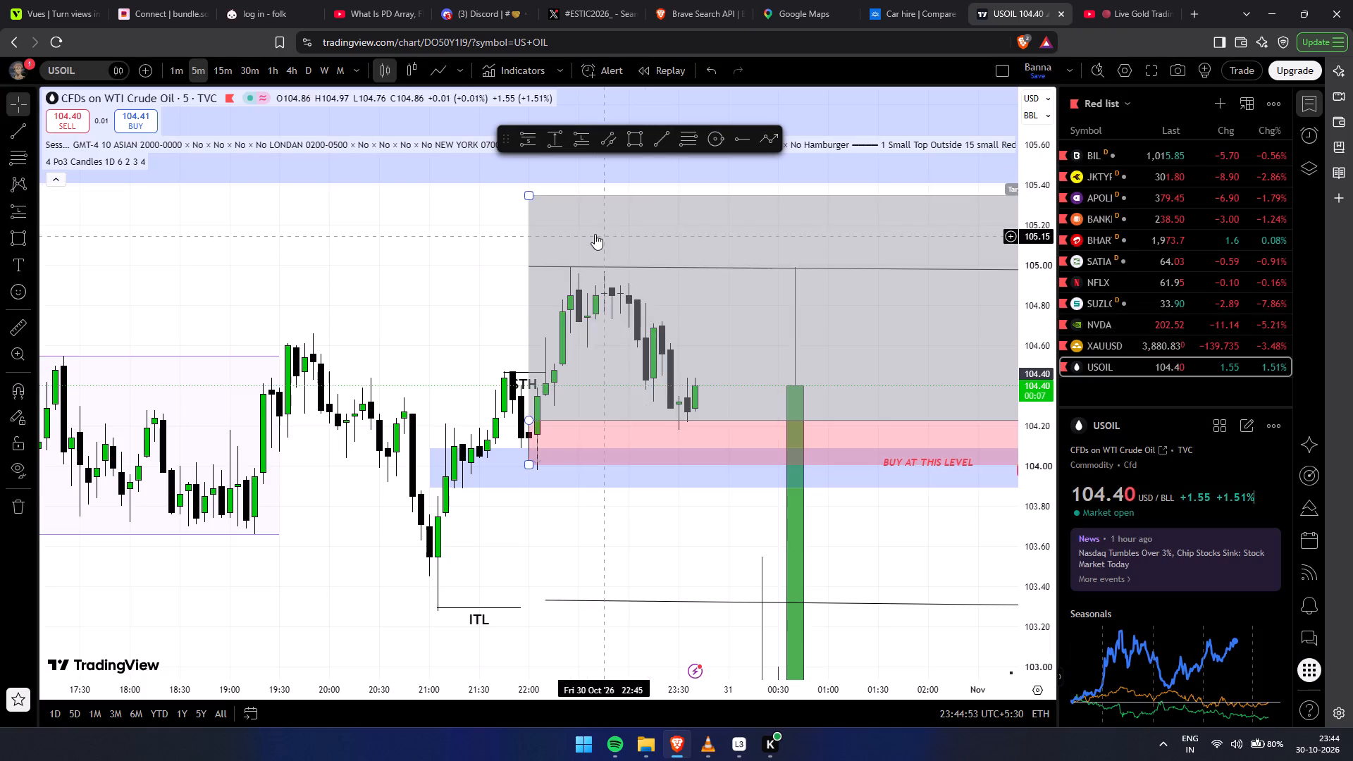
left_click(660, 127)
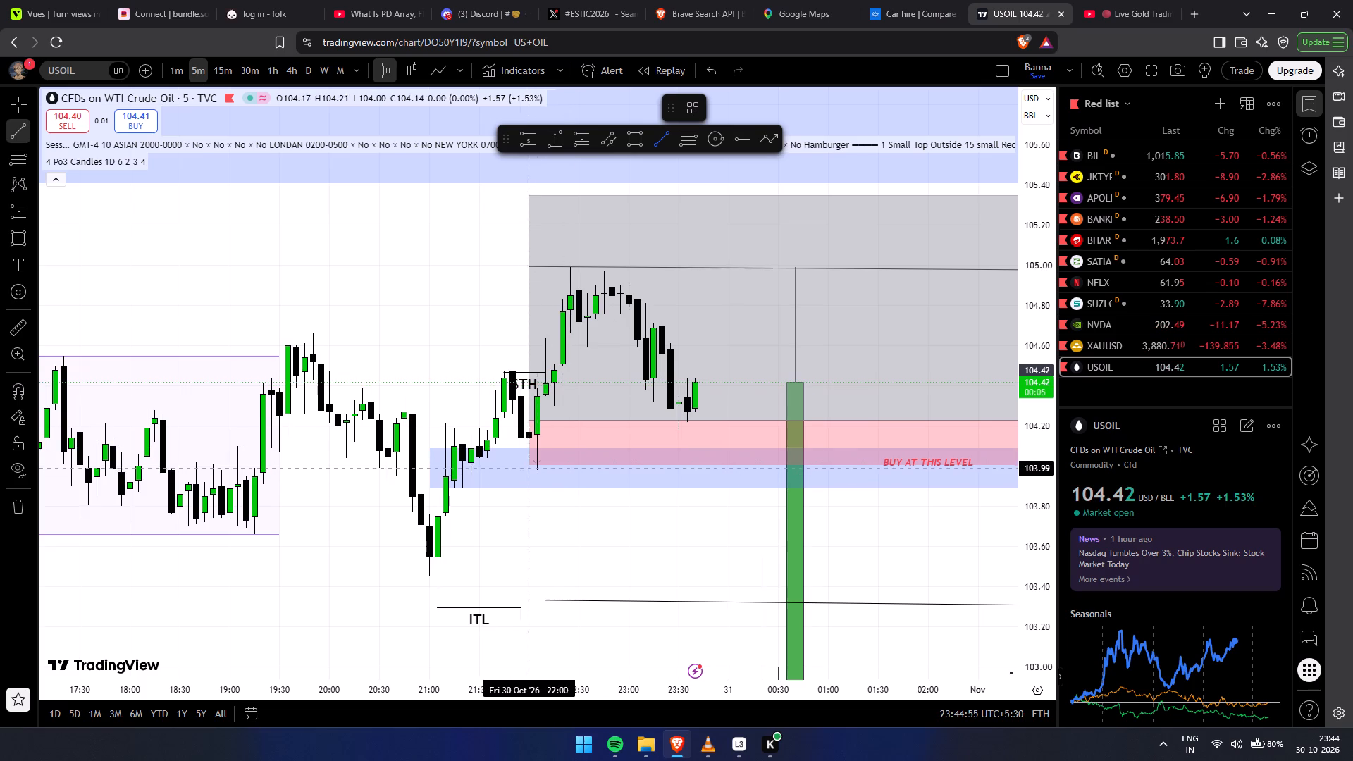
left_click(524, 466)
left_click(639, 464)
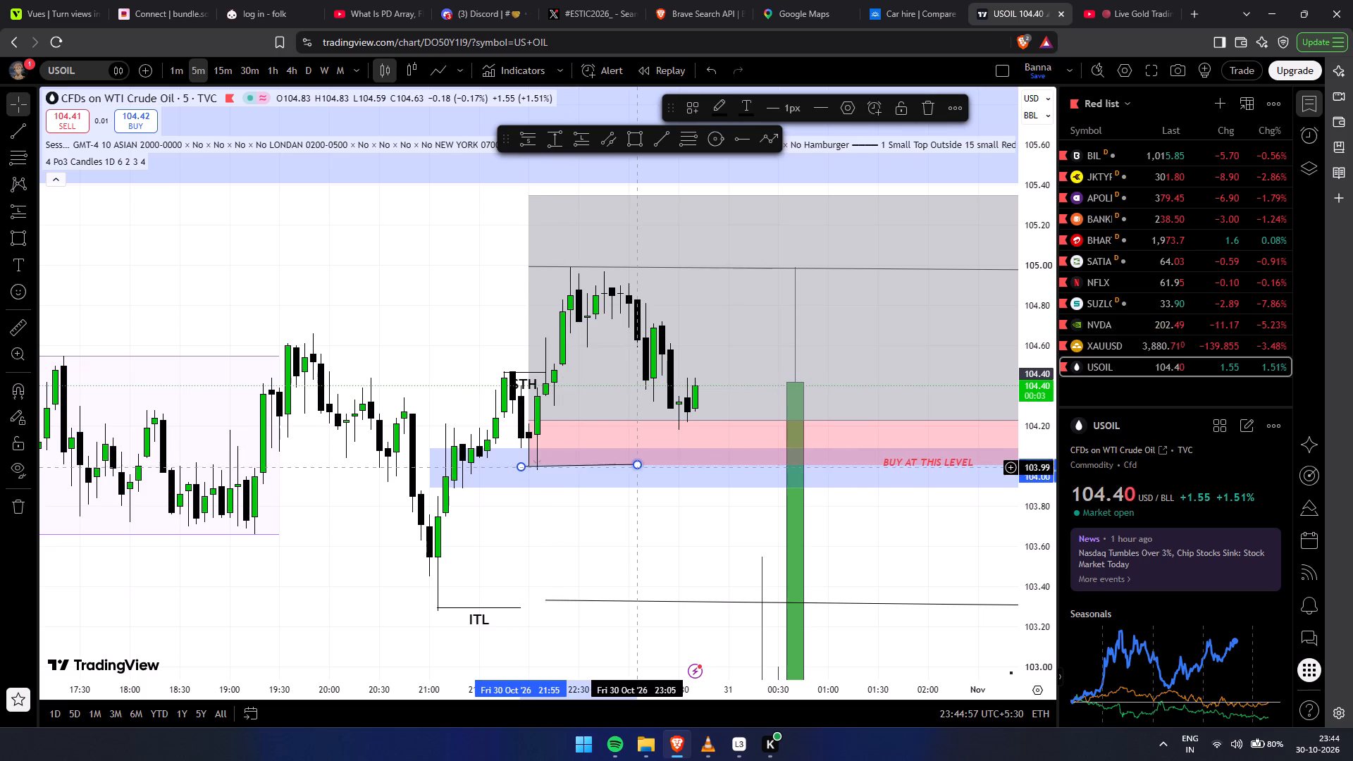
left_click(565, 524)
Label the short line under the swing low at about 104.00 STL.
left_click(581, 466)
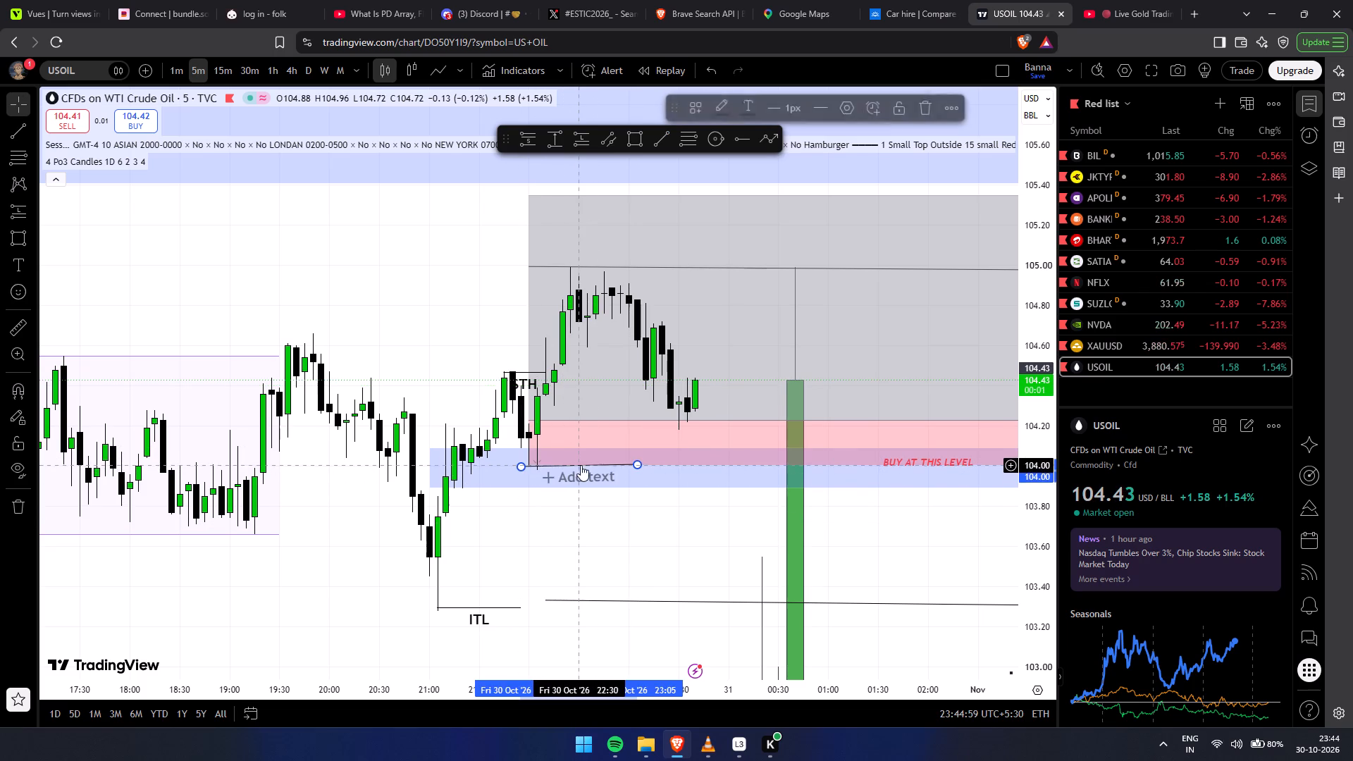
left_click(578, 477)
key("s")
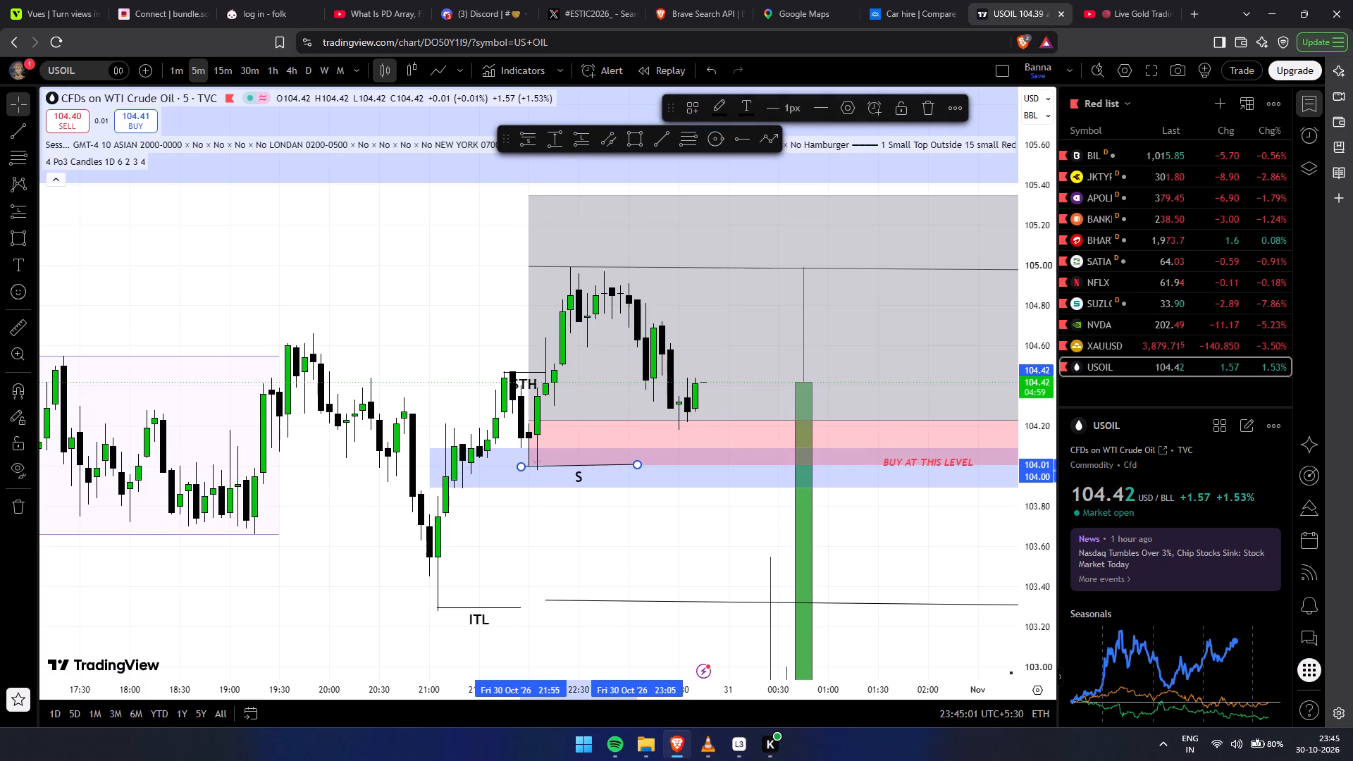
type("TL")
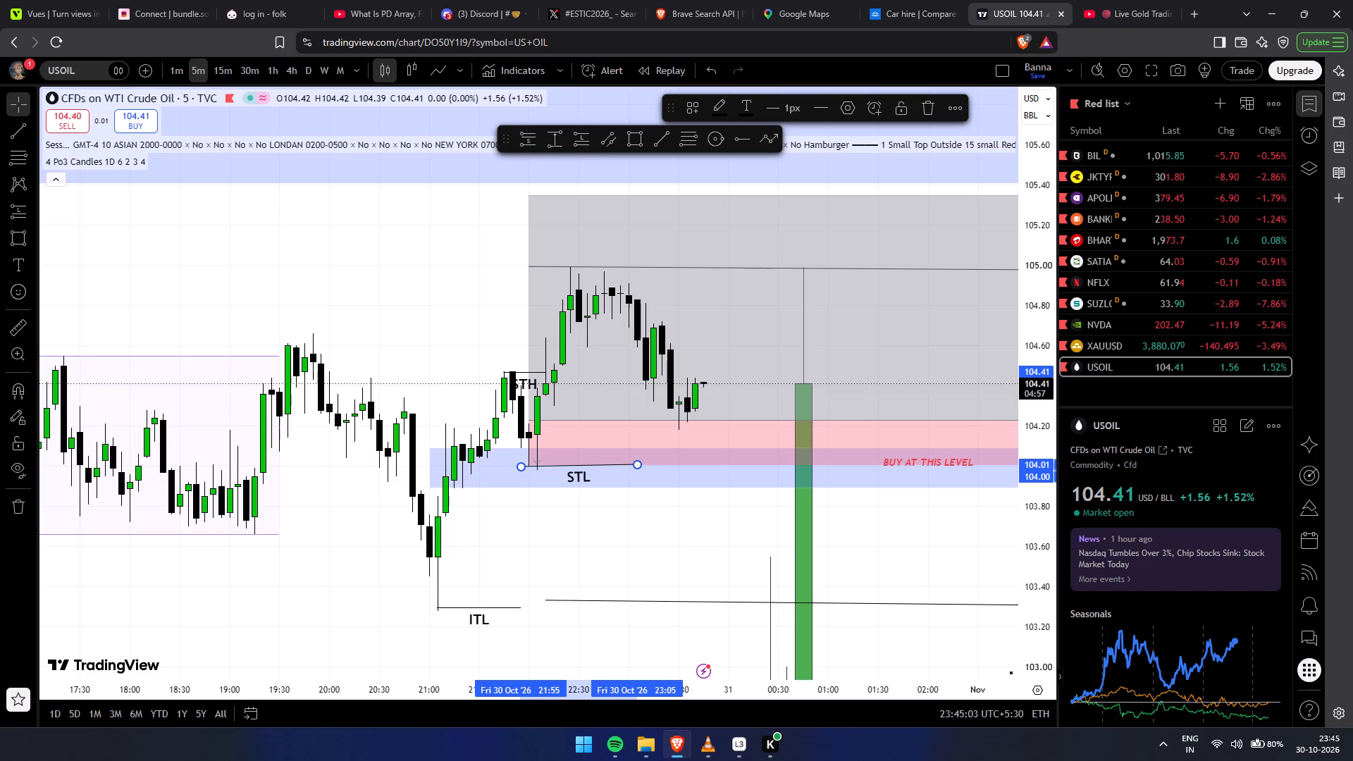
left_click(568, 556)
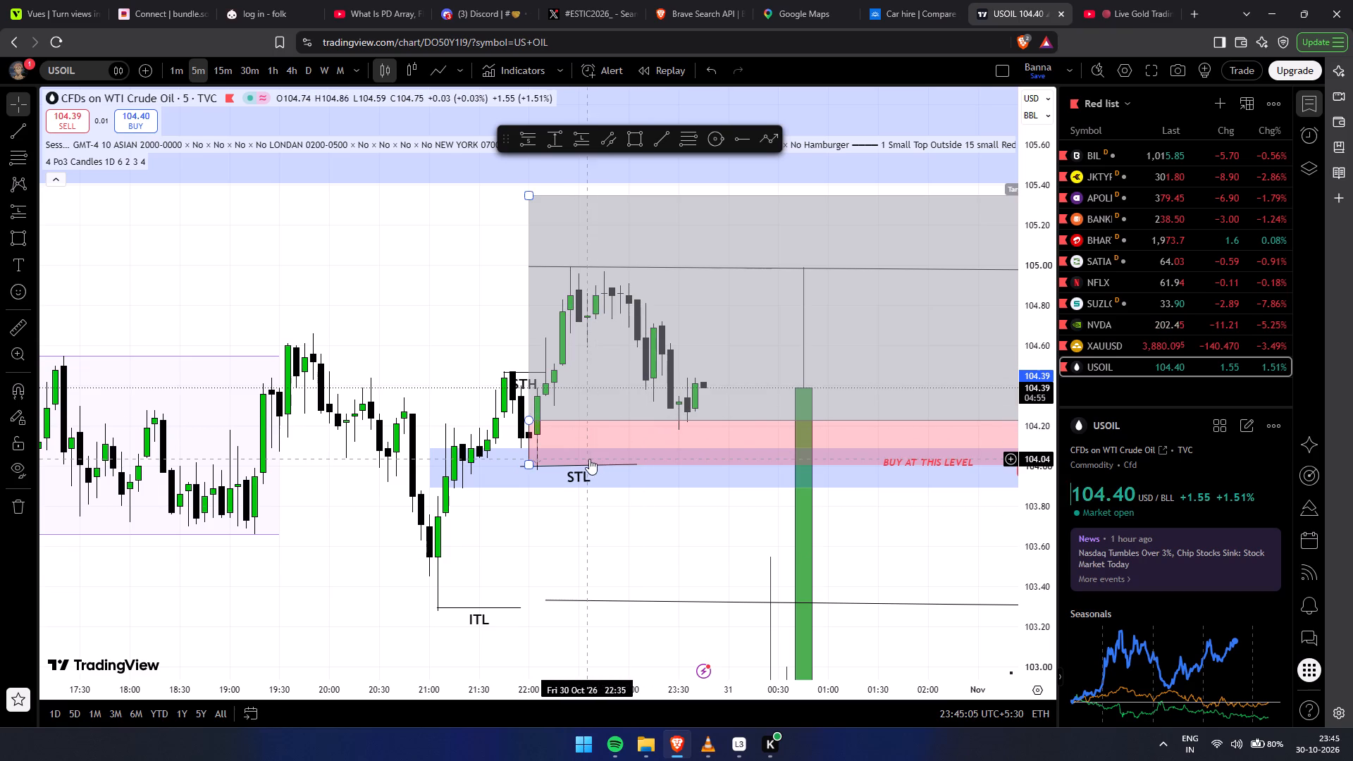
Extend the STL line's later end to about 23:15 and level it at about 104.00.
left_click_drag(635, 465, 643, 471)
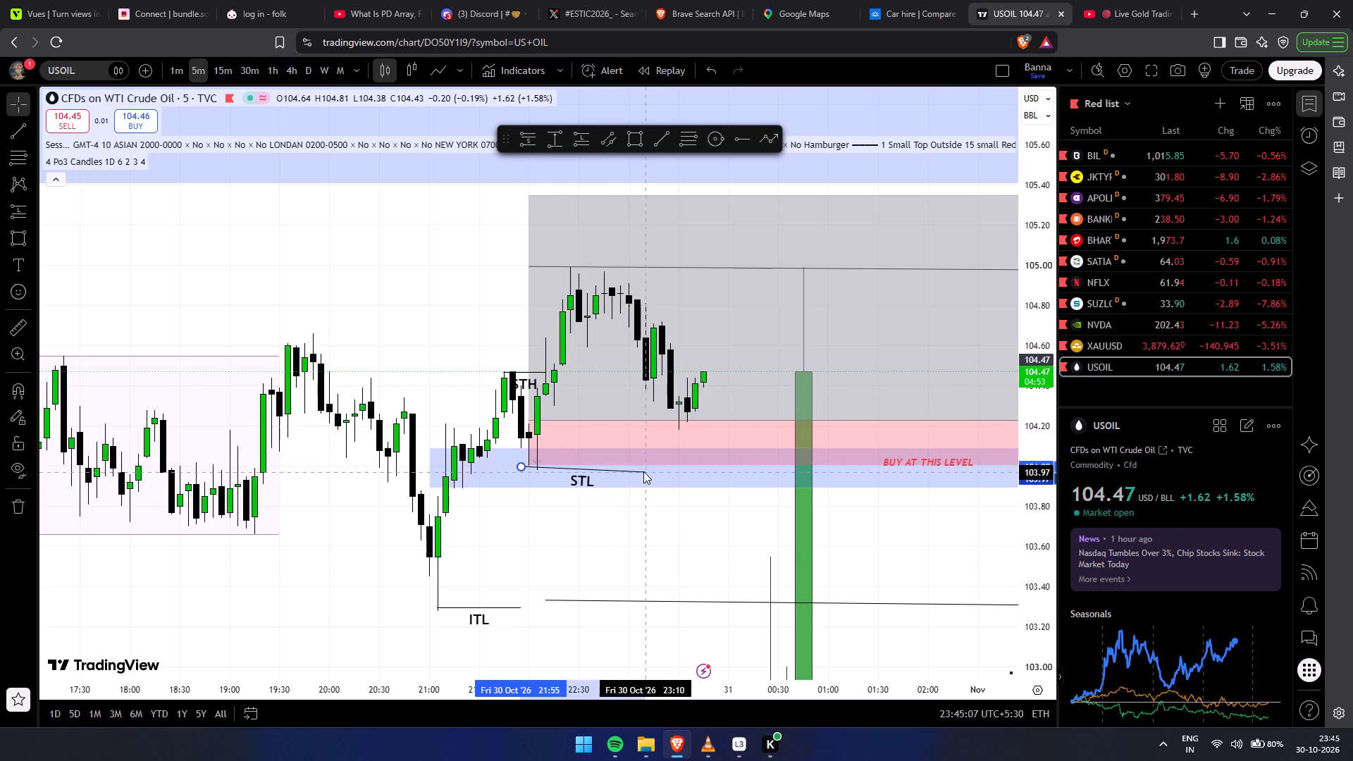
left_click_drag(643, 471, 645, 469)
left_click(646, 568)
scroll(665, 550, "down", 4)
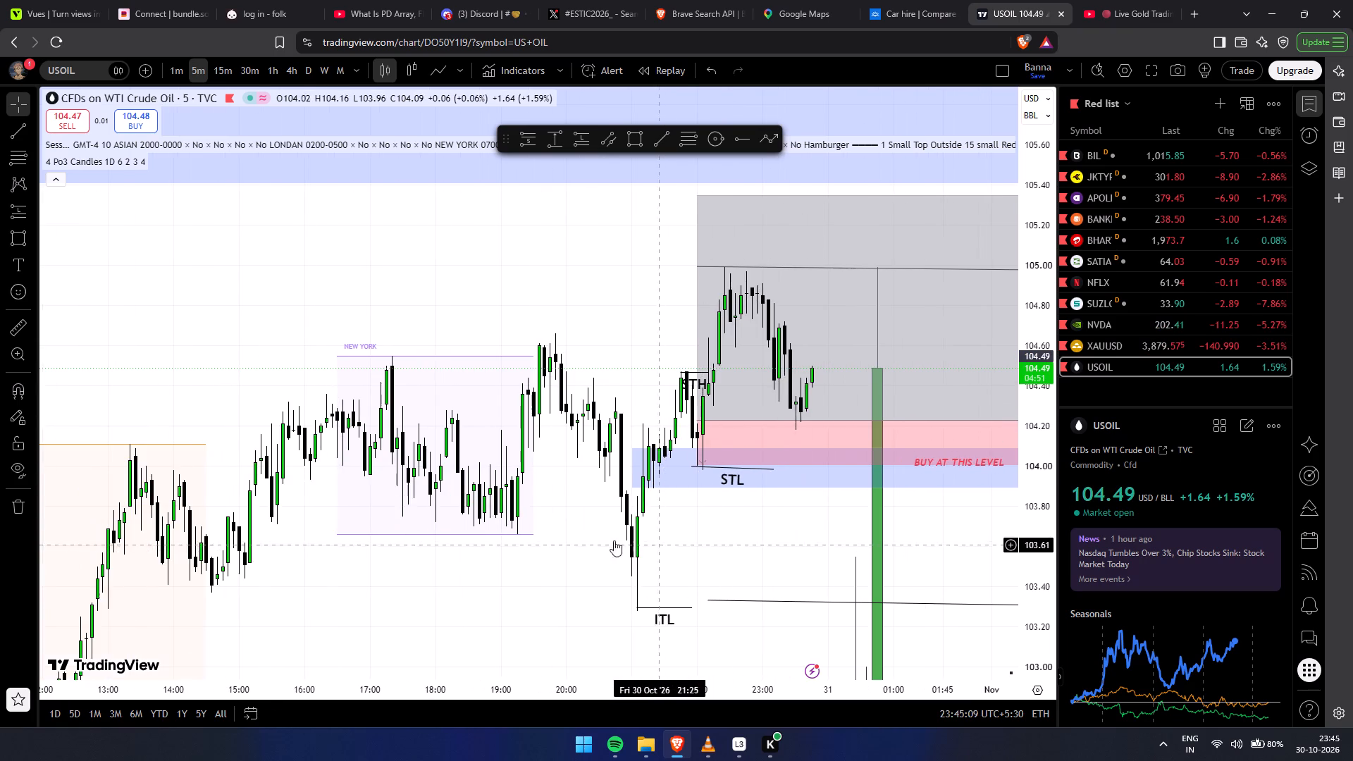
left_click_drag(508, 529, 167, 538)
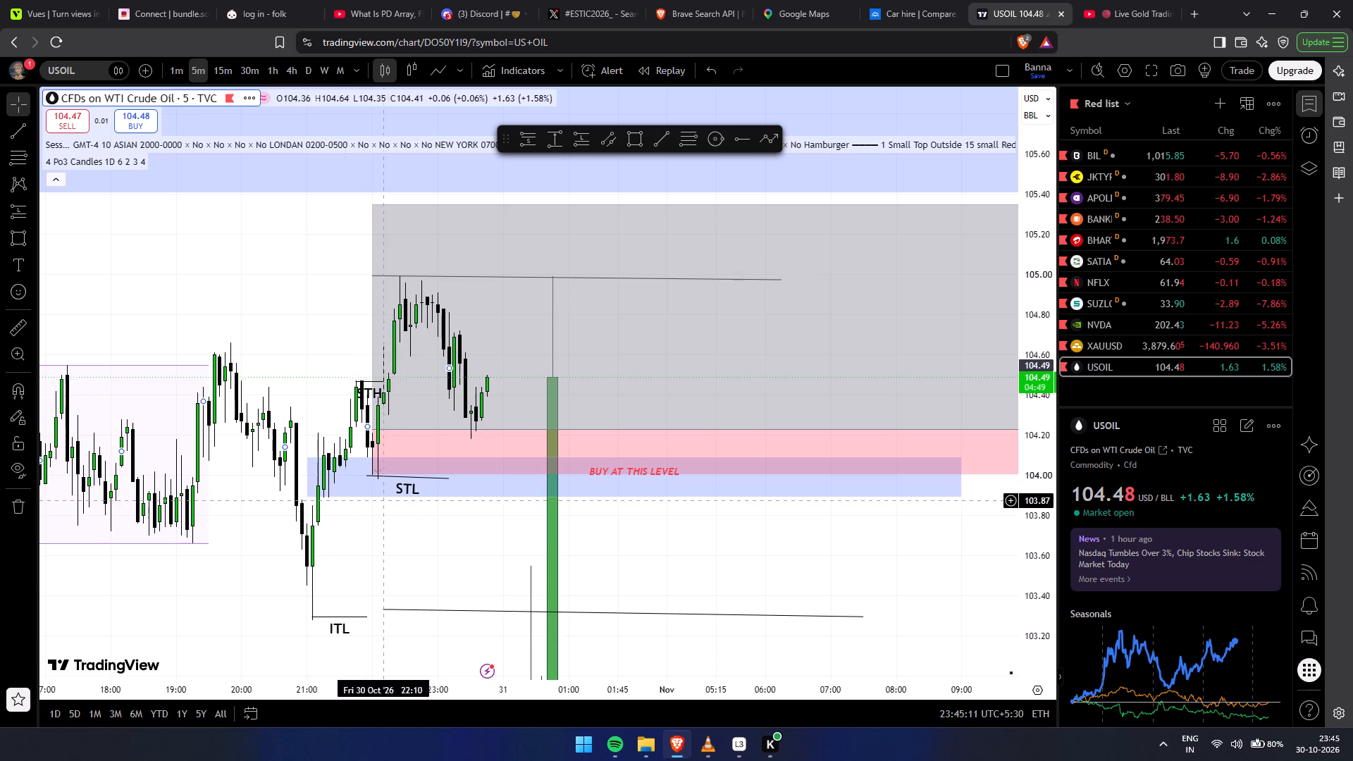
left_click_drag(445, 478, 455, 474)
left_click(242, 527)
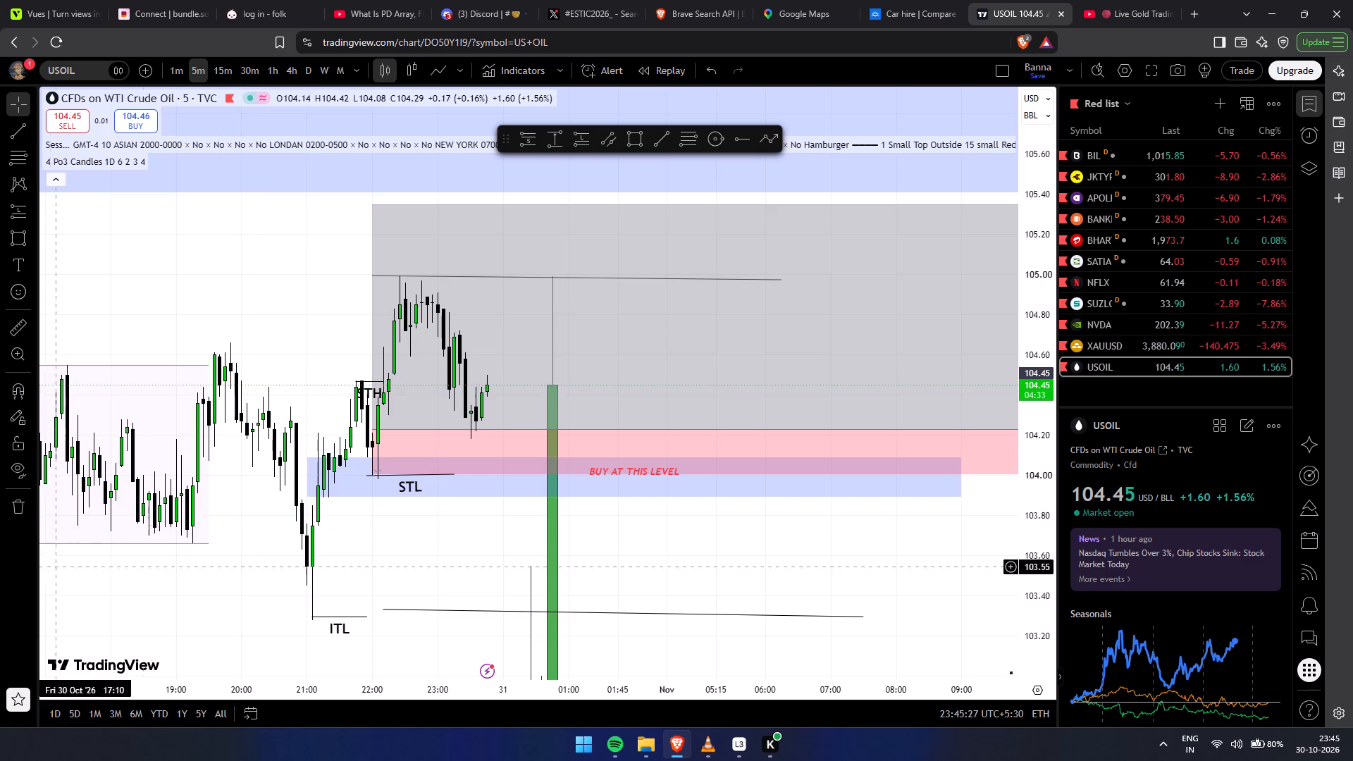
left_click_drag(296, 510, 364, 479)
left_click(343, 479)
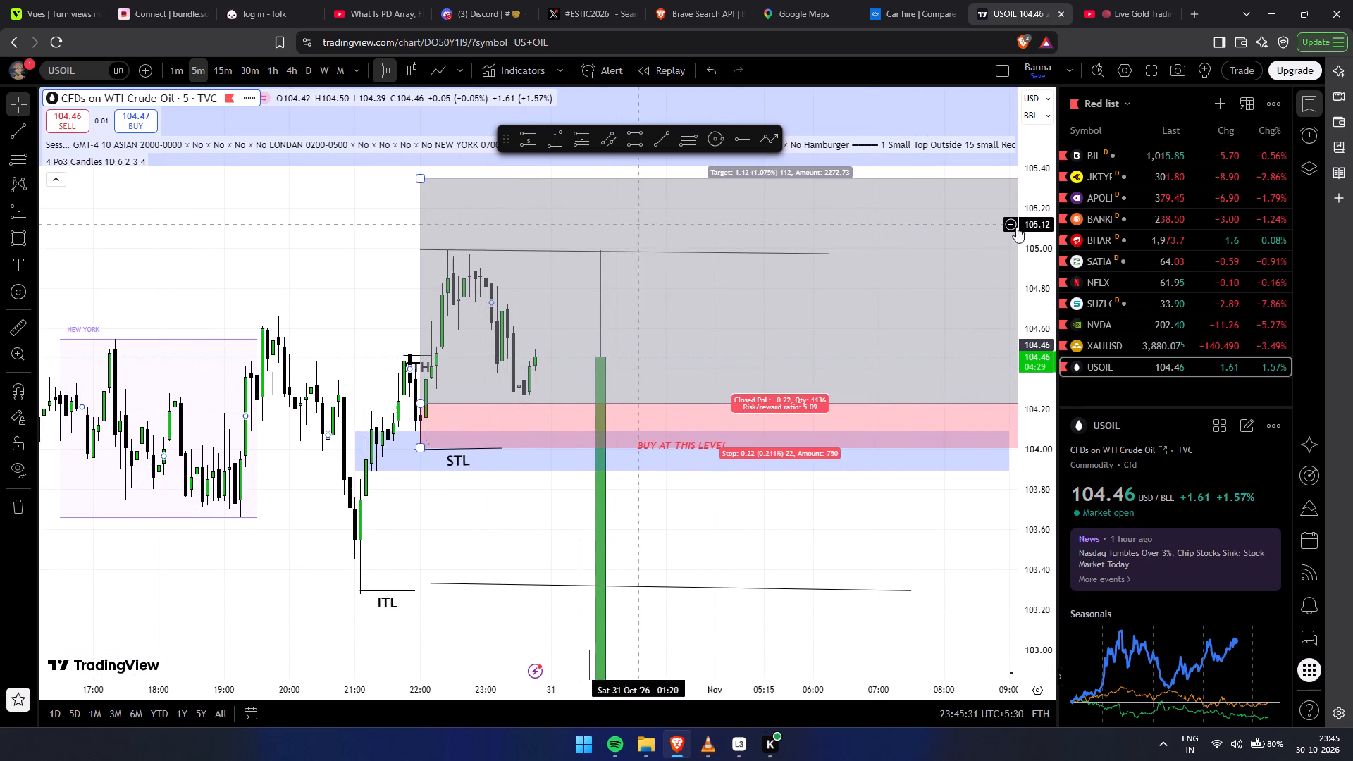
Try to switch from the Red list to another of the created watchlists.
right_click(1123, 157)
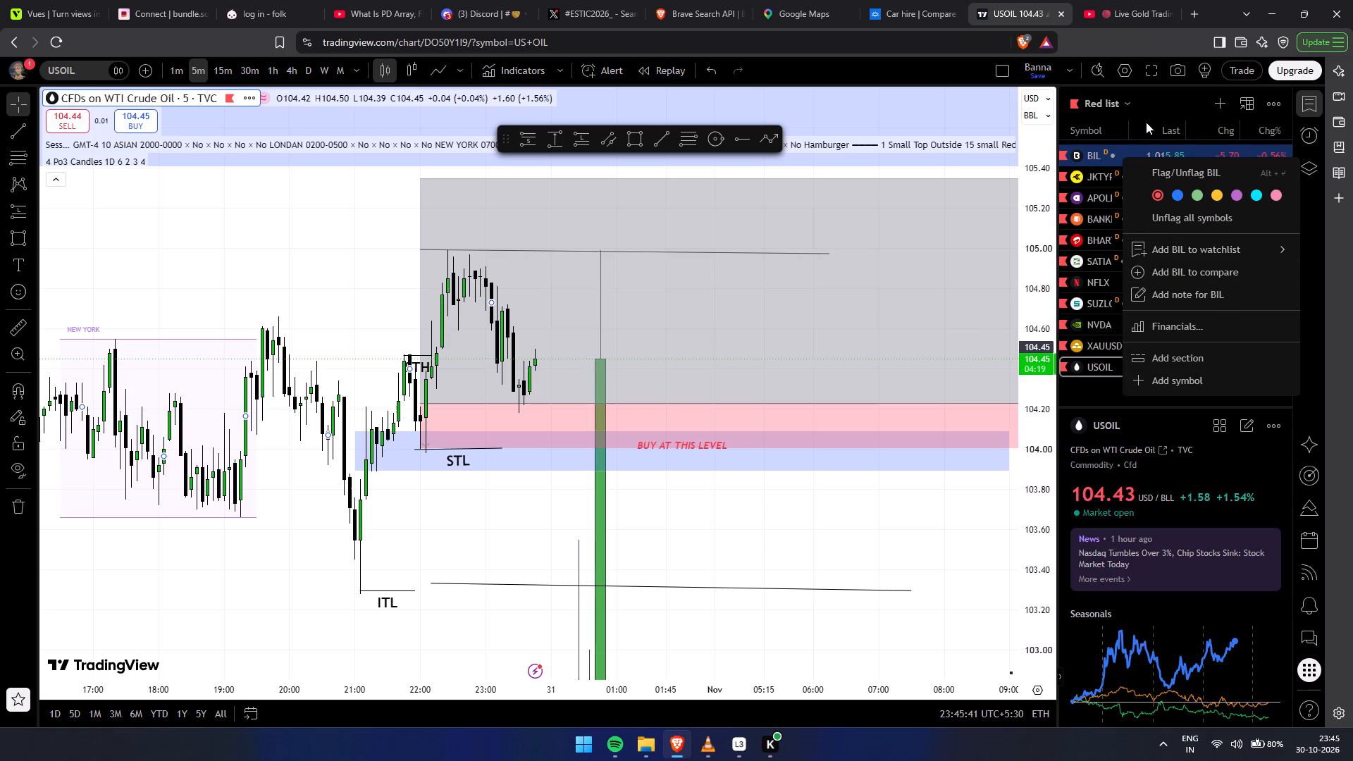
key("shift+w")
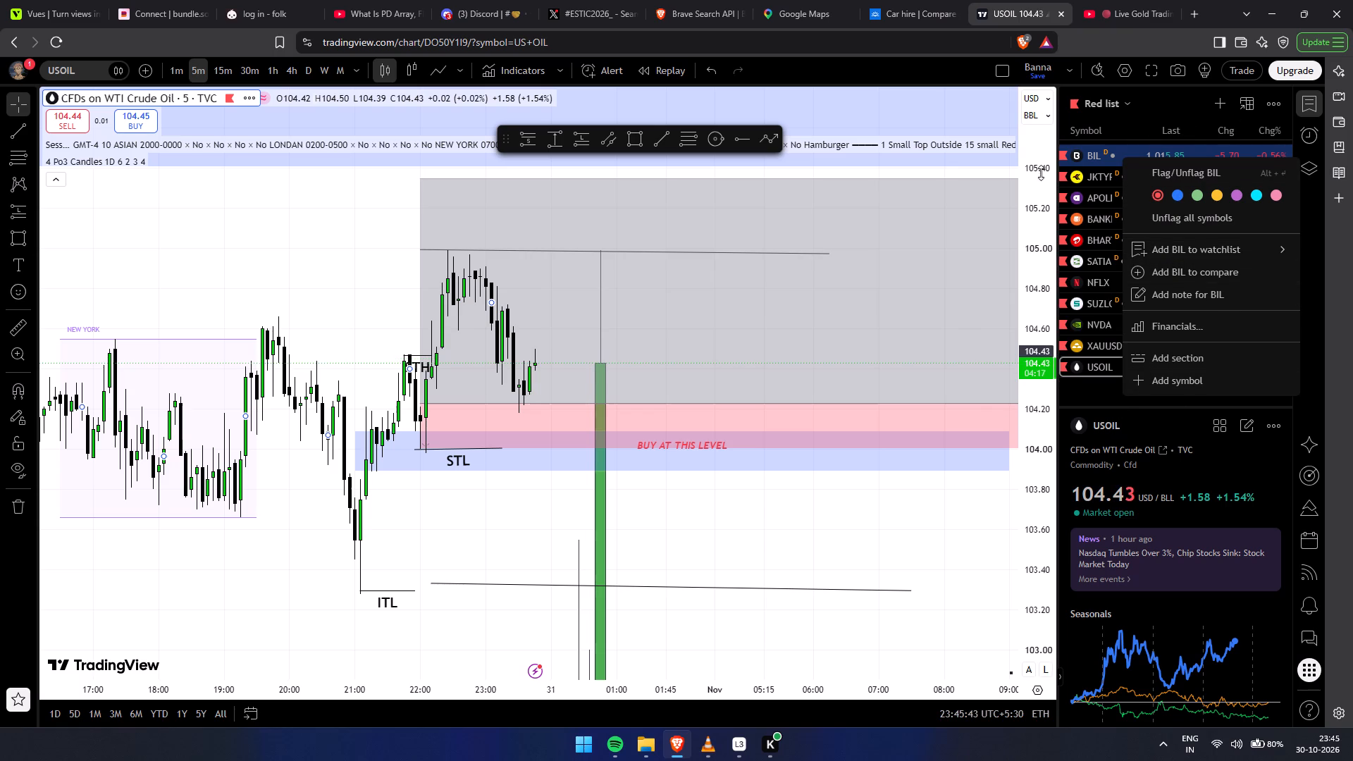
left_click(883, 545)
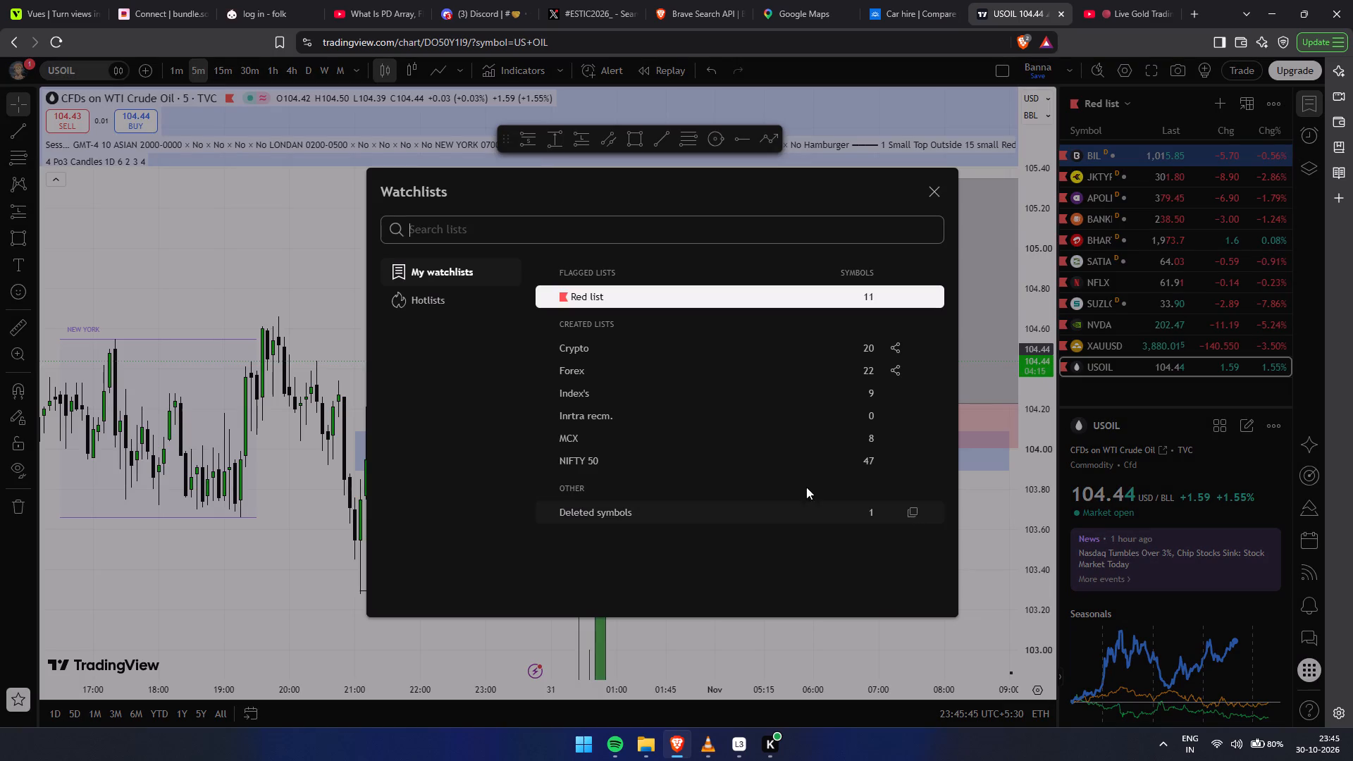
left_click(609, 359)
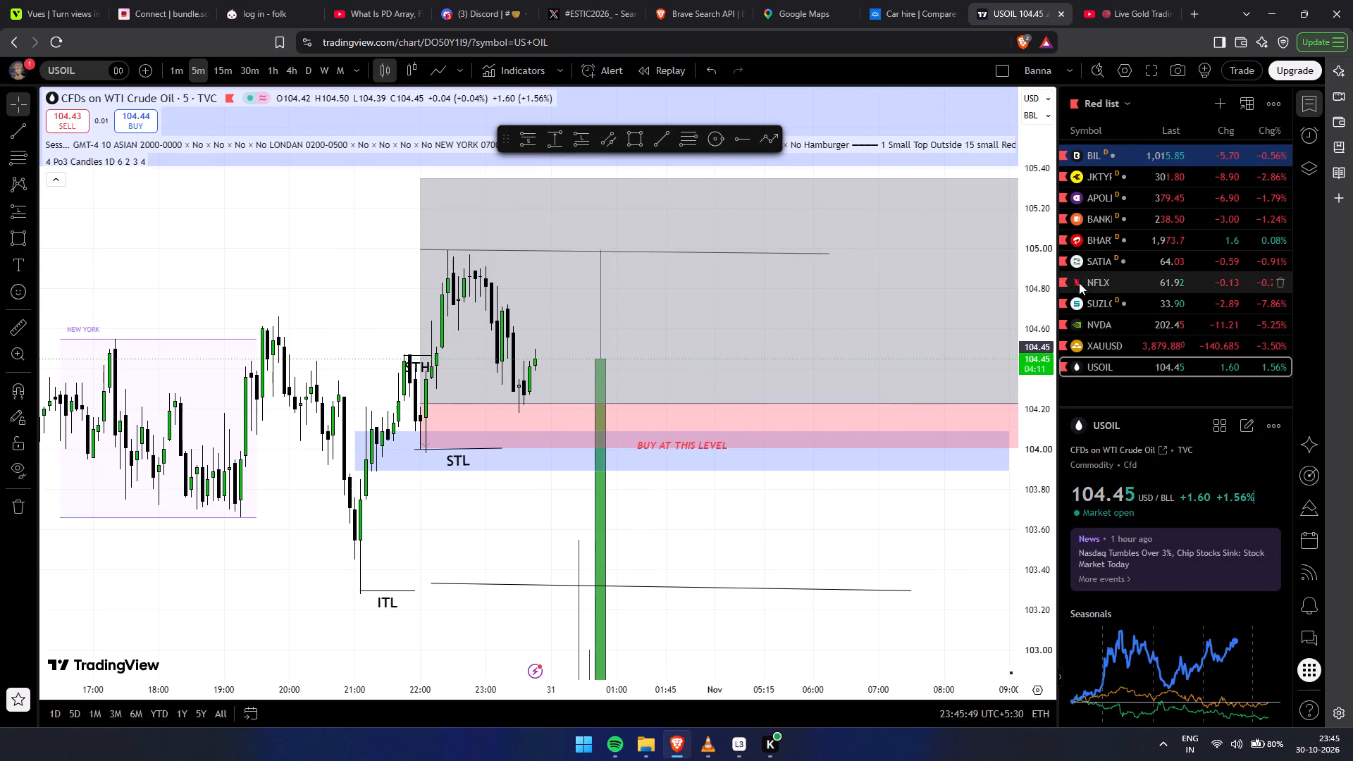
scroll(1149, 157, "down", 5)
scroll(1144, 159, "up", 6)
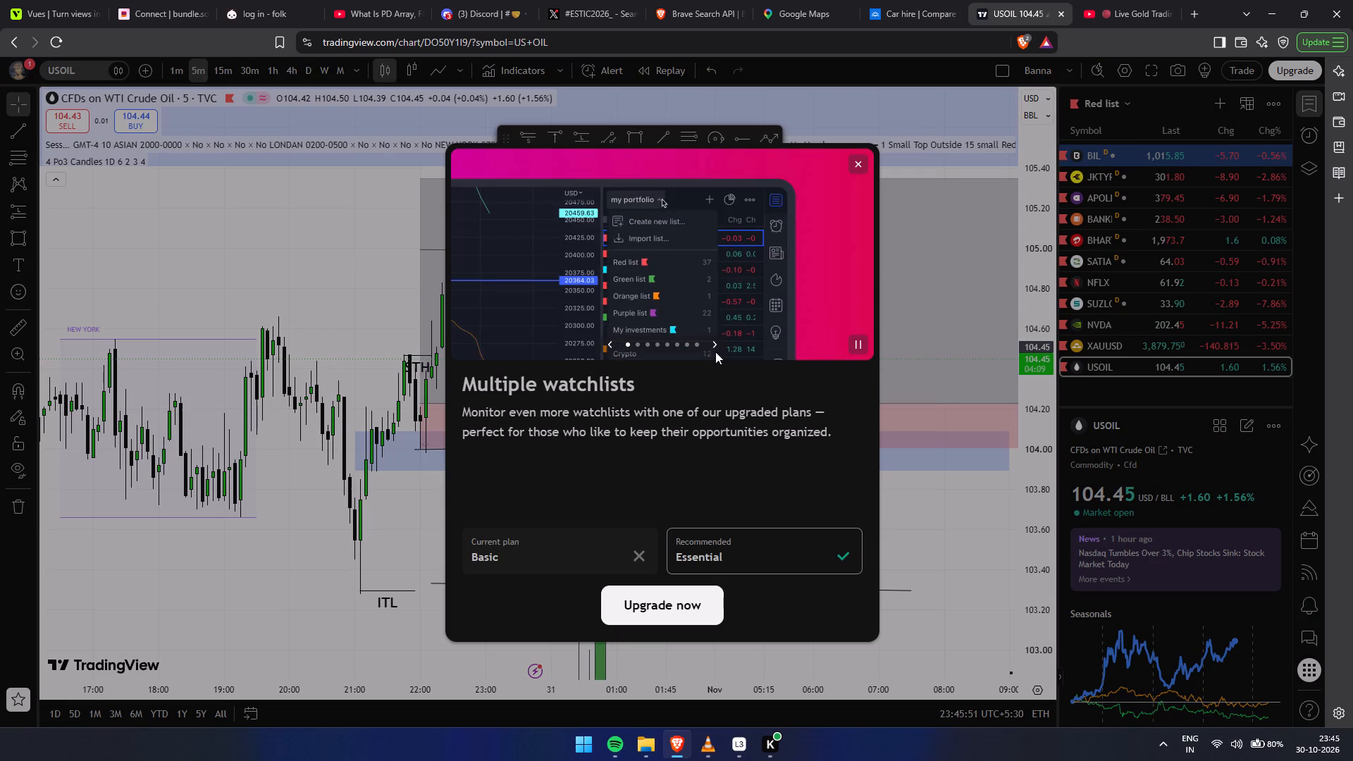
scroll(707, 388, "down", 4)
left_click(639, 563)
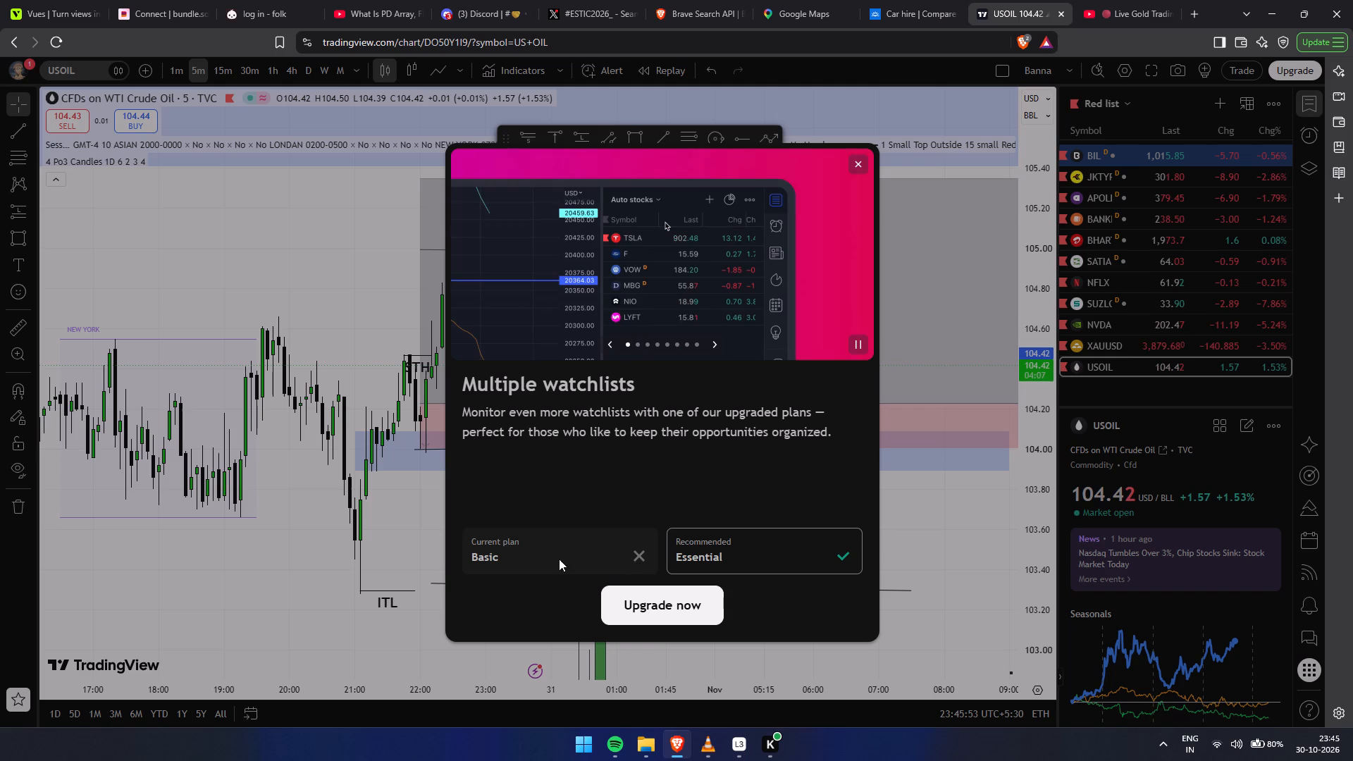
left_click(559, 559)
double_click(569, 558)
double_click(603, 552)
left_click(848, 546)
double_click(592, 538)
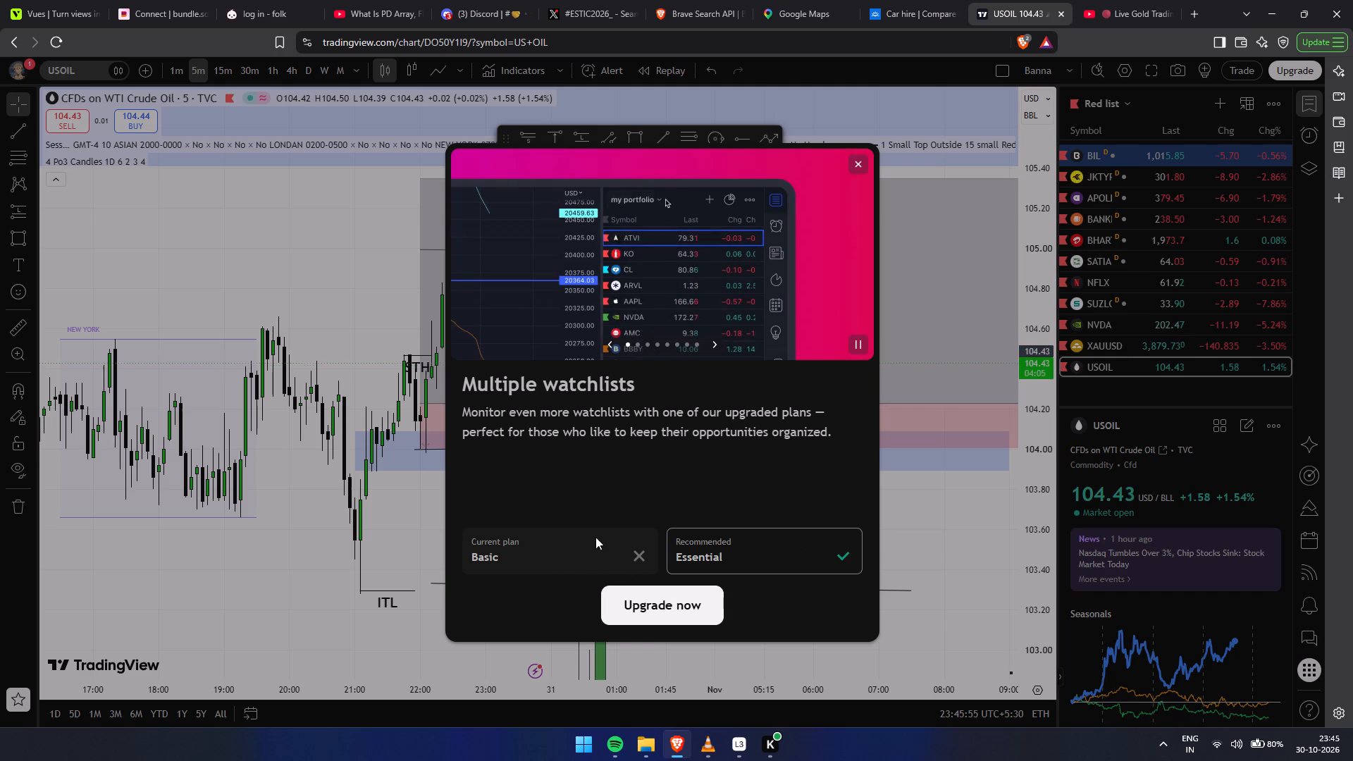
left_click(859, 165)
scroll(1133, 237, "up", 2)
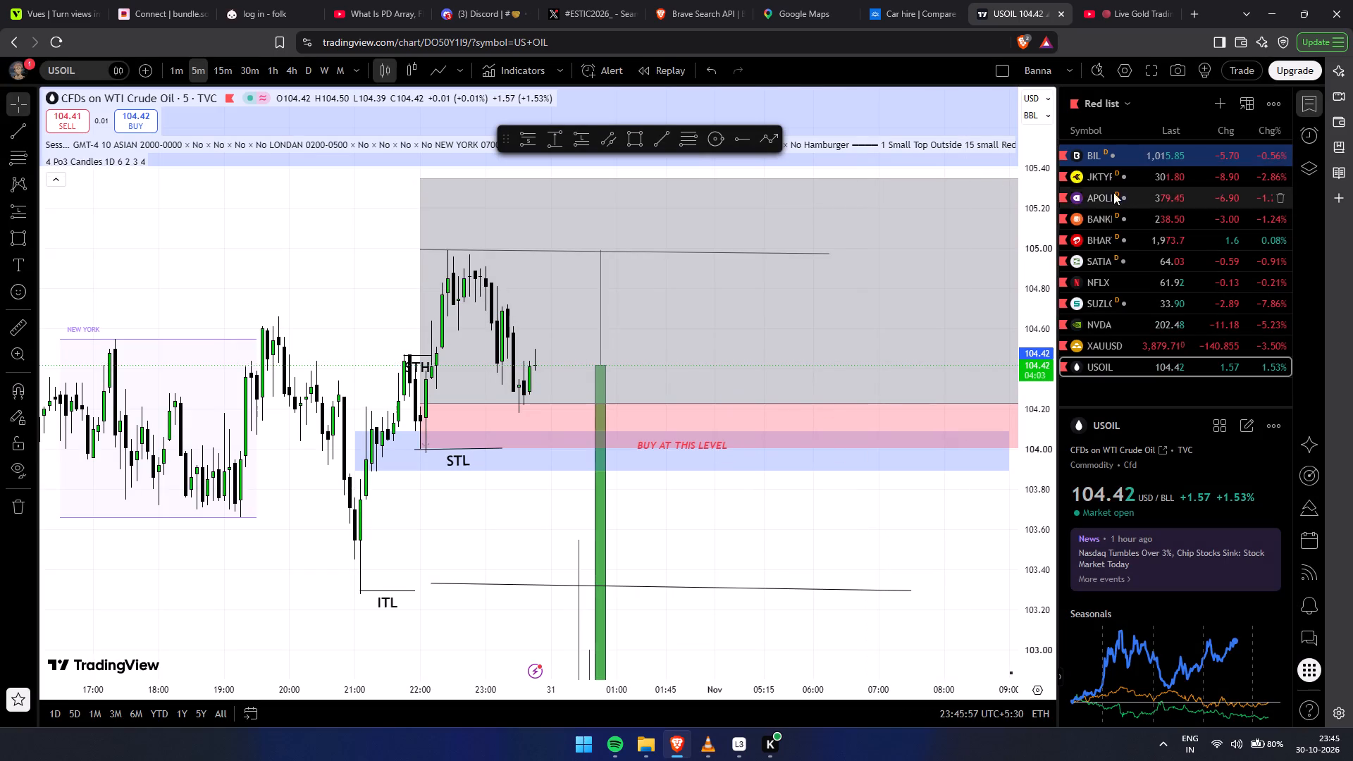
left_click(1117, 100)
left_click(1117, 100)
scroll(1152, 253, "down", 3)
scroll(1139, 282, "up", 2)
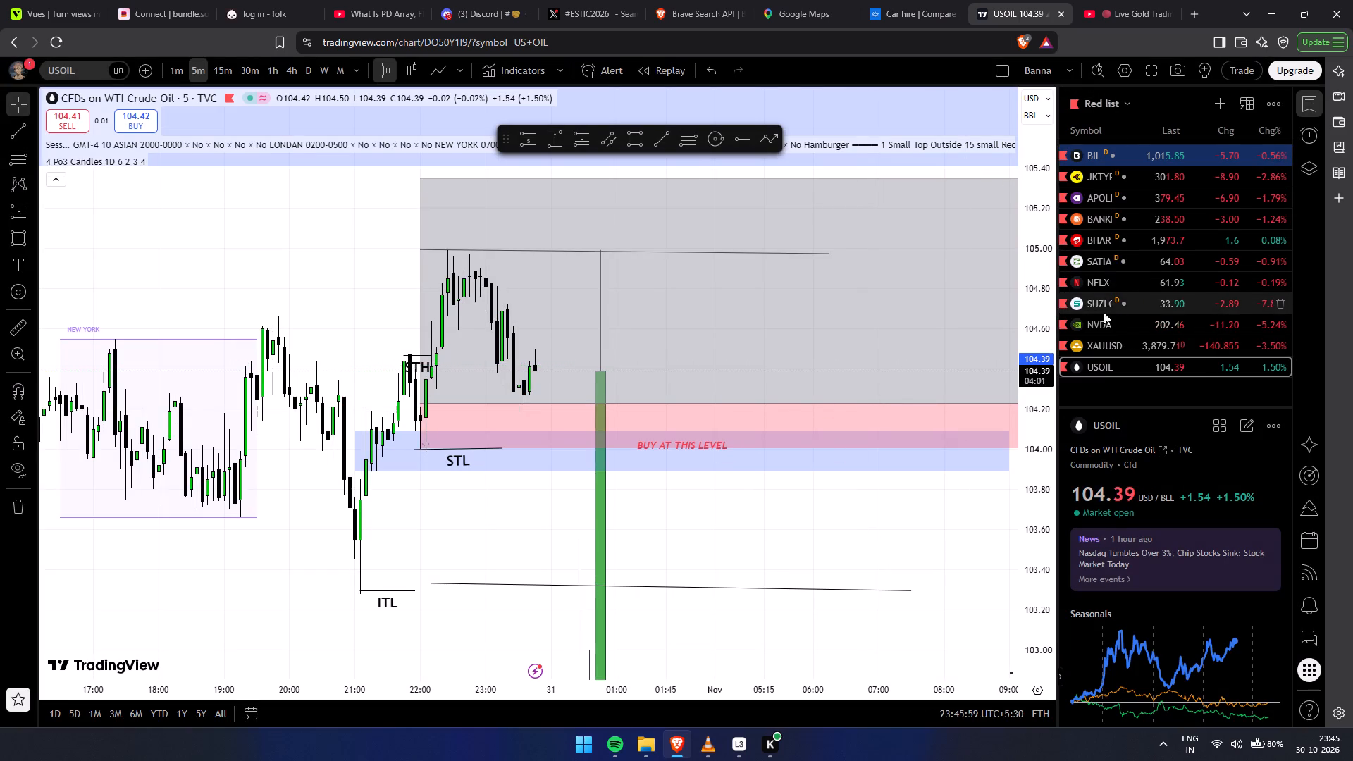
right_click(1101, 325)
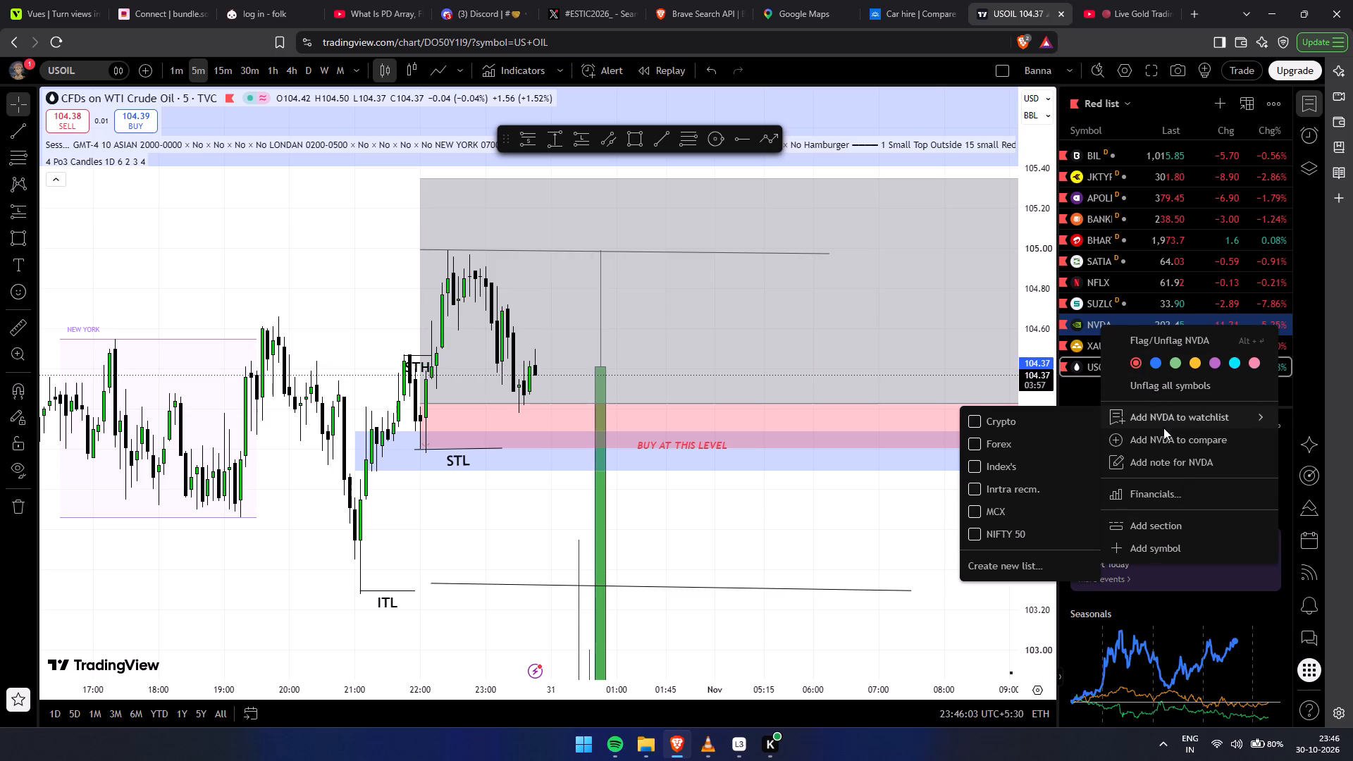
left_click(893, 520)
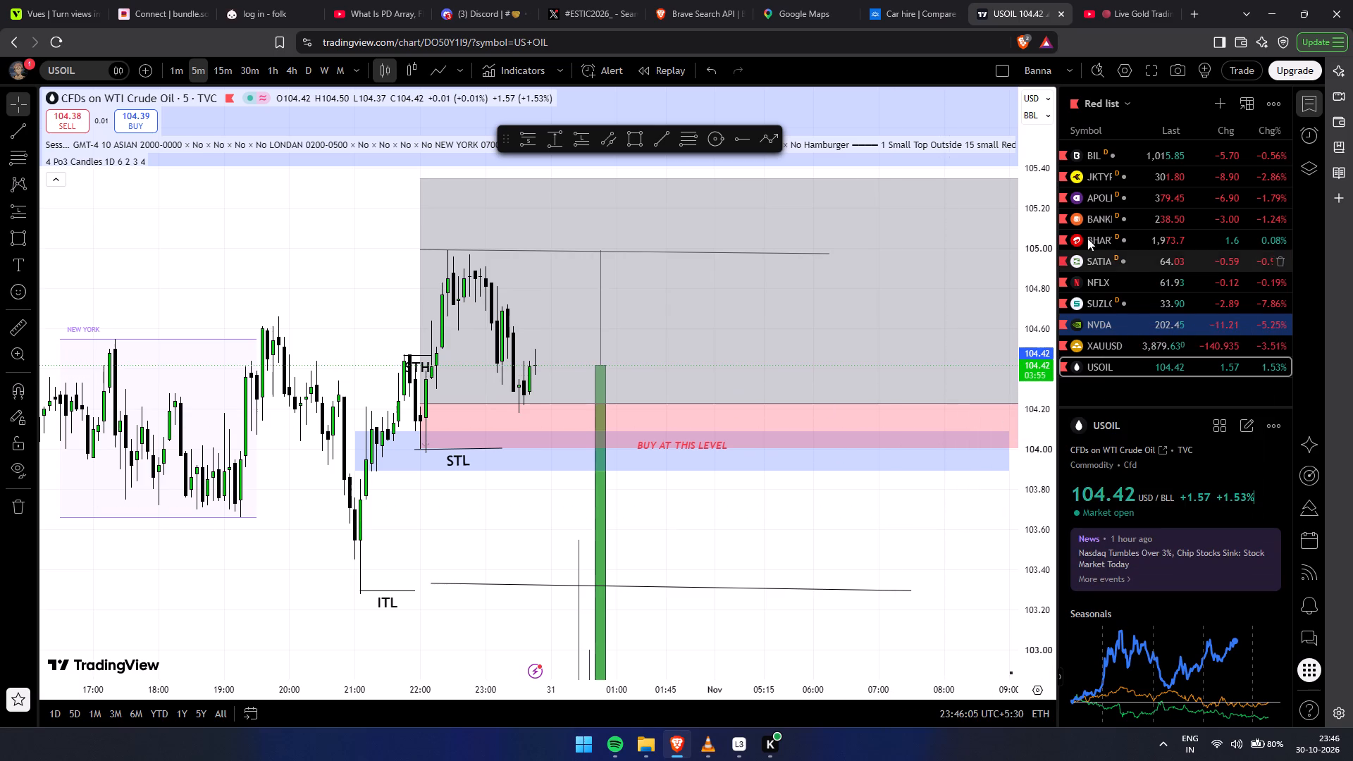
Unflag every symbol in the Red list except NVDA, XAUUSD and USOIL.
left_click(1063, 180)
scroll(1070, 222, "up", 3)
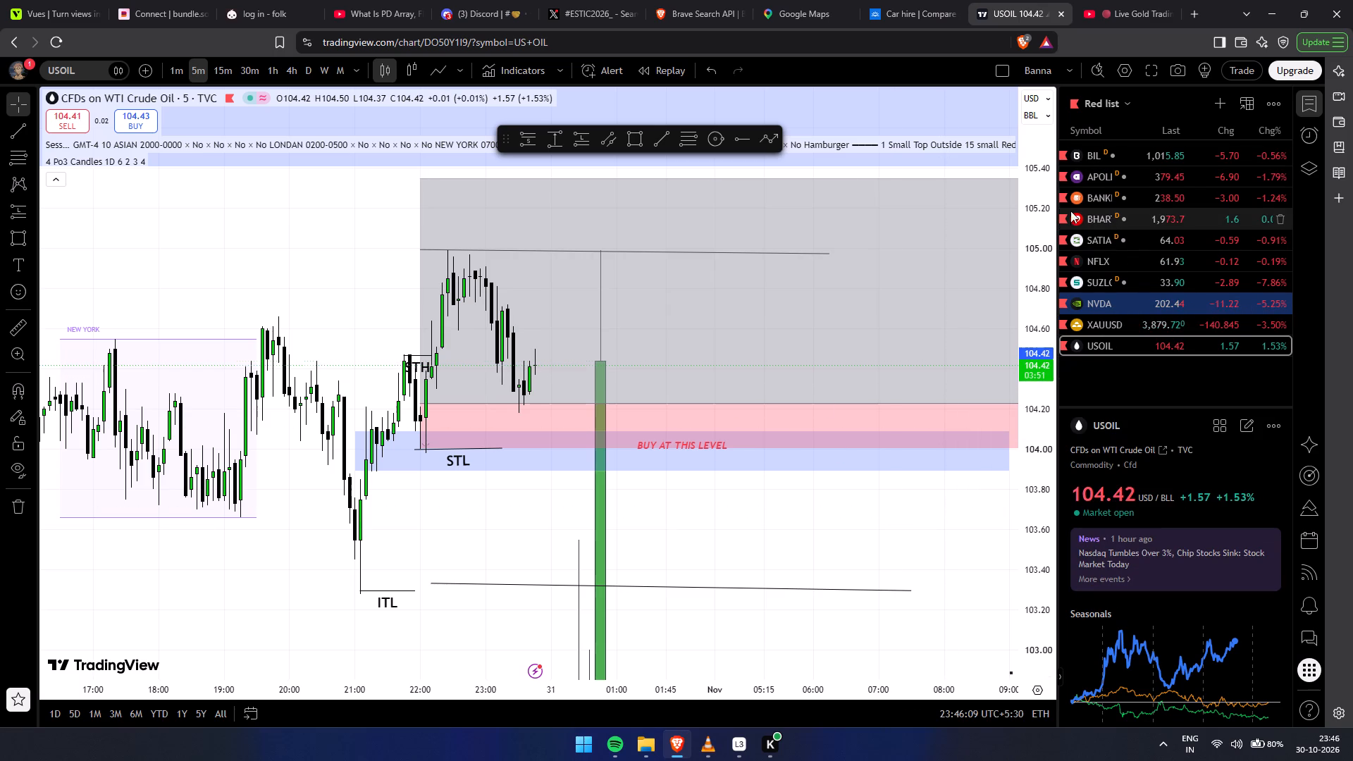
left_click(1062, 159)
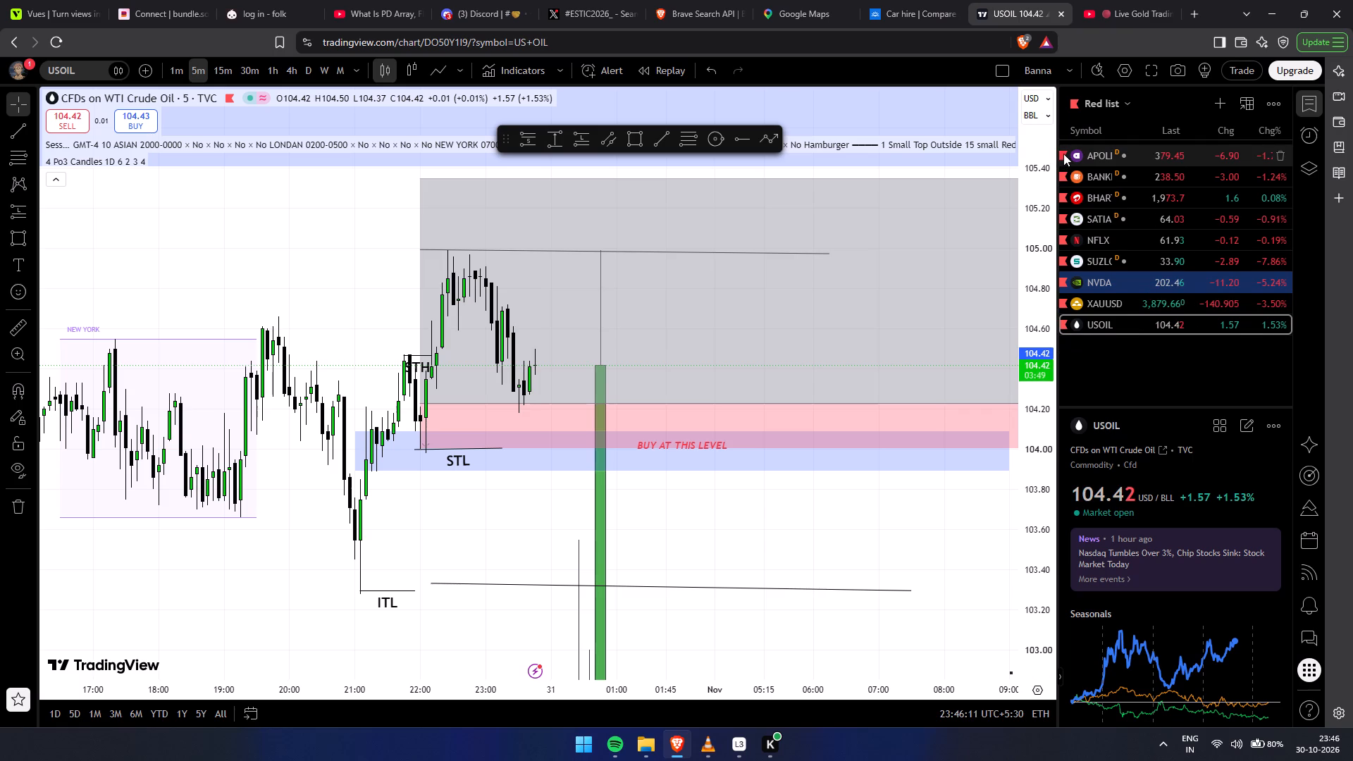
left_click(1063, 154)
left_click(1063, 154)
left_click(1063, 154)
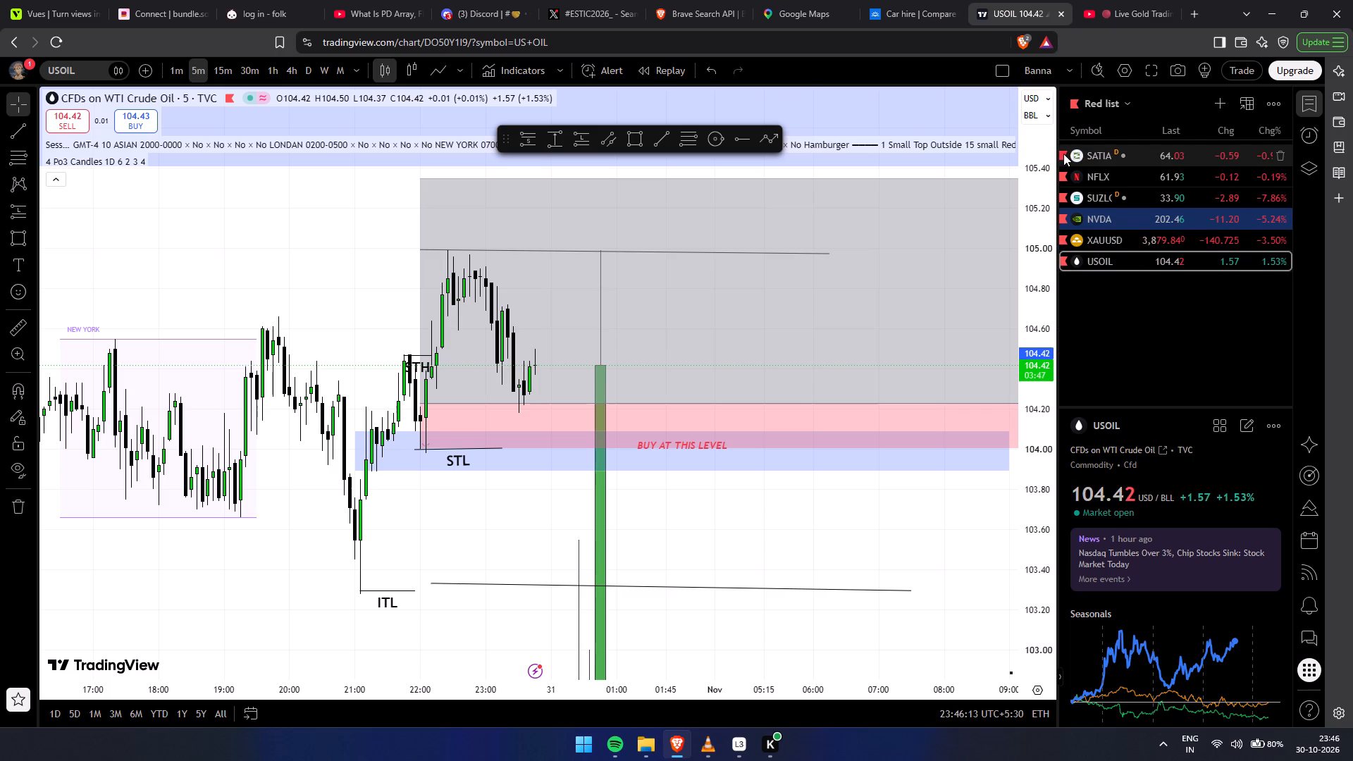
left_click(1063, 154)
left_click(1063, 154)
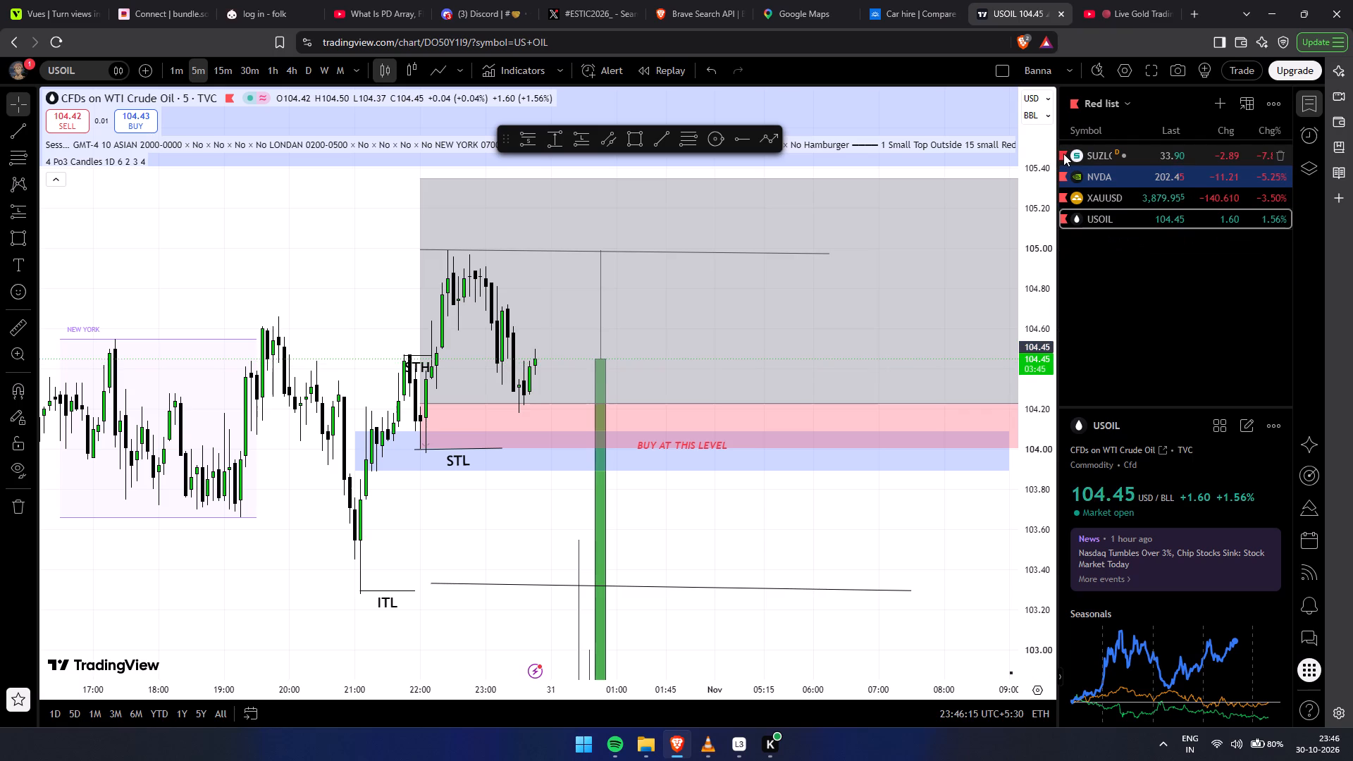
left_click(1063, 154)
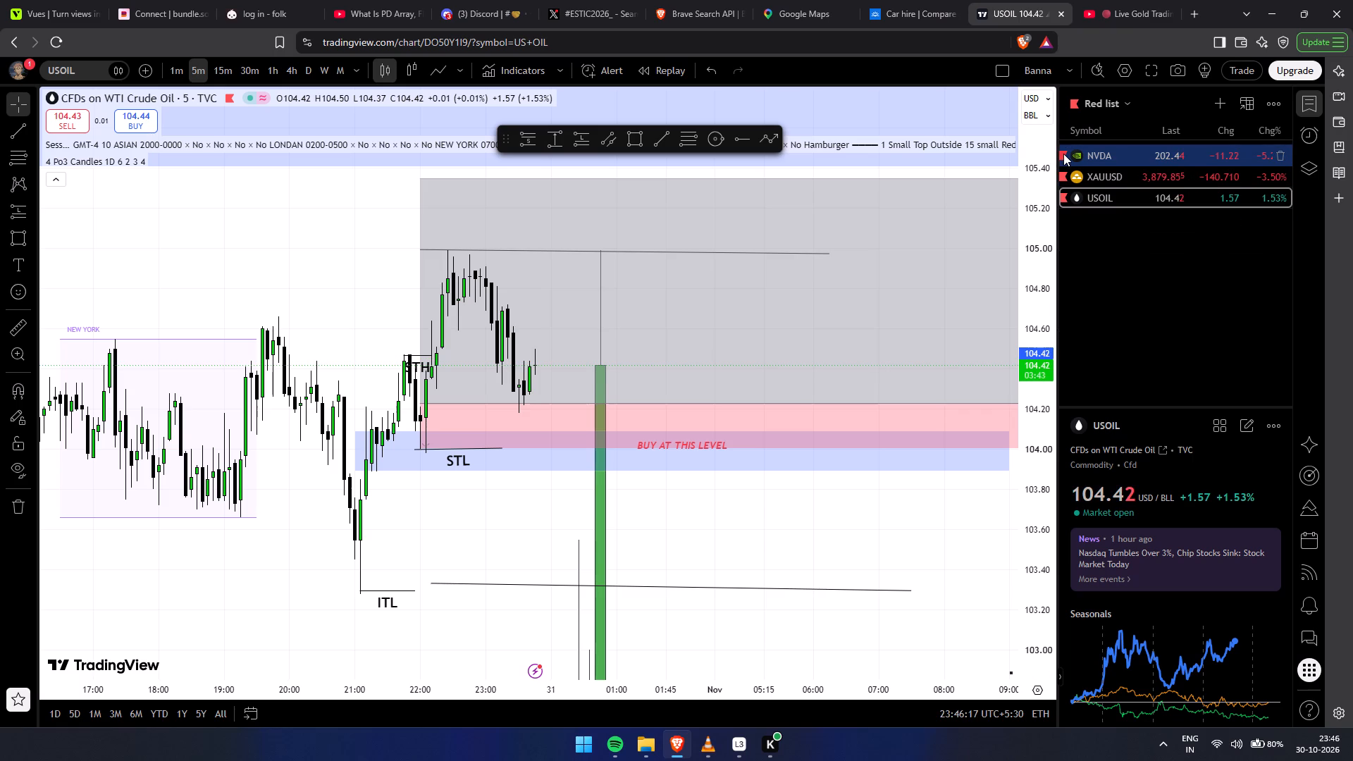
Open the NVDA 5-minute chart and examine its price action across the recent New York sessions.
left_click(1125, 154)
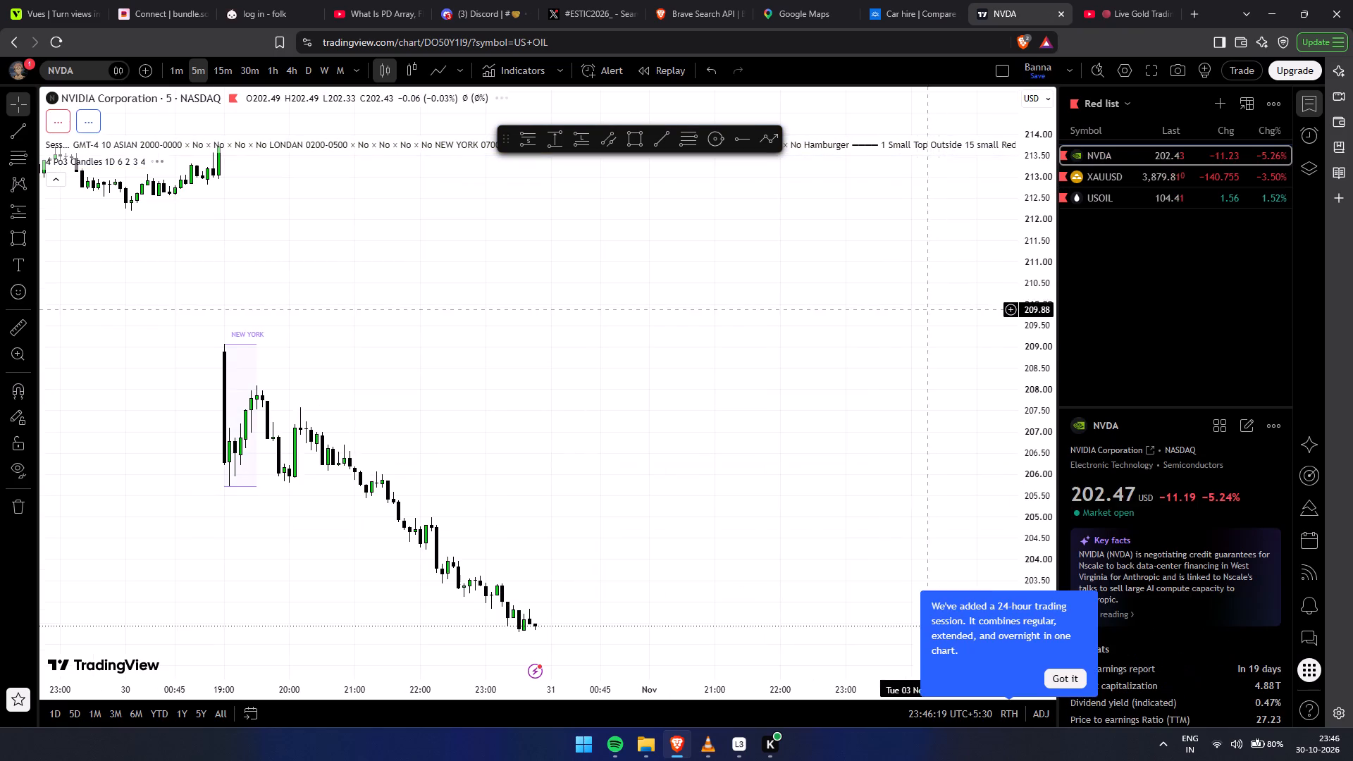
scroll(762, 317, "down", 5)
left_click_drag(1042, 282, 928, 594)
scroll(858, 543, "down", 2)
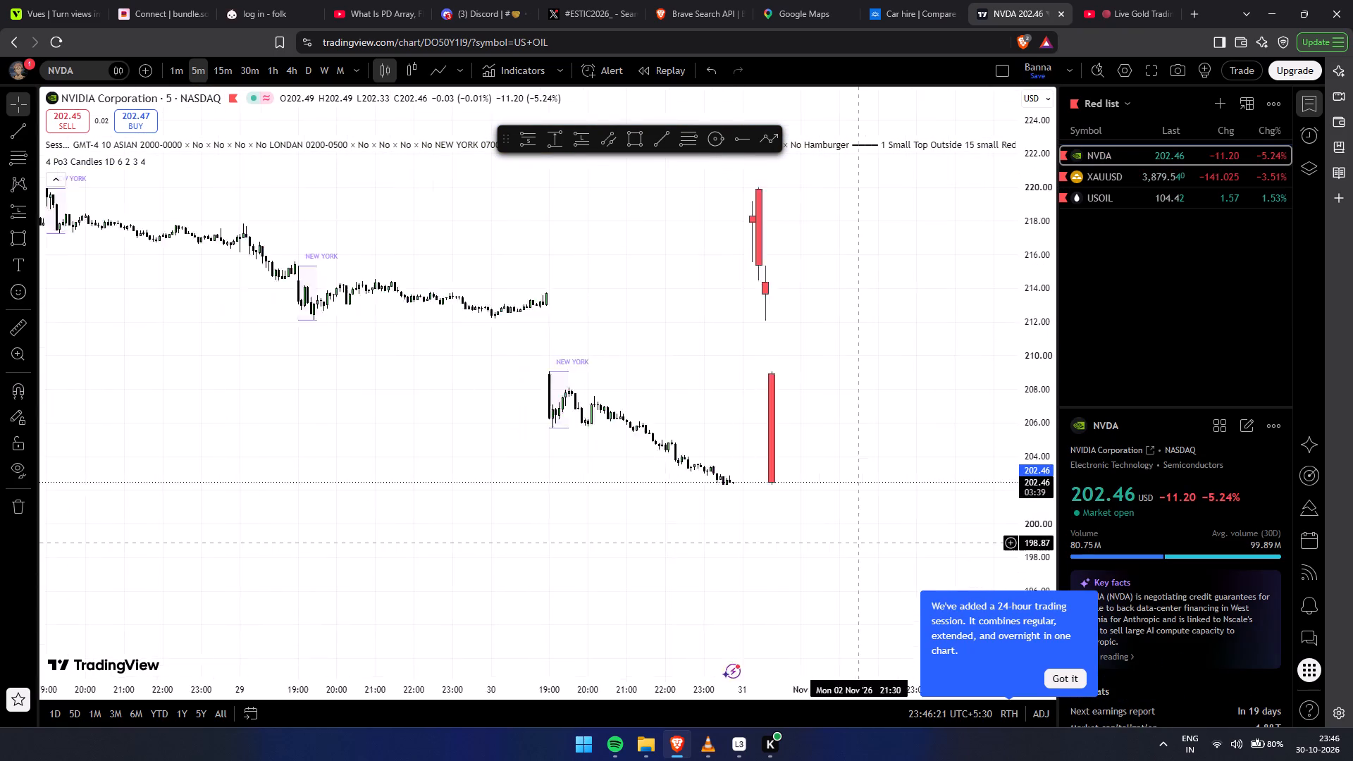
scroll(858, 543, "down", 11)
left_click_drag(739, 456, 266, 397)
scroll(524, 412, "up", 5)
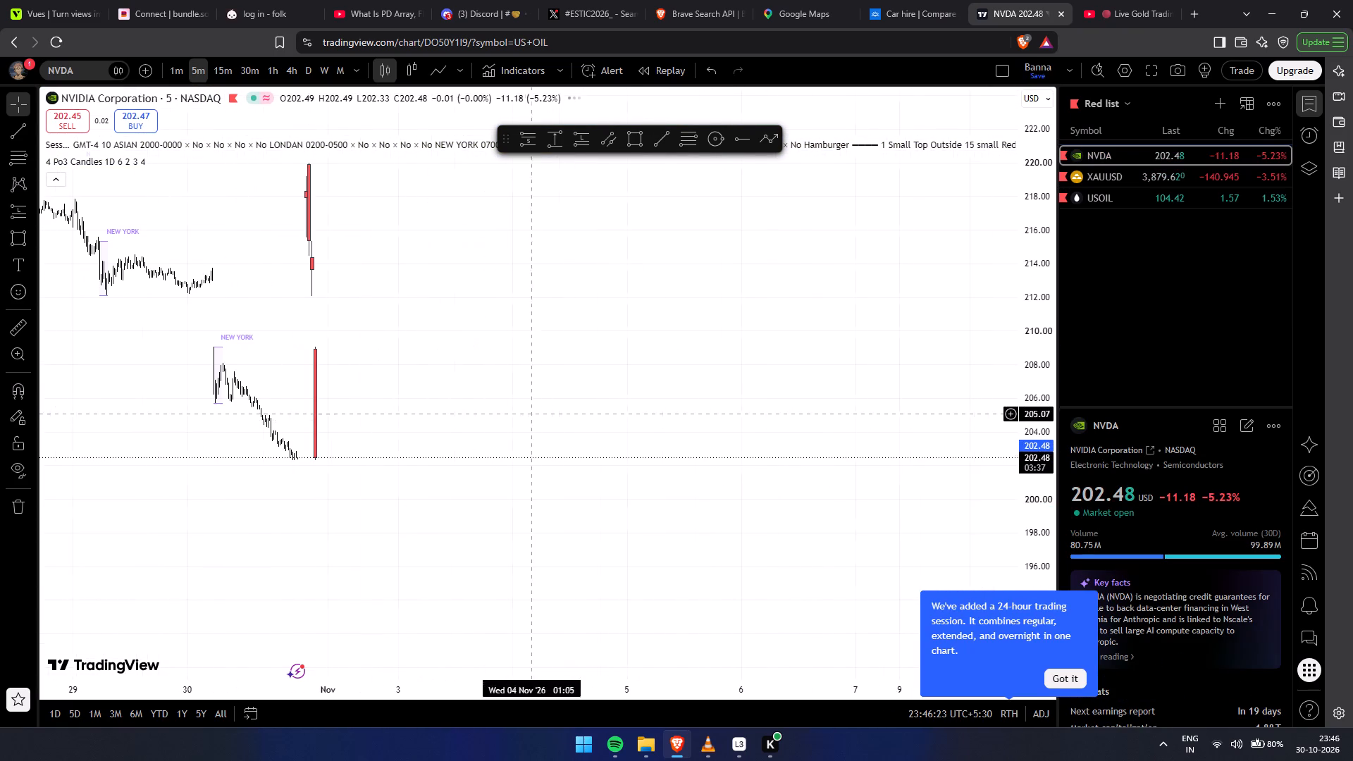
left_click(1051, 681)
left_click_drag(562, 486, 848, 452)
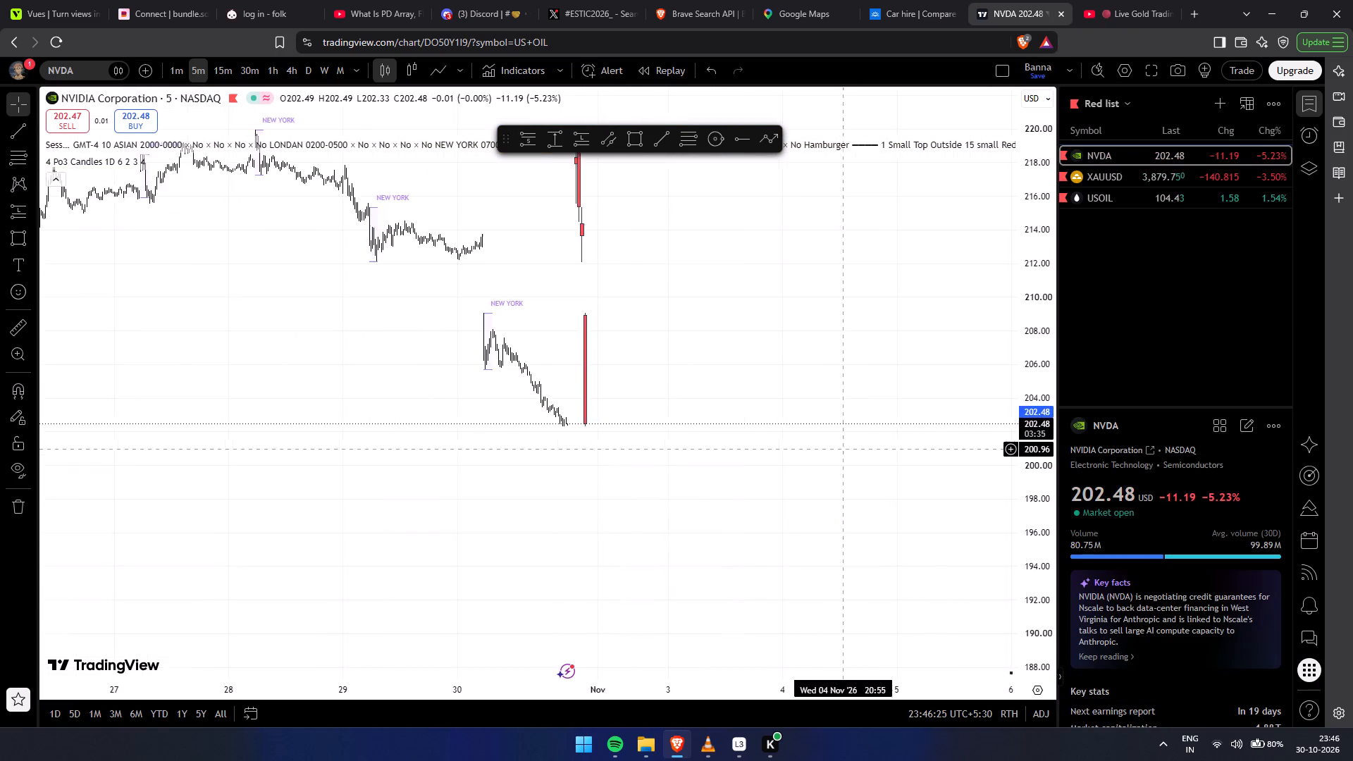
Examine the NVDA 5-minute price action, from the latest New York session's decline back through the October sessions.
left_click_drag(848, 452, 912, 507)
scroll(838, 484, "up", 4)
scroll(635, 505, "up", 5)
left_click_drag(406, 504, 858, 435)
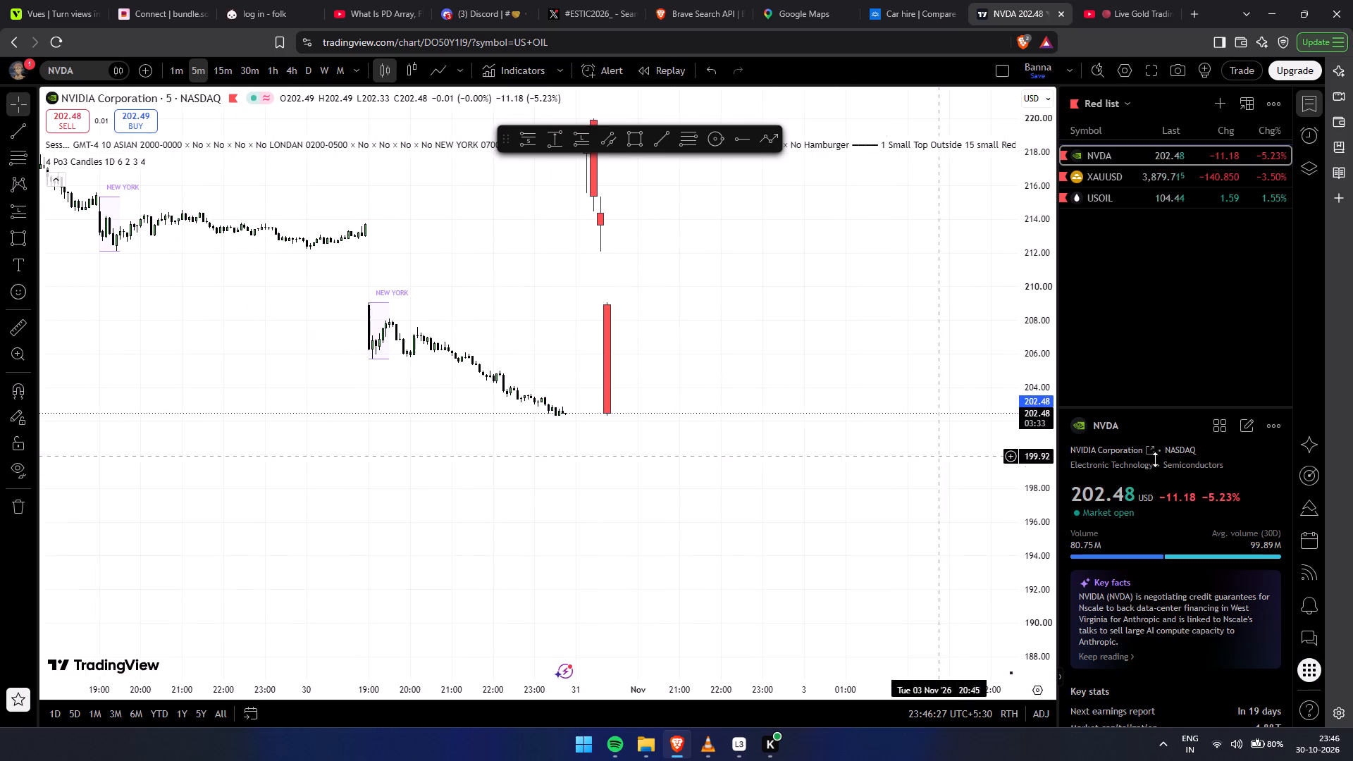
left_click_drag(1034, 478, 1018, 181)
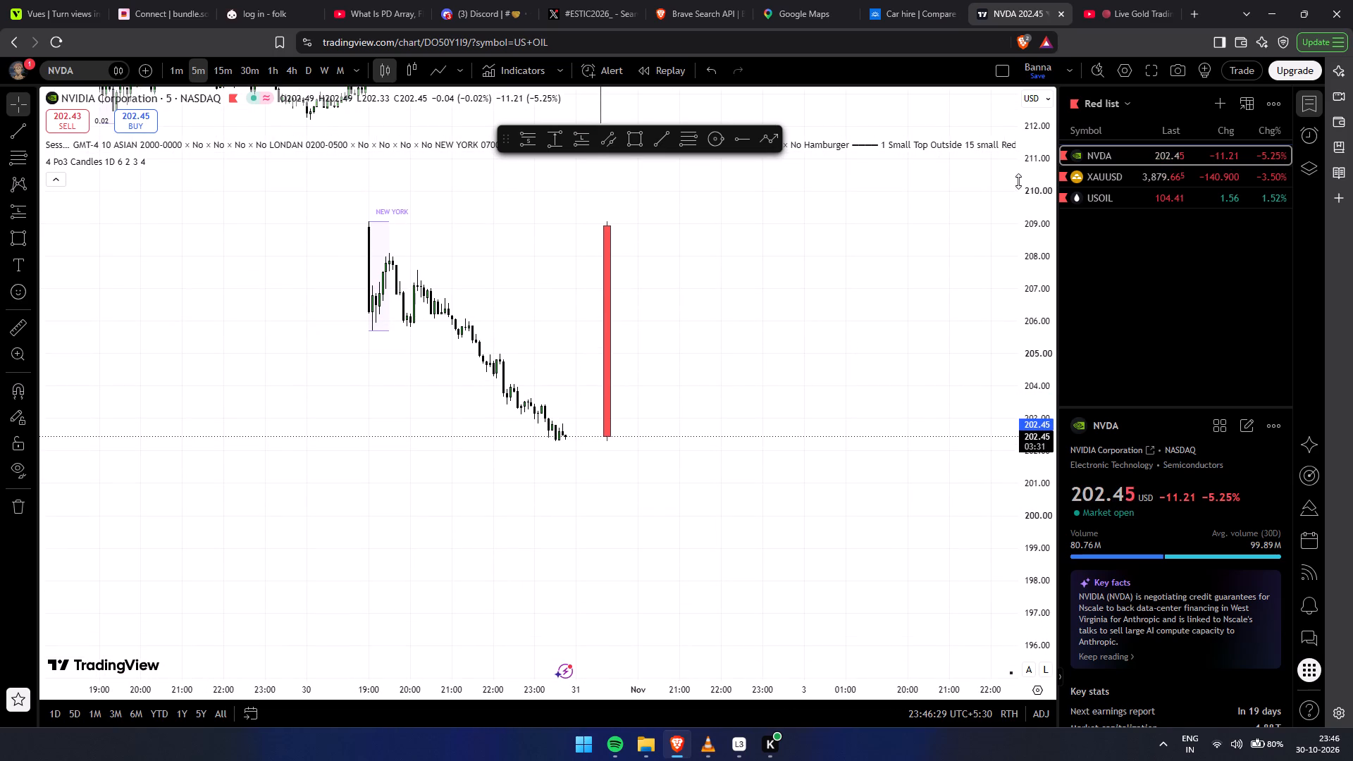
scroll(1016, 179, "down", 17)
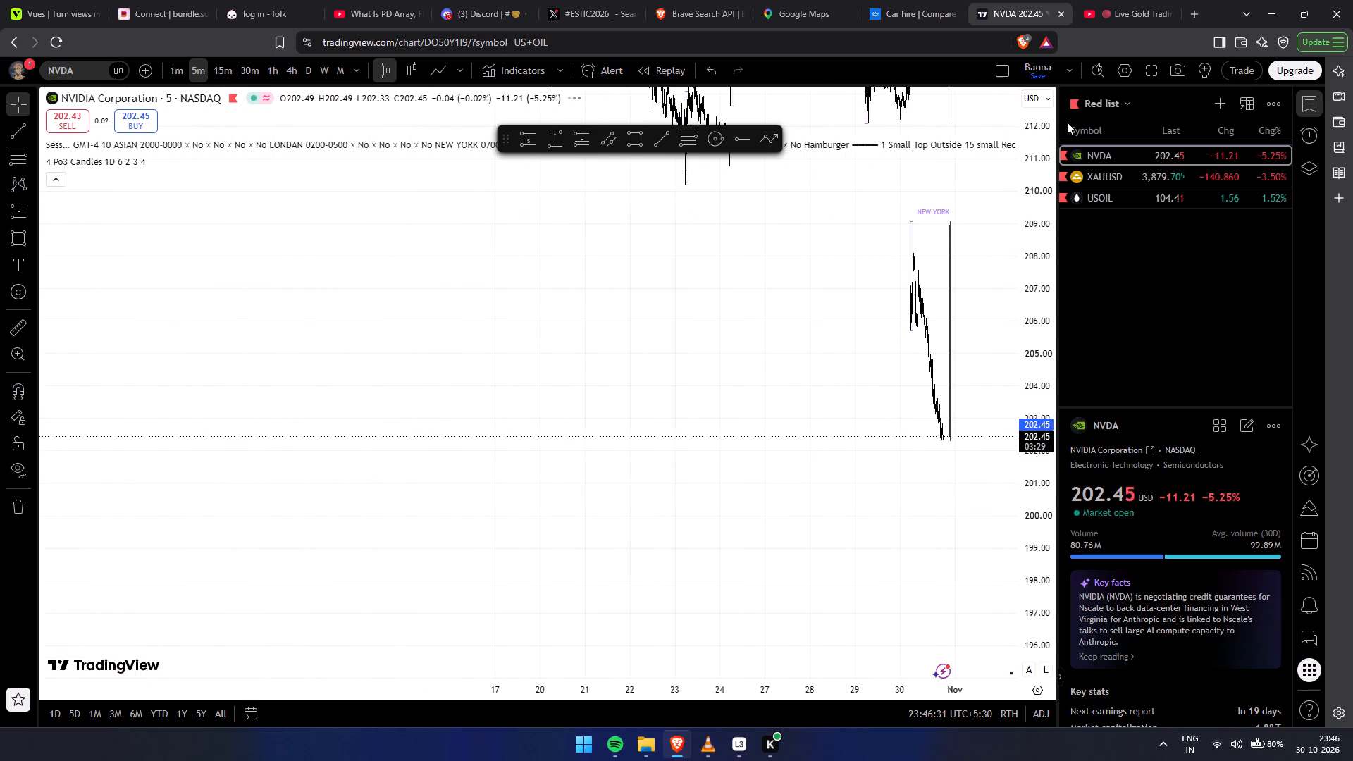
left_click_drag(1028, 179, 1016, 645)
scroll(536, 407, "down", 6)
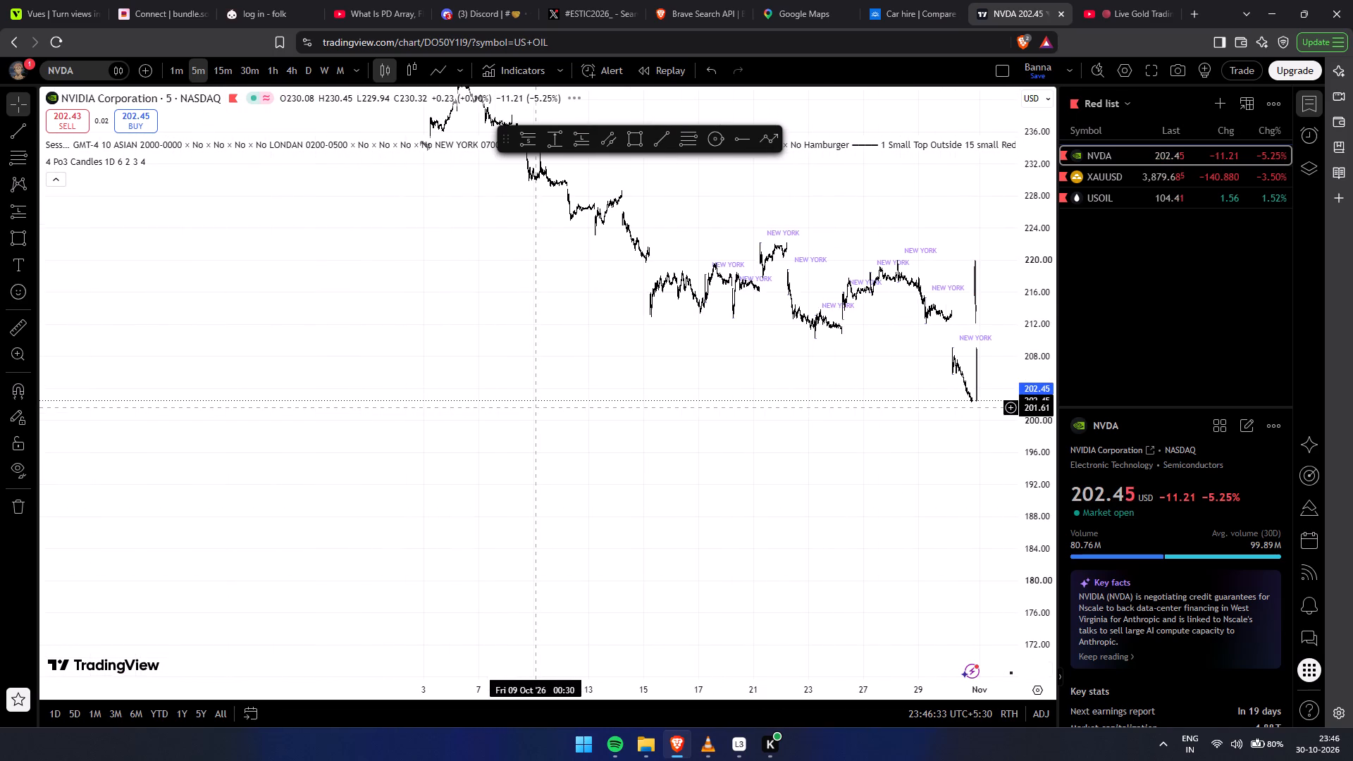
scroll(536, 407, "down", 6)
left_click_drag(532, 408, 257, 493)
scroll(717, 481, "up", 5)
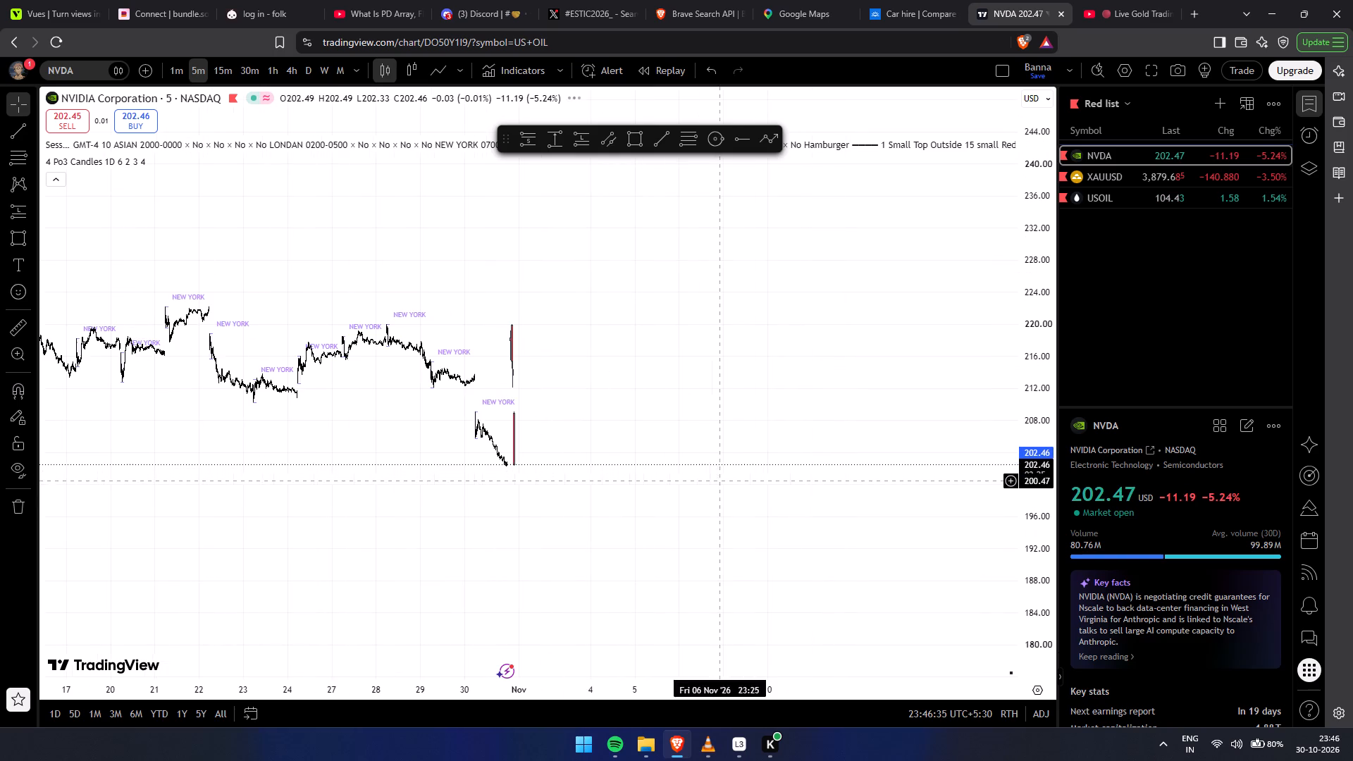
View the XAUUSD chart from the Red list, and return to the USOIL chart.
left_click(1101, 180)
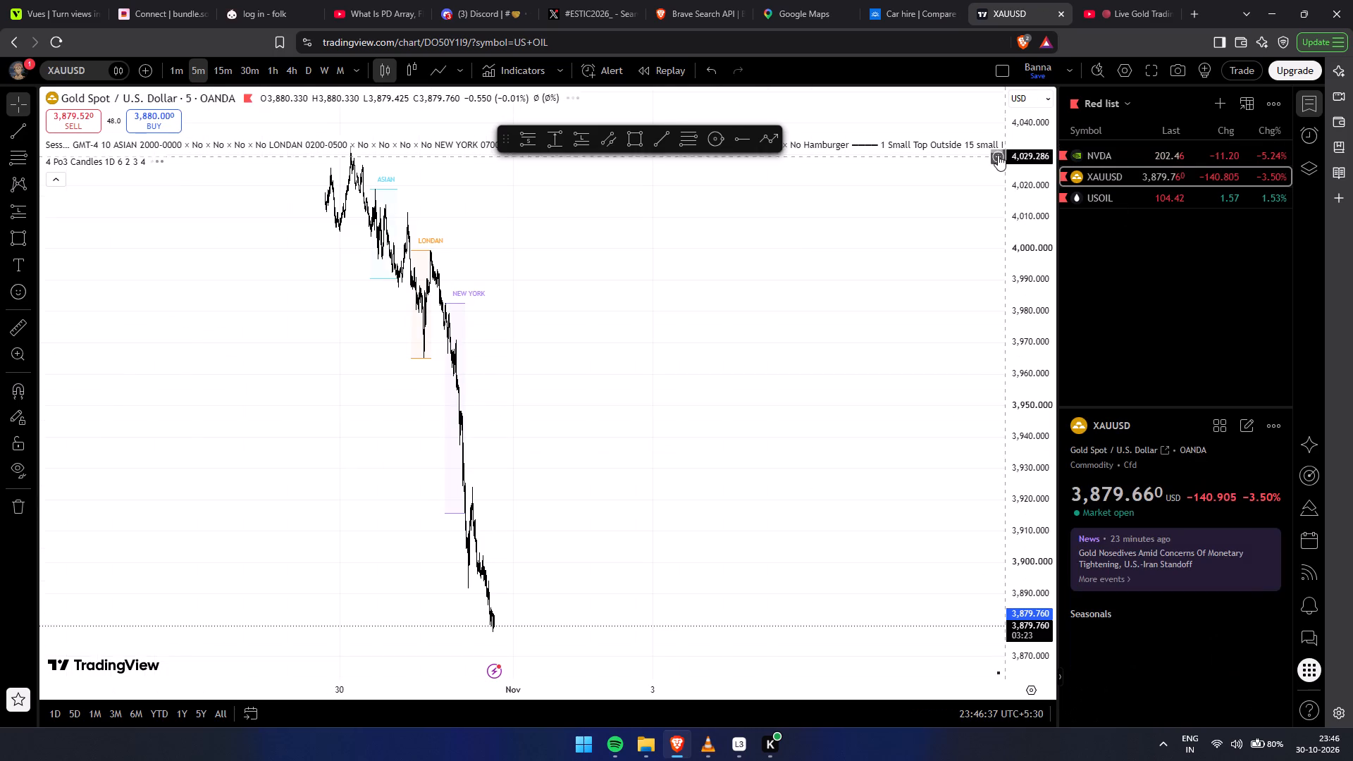
left_click(1080, 194)
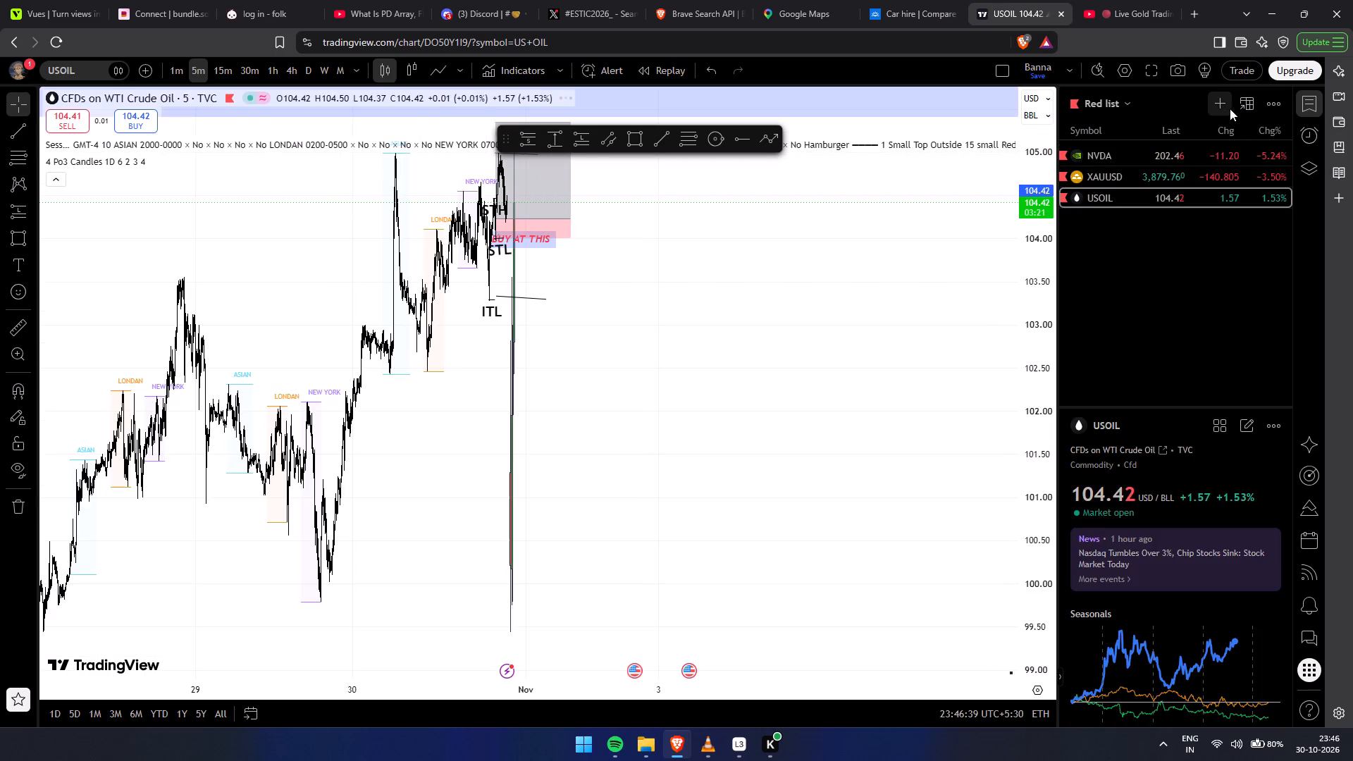
Search for SILVER and add the TradingView-sourced silver commodity CFD to the Red list.
left_click(1221, 106)
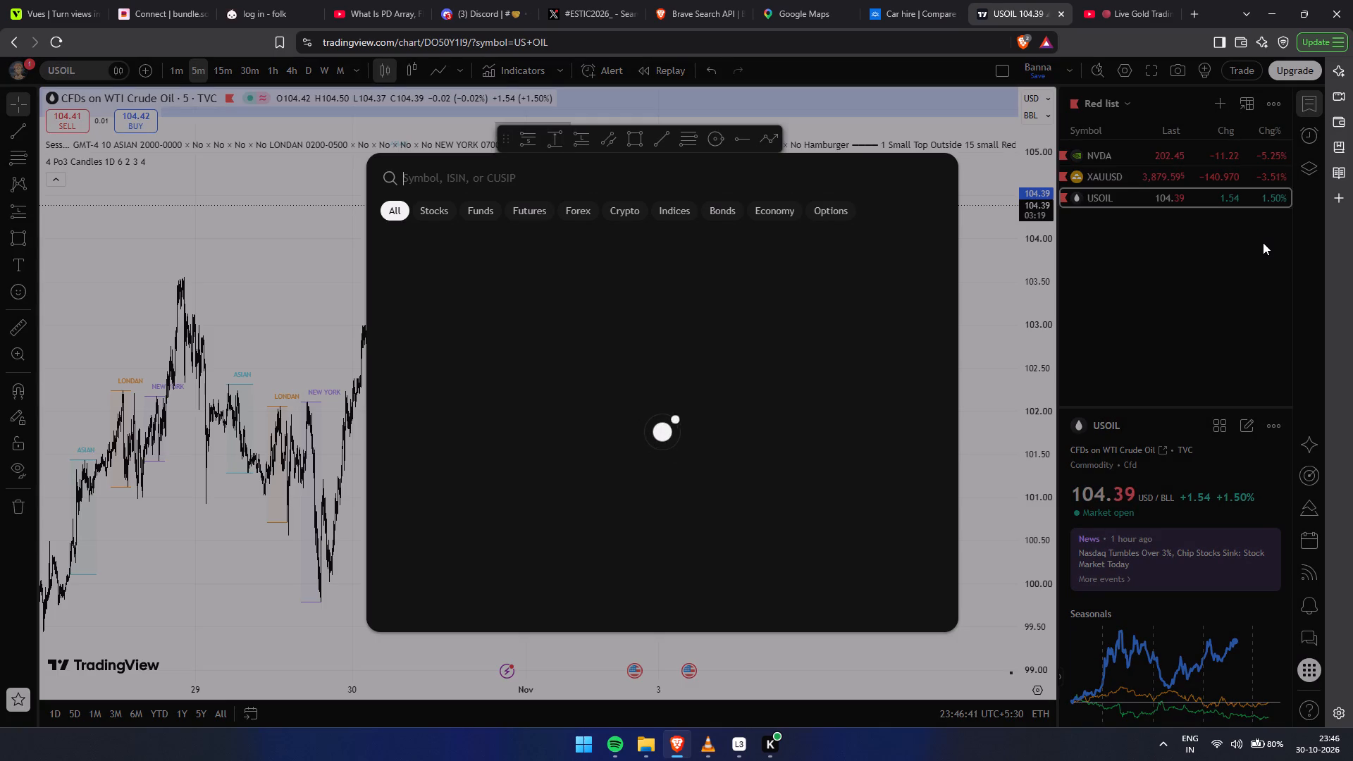
type("SILVER")
key("space")
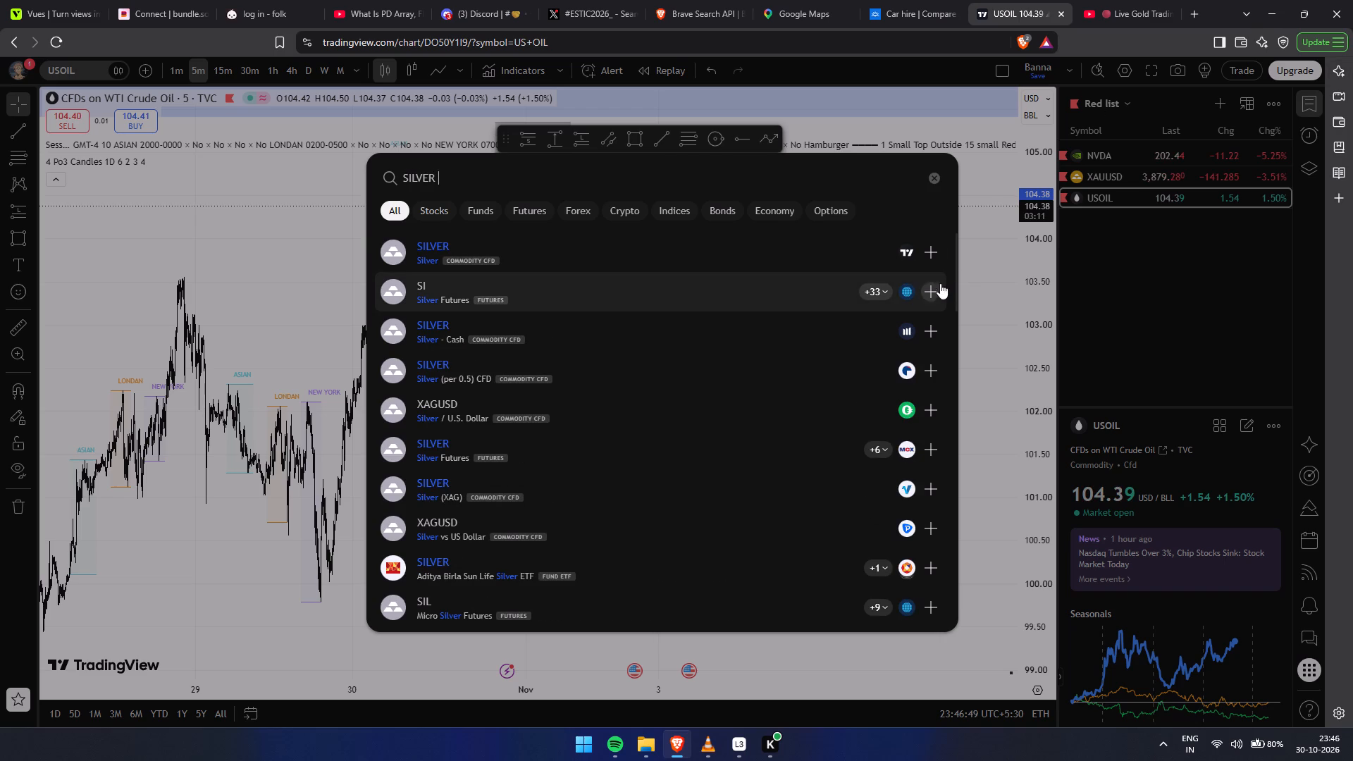
left_click(943, 250)
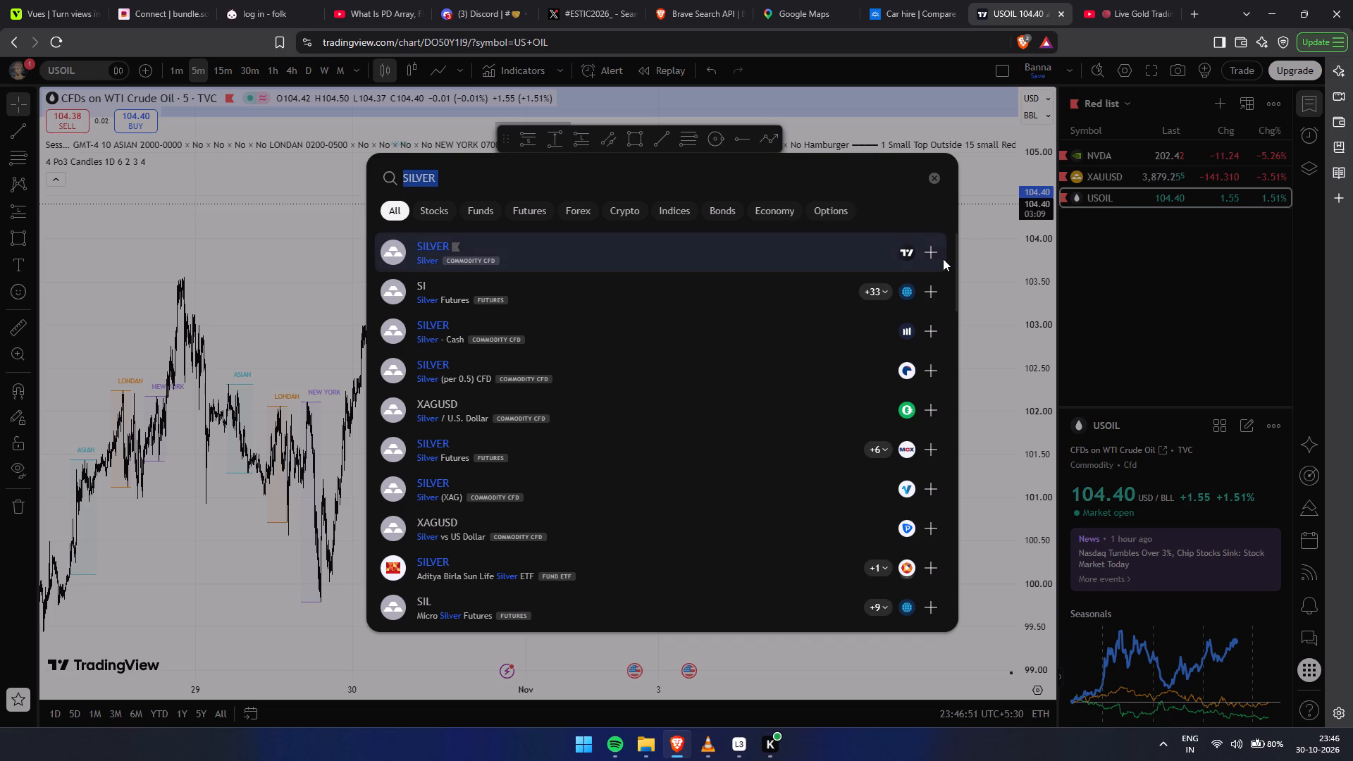
left_click(996, 304)
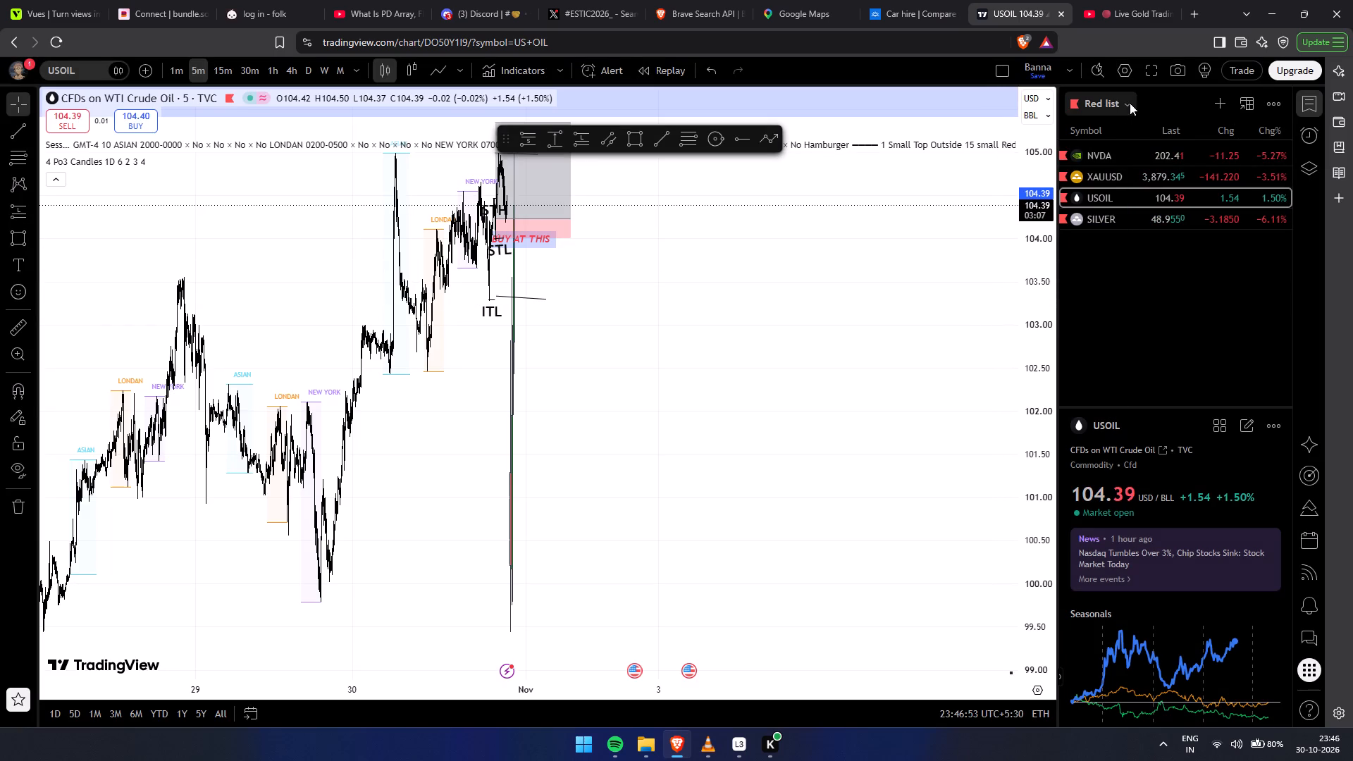
Search for ZINC and add the flaggable zinc commodity CFD listed just below Zinc Futures to the Red list.
left_click(1211, 104)
key("z")
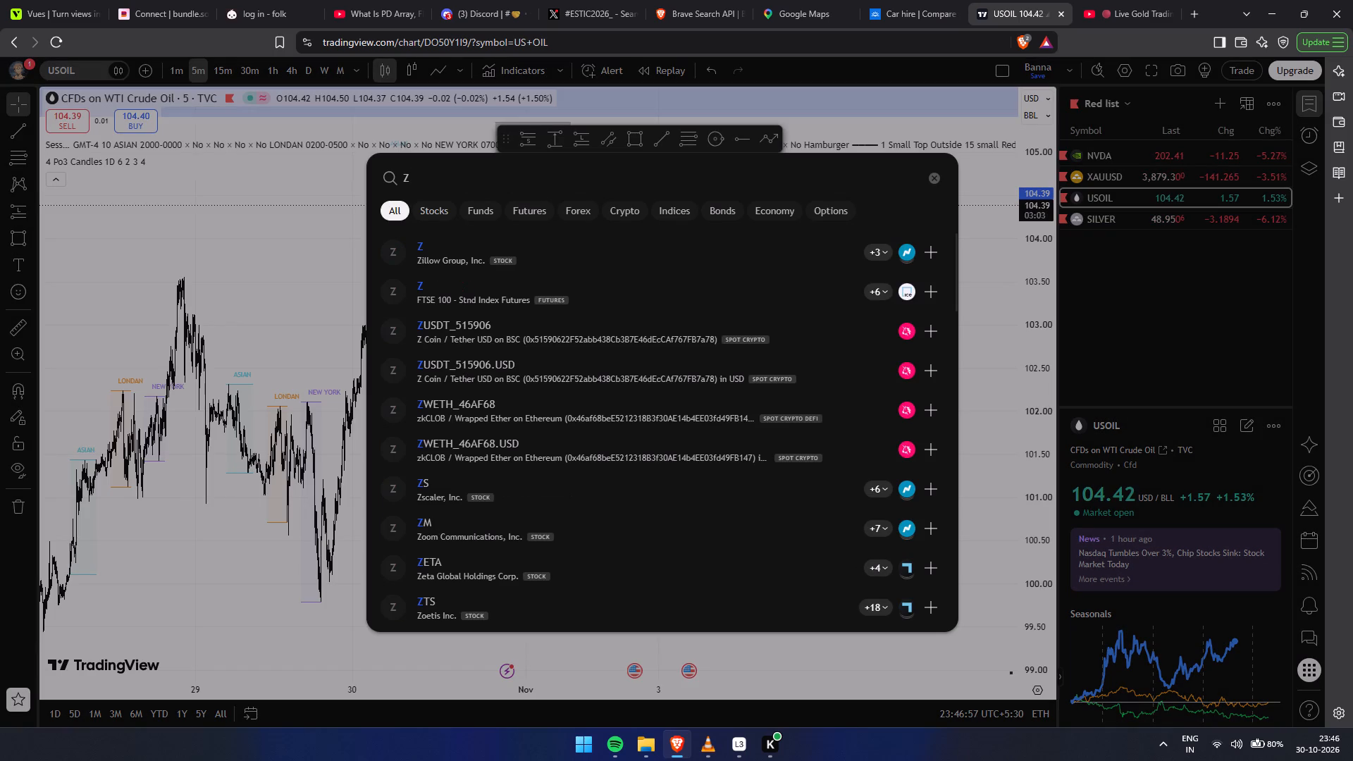
key("i")
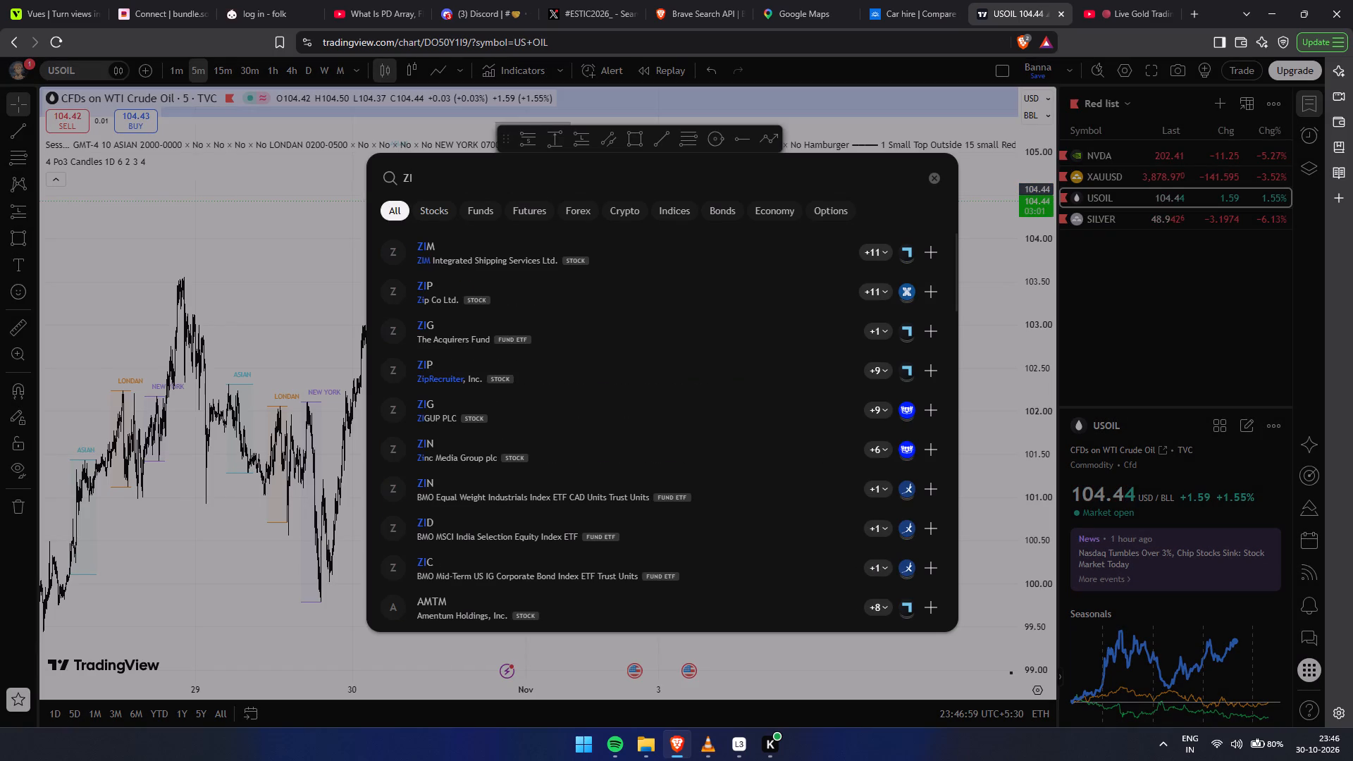
type("NC")
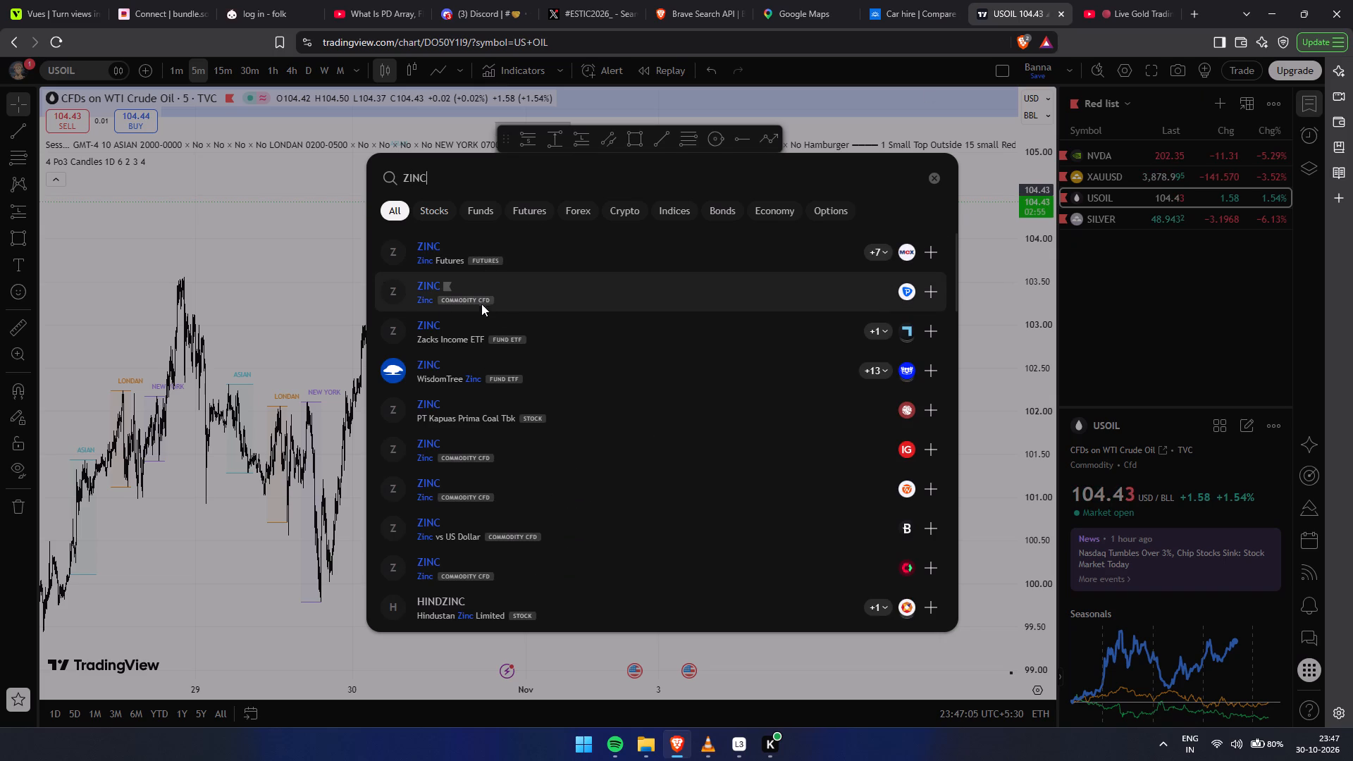
left_click(938, 301)
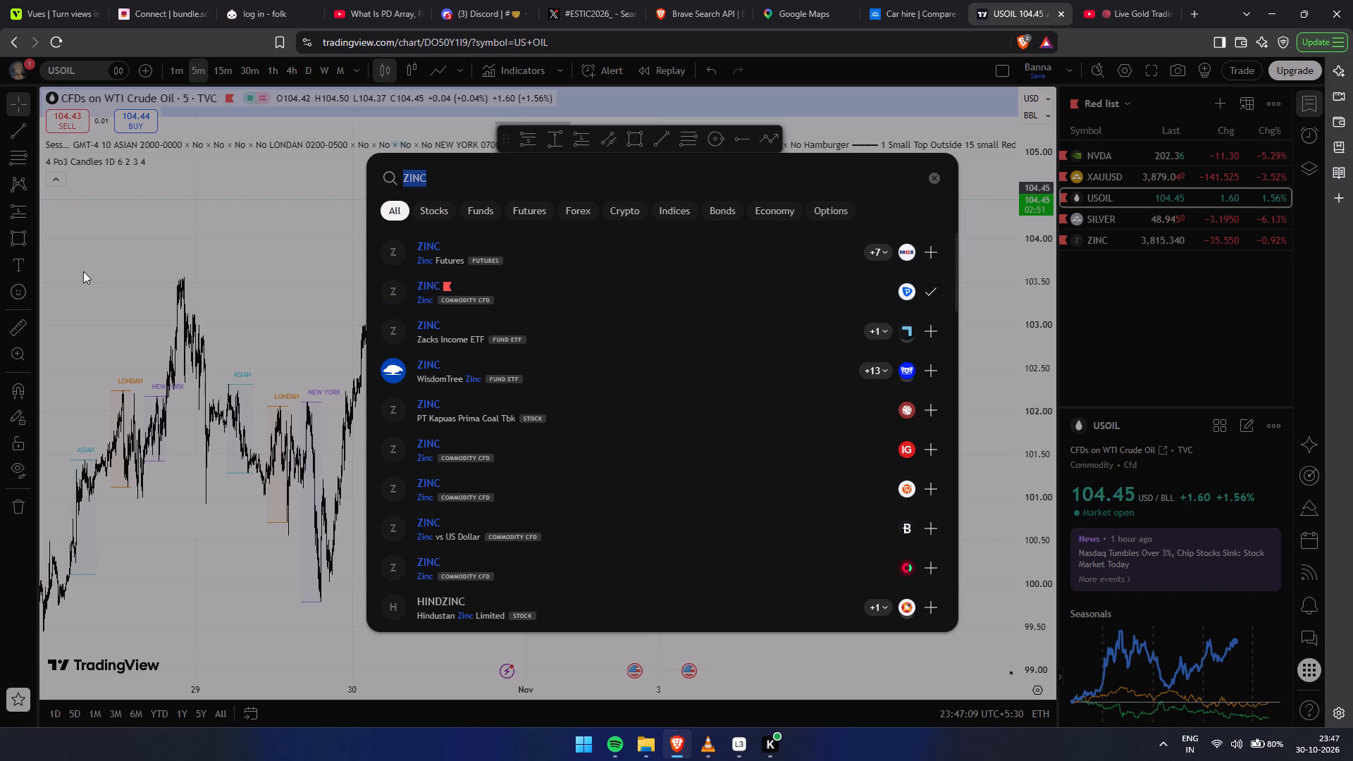
left_click(266, 251)
left_click(1108, 304)
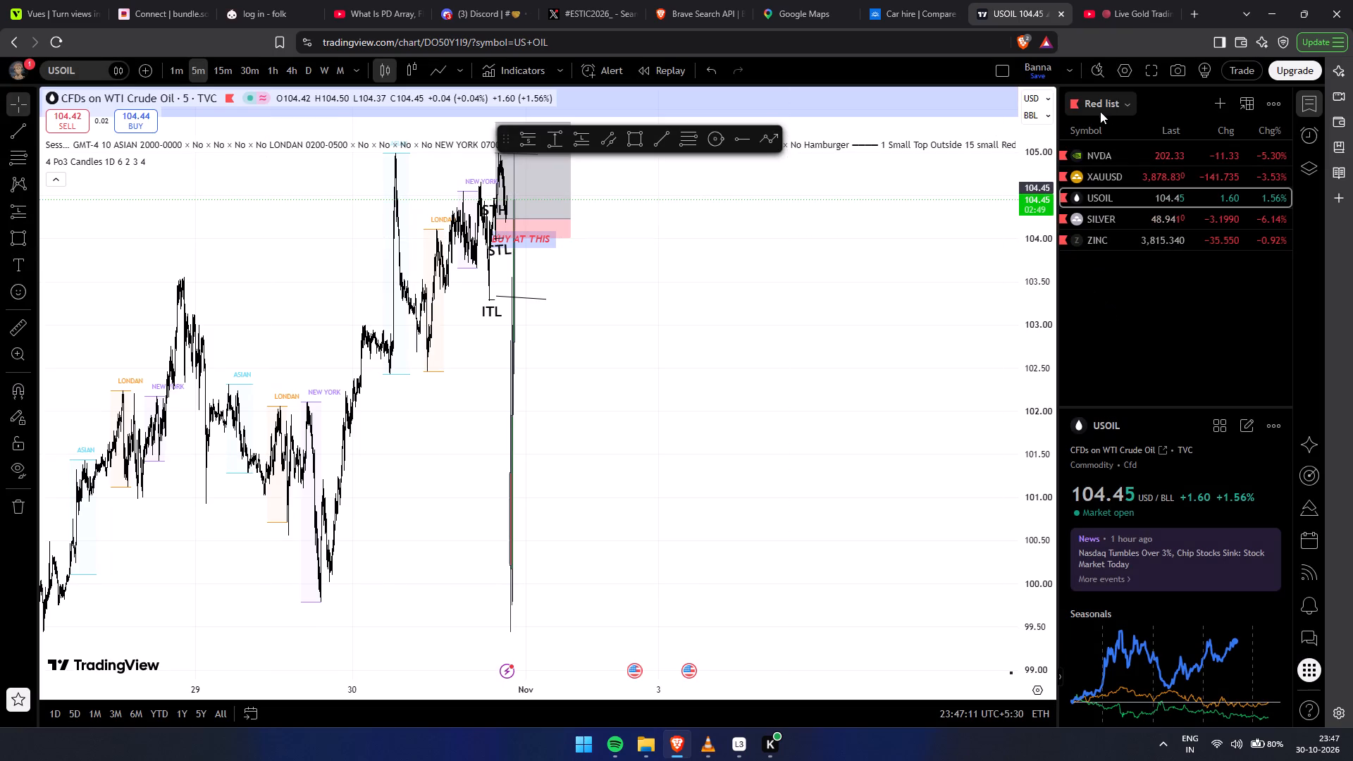
Examine the latest USOIL 5-minute candles around the STH, STL and ITL labels and the BUY AT THIS LEVEL zone.
left_click(1092, 203)
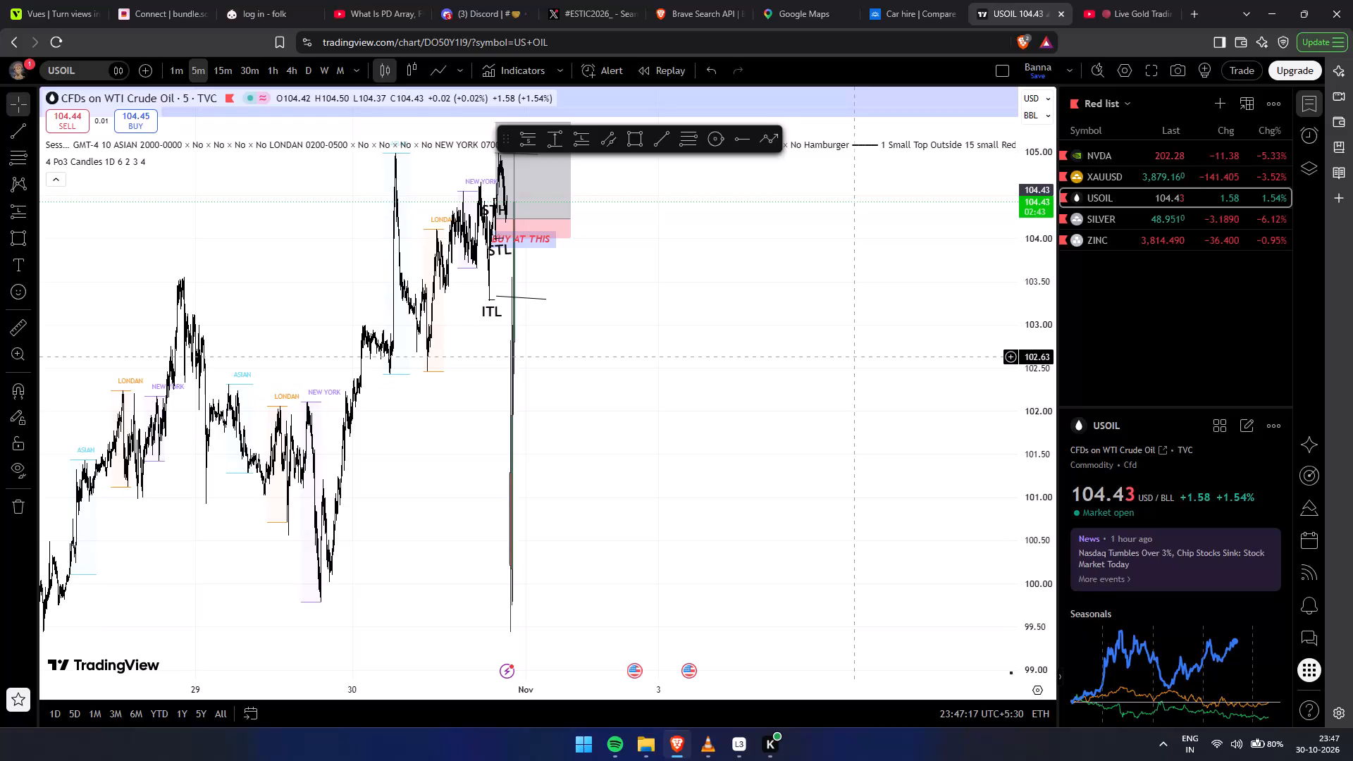
scroll(833, 372, "up", 12)
left_click_drag(442, 373, 1198, 409)
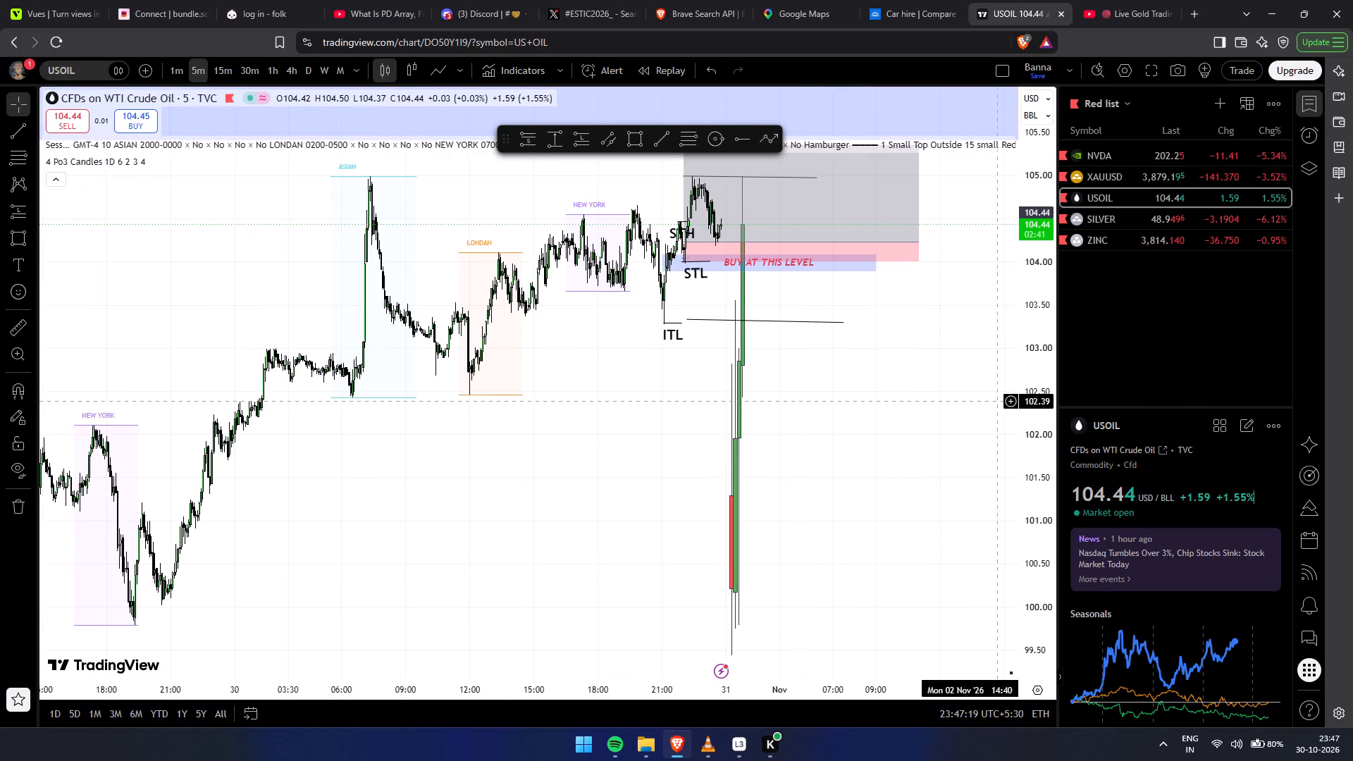
scroll(967, 402, "up", 6)
scroll(671, 423, "up", 8)
left_click_drag(404, 432, 945, 569)
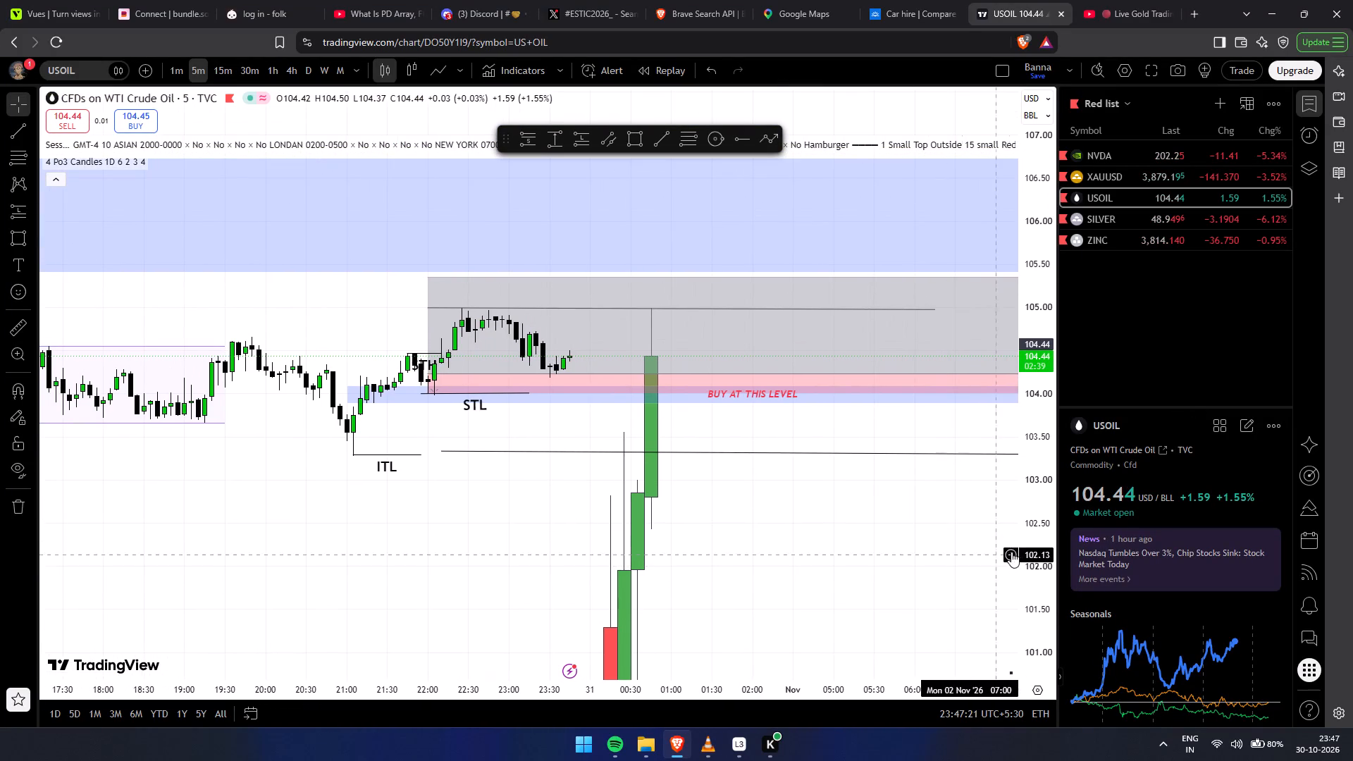
left_click_drag(1048, 518, 1002, 113)
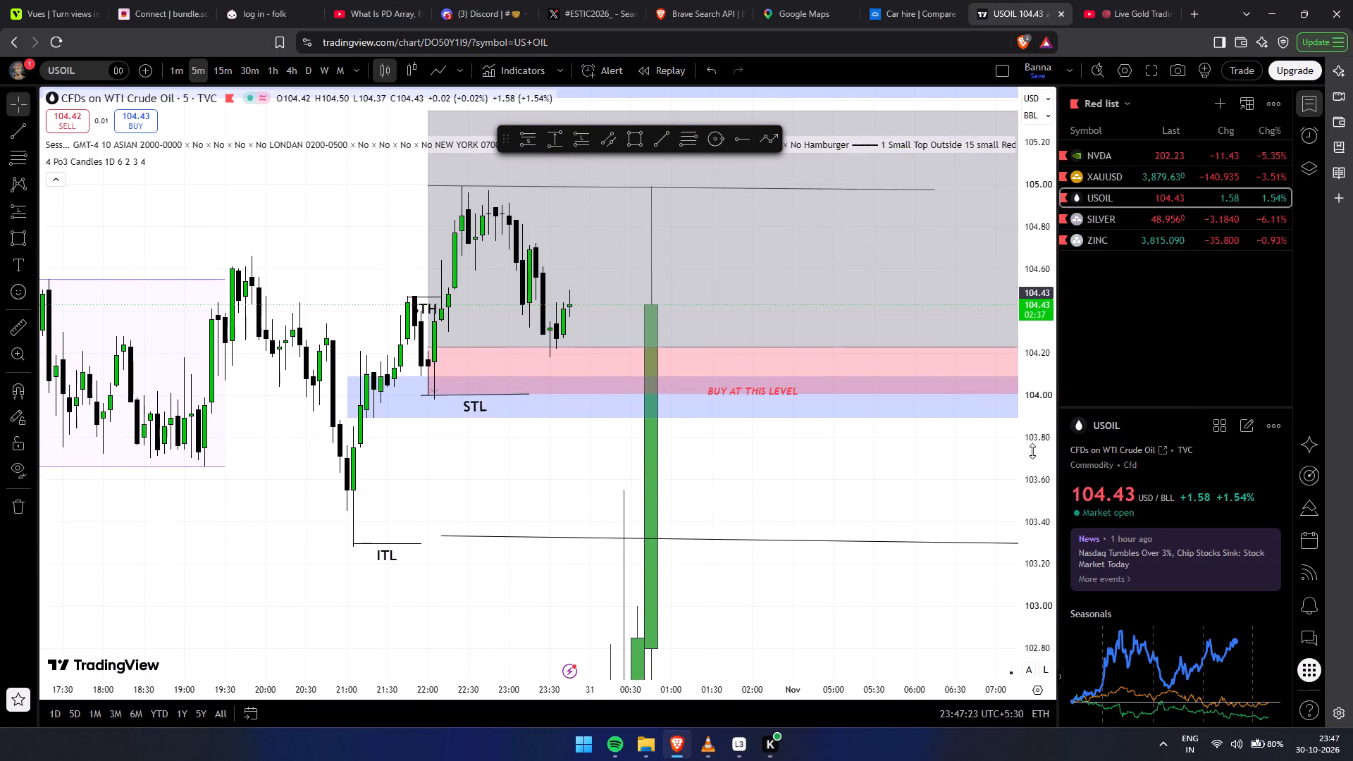
left_click_drag(1033, 474, 1022, 245)
left_click_drag(863, 538, 878, 526)
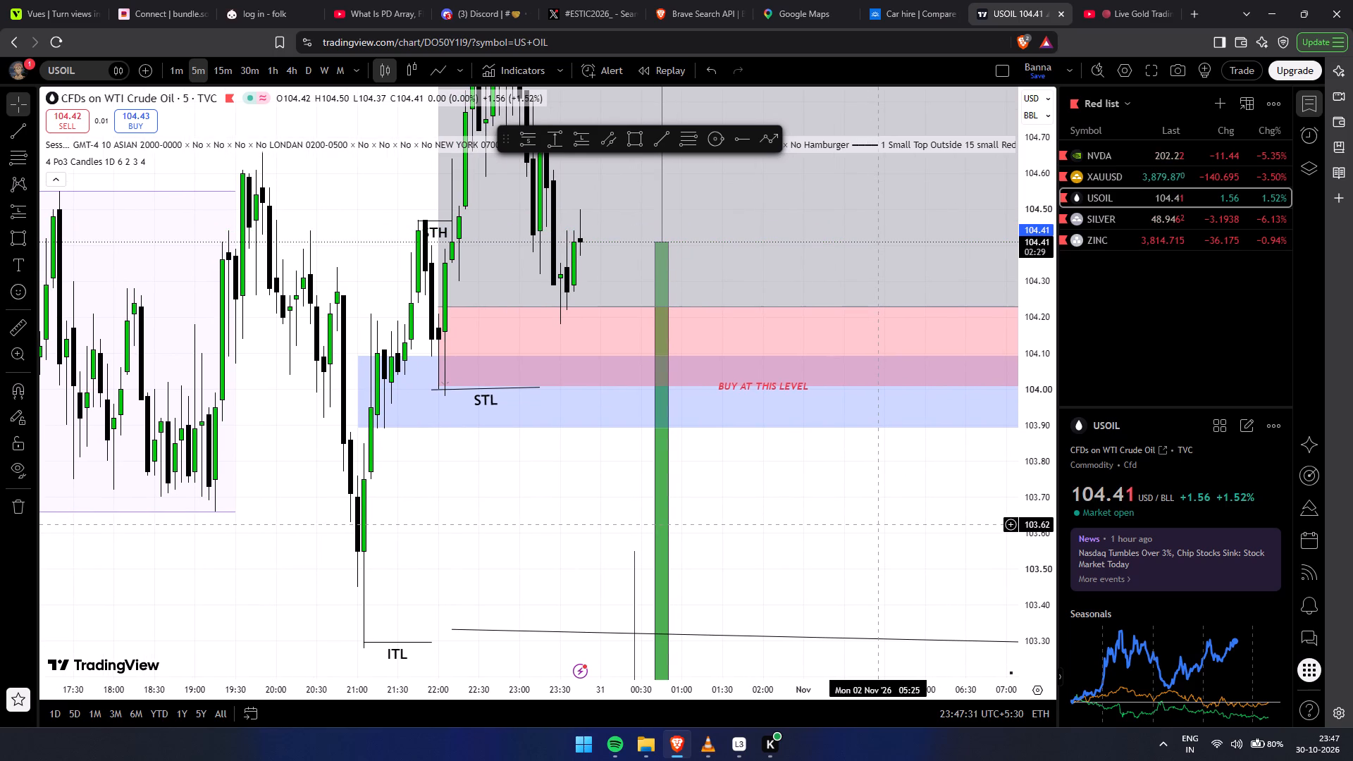
left_click_drag(895, 540, 937, 581)
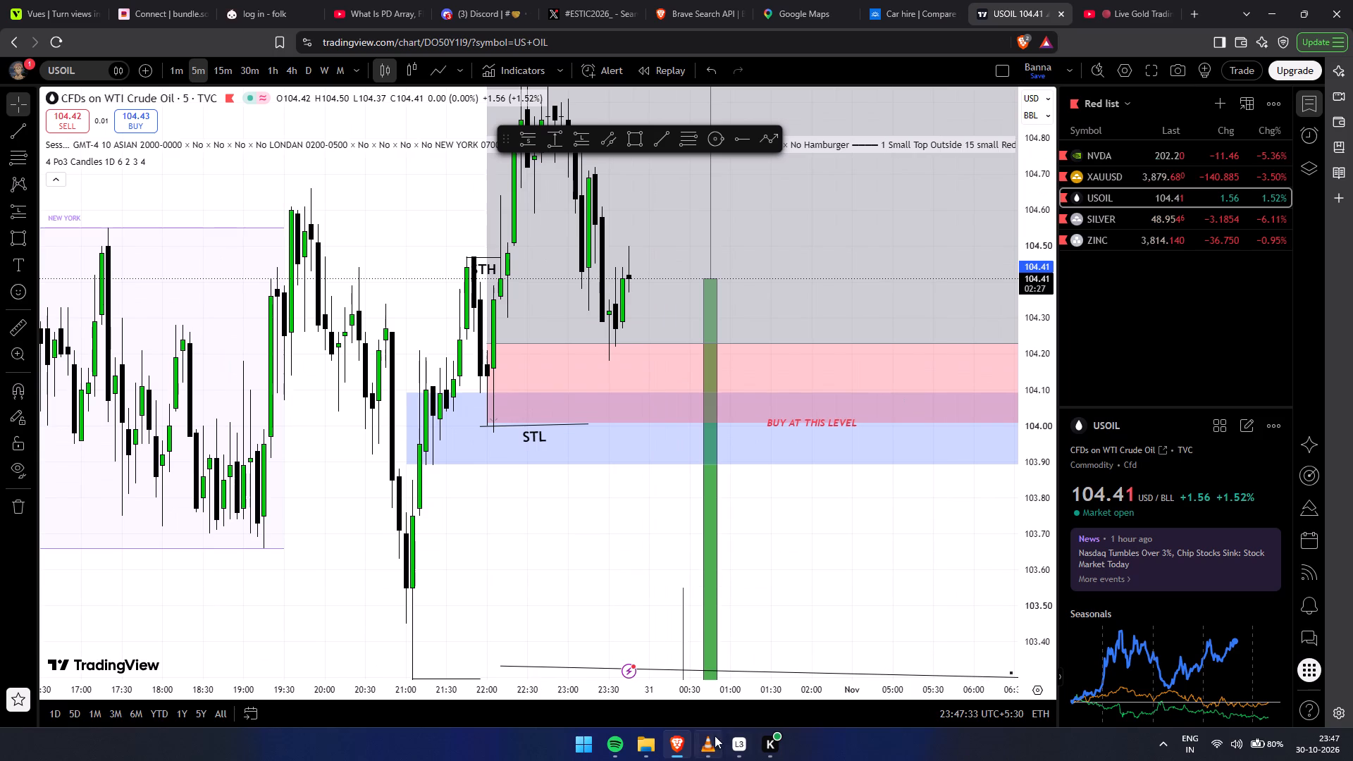